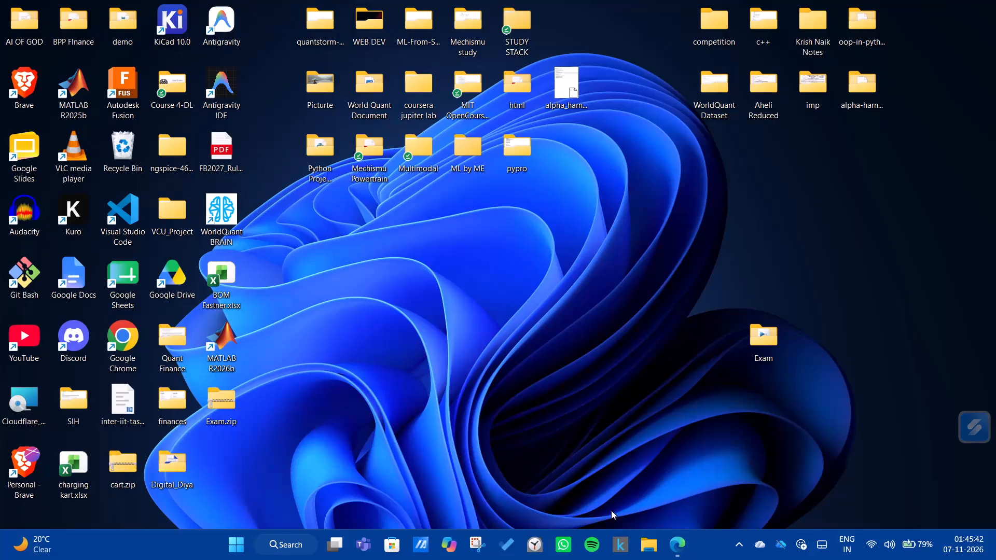
{"action": "left_click", "coordinate": [237, 536]}
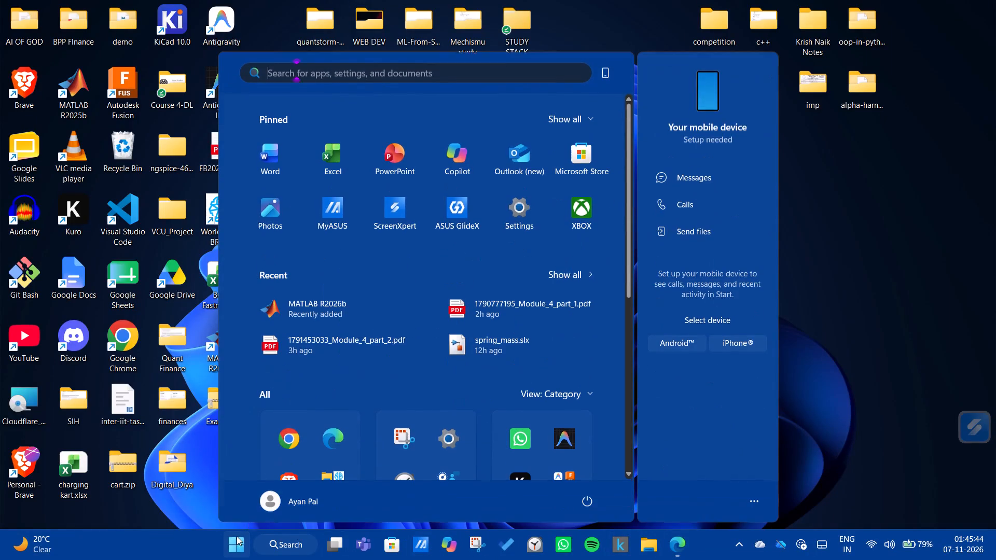
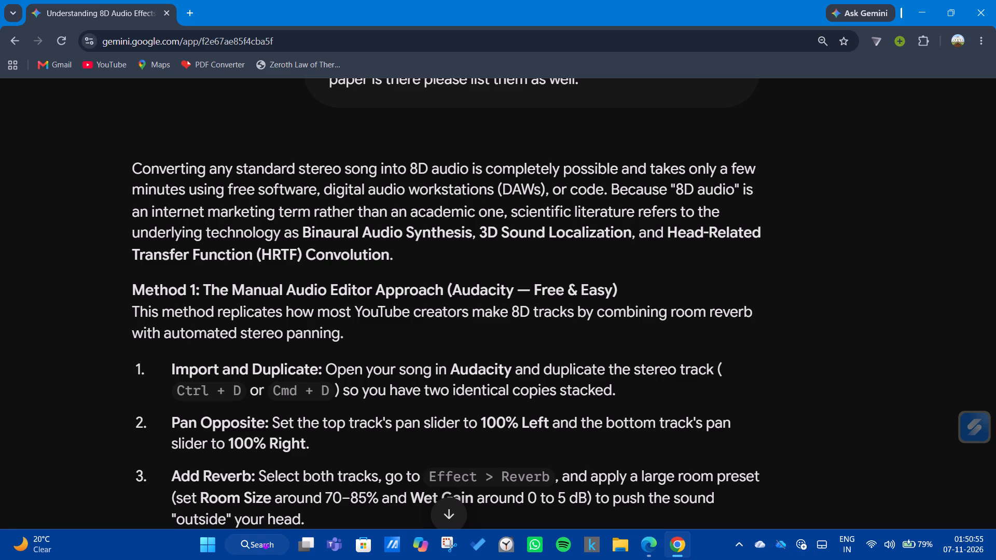
{"action": "scroll", "coordinate": [598, 215], "scroll_direction": "down", "scroll_amount": 1}
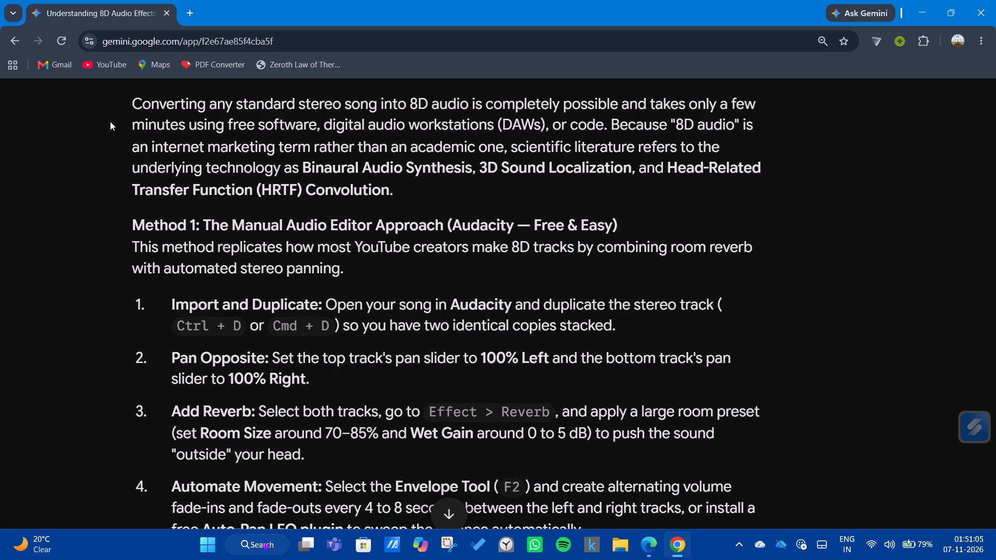
{"action": "scroll", "coordinate": [147, 157], "scroll_direction": "down", "scroll_amount": 1}
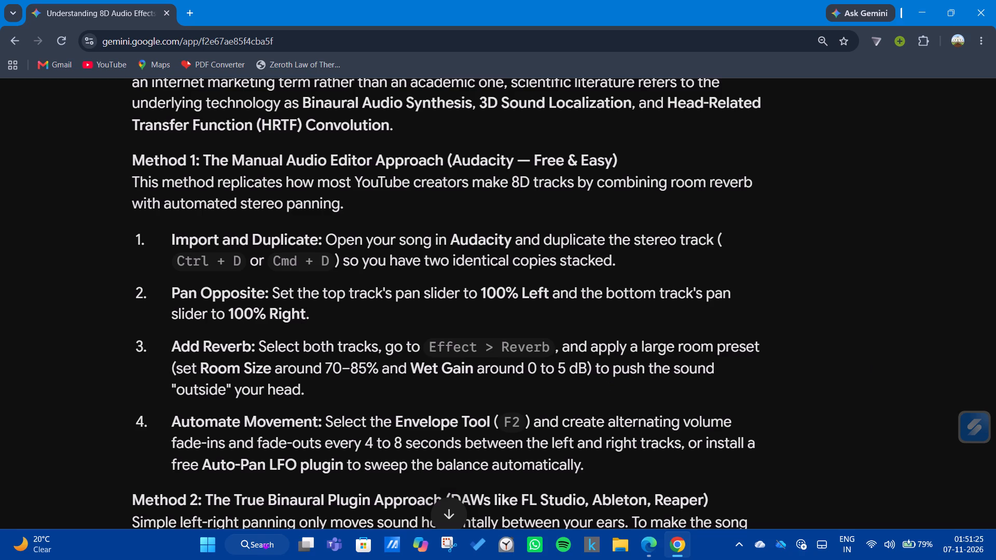
{"action": "scroll", "coordinate": [682, 374], "scroll_direction": "down", "scroll_amount": 2}
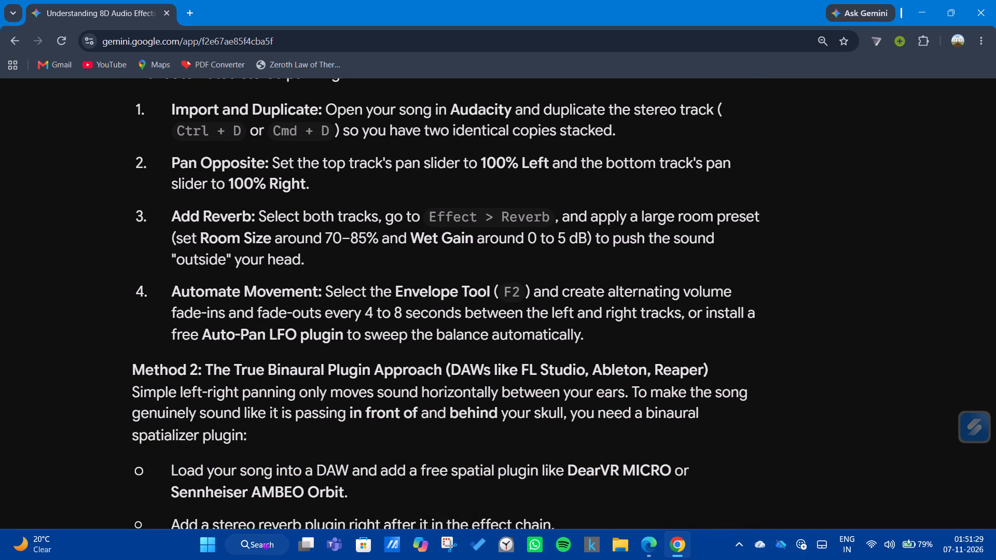
{"action": "scroll", "coordinate": [471, 348], "scroll_direction": "down", "scroll_amount": 1}
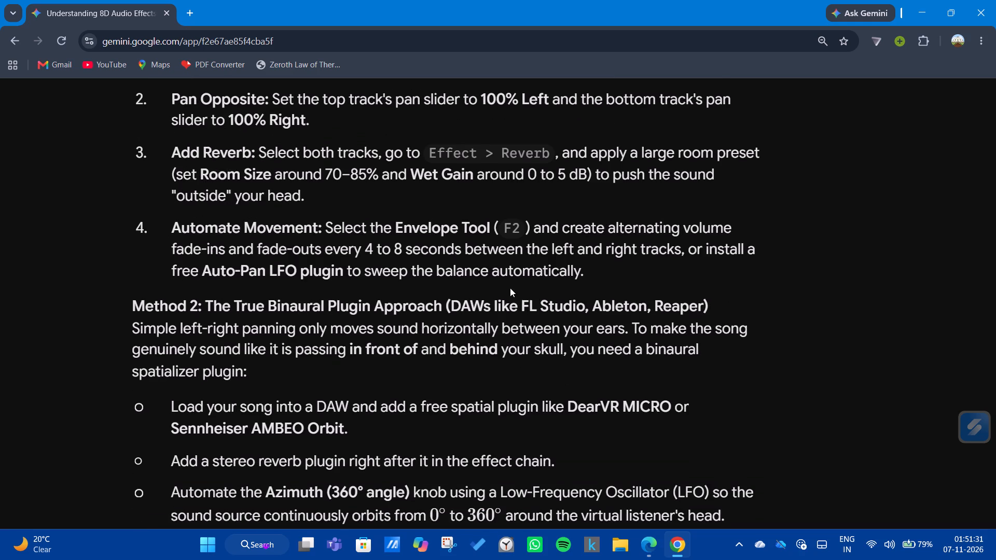
{"action": "scroll", "coordinate": [611, 291], "scroll_direction": "up", "scroll_amount": 1}
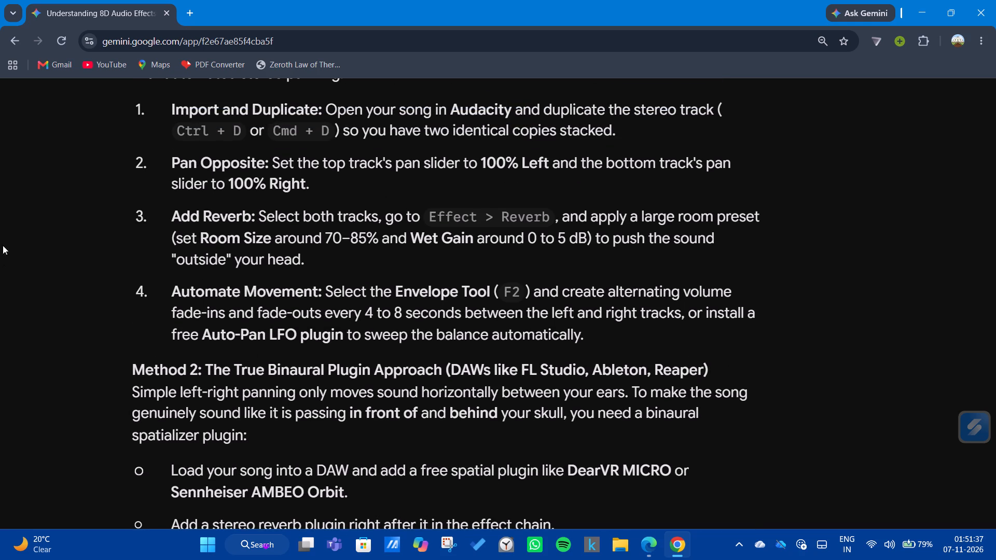
{"action": "scroll", "coordinate": [402, 212], "scroll_direction": "down", "scroll_amount": 2}
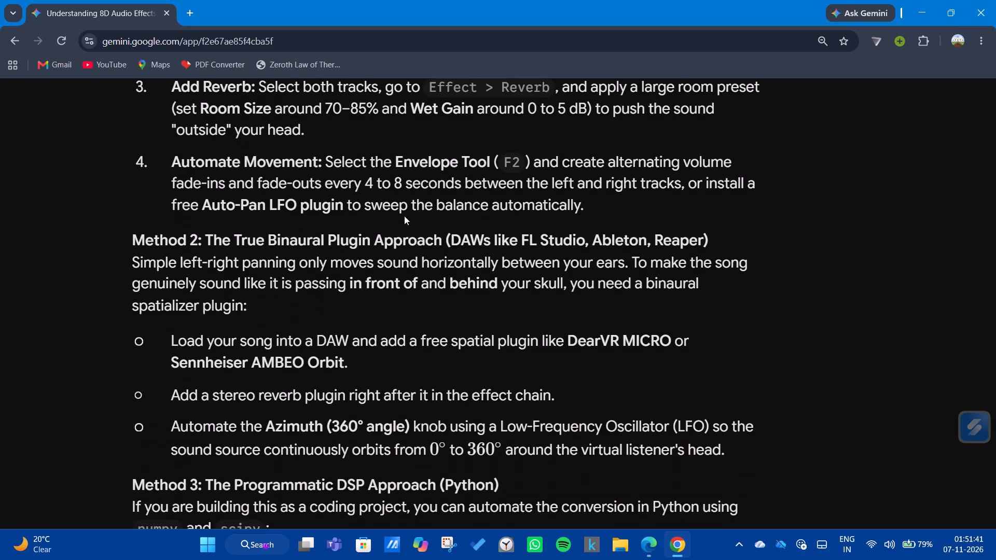
{"action": "scroll", "coordinate": [404, 216], "scroll_direction": "up", "scroll_amount": 5}
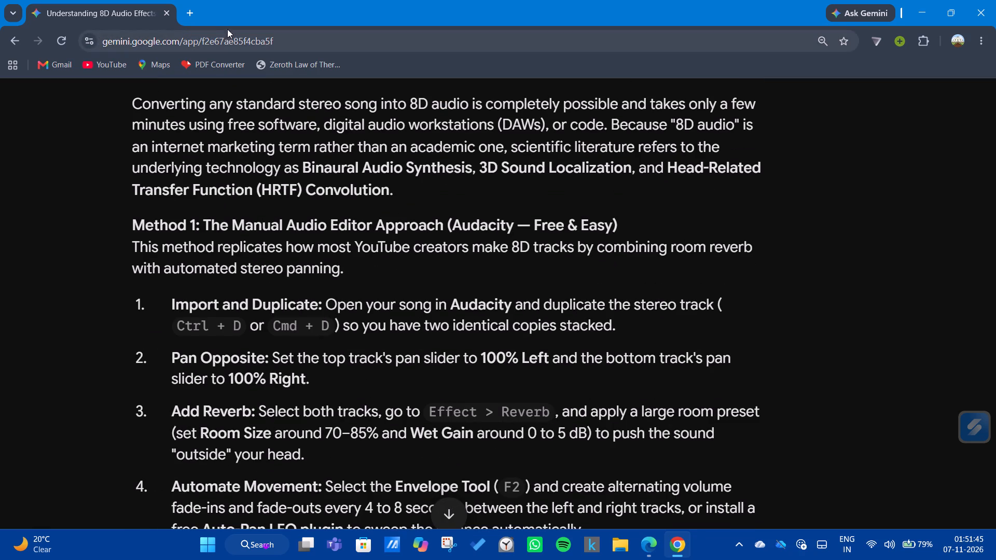
Search Google for "alfaaz song" in a new browser tab.
{"action": "left_click", "coordinate": [184, 14]}
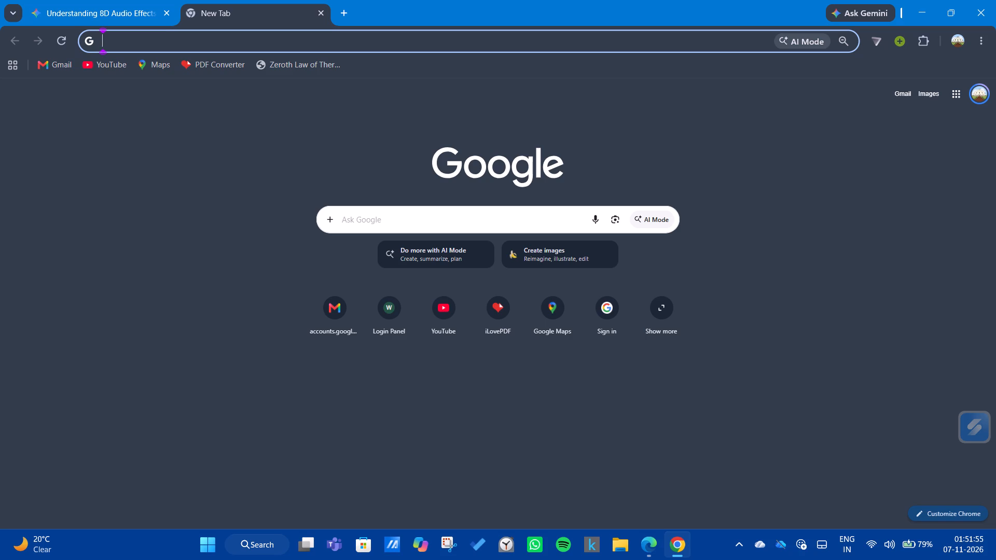
{"action": "left_click", "coordinate": [149, 36]}
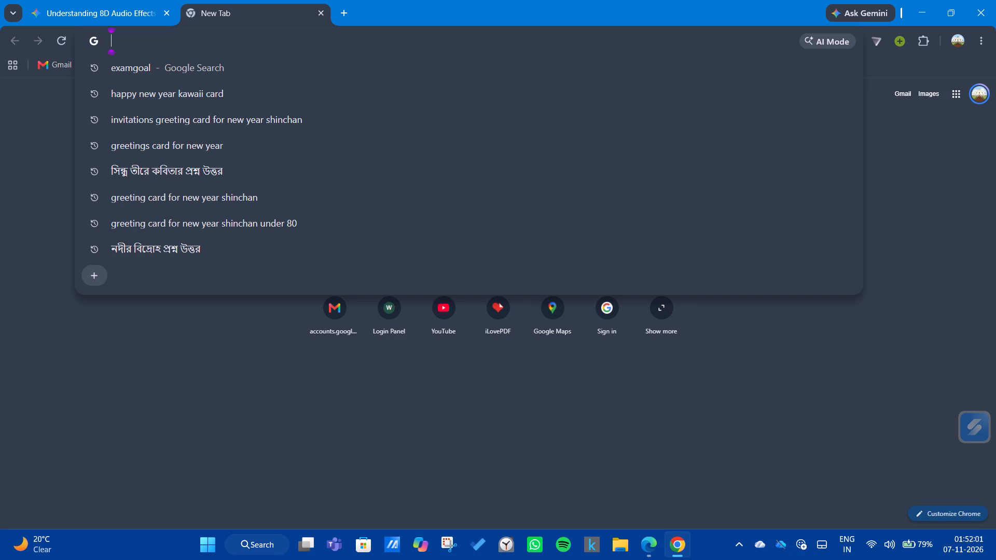
{"action": "left_click", "coordinate": [149, 36]}
{"action": "type", "text": "Al"}
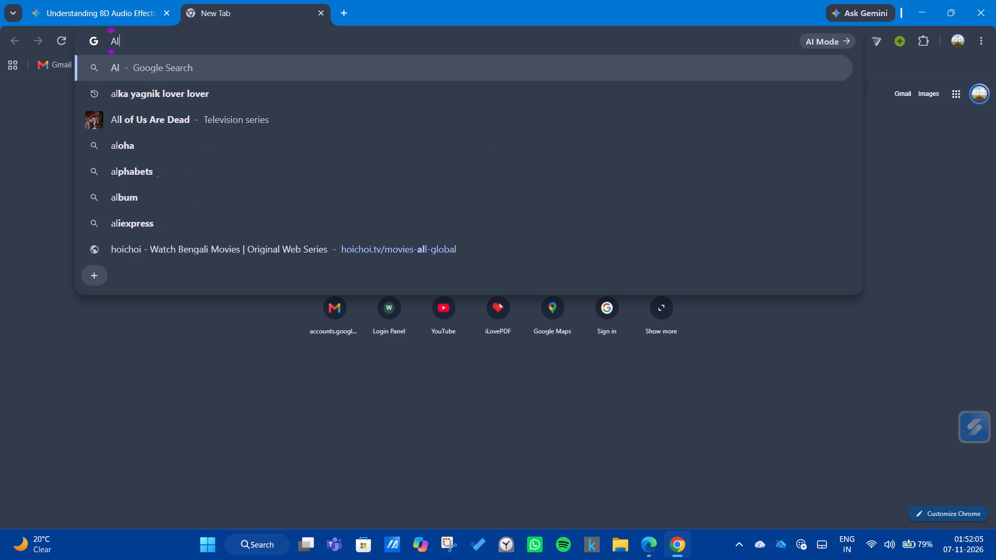
{"action": "type", "text": "fa"}
{"action": "key", "text": "z"}
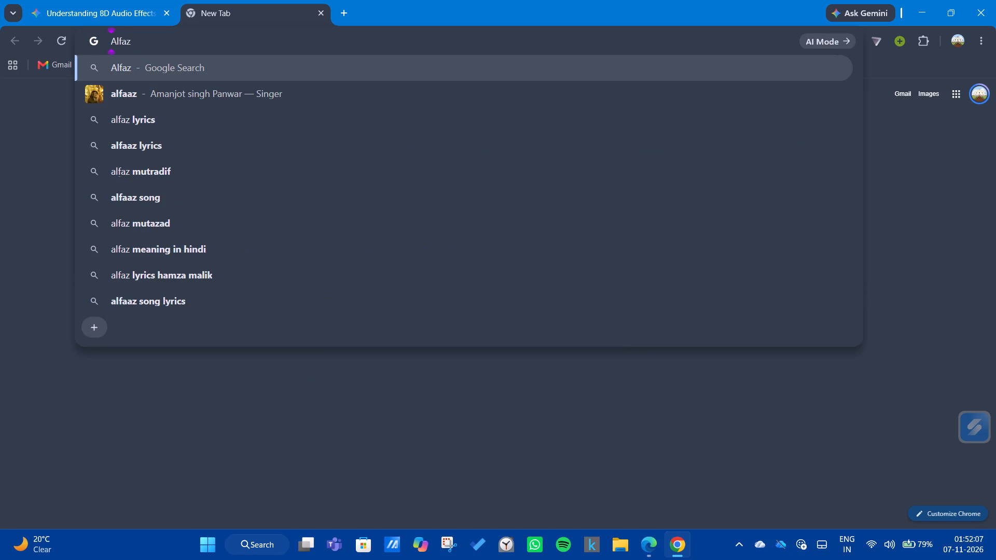
{"action": "key", "text": "Down"}
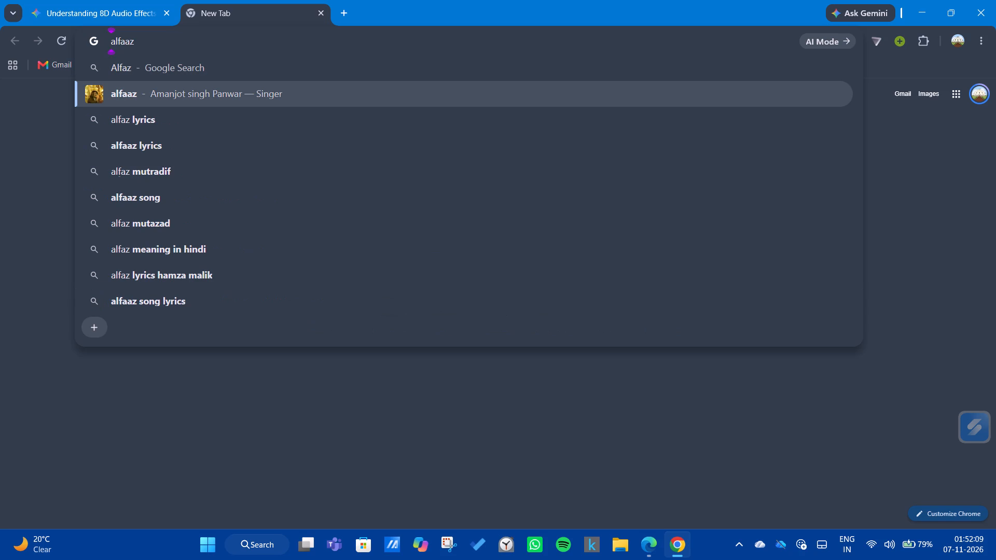
{"action": "key", "text": "space"}
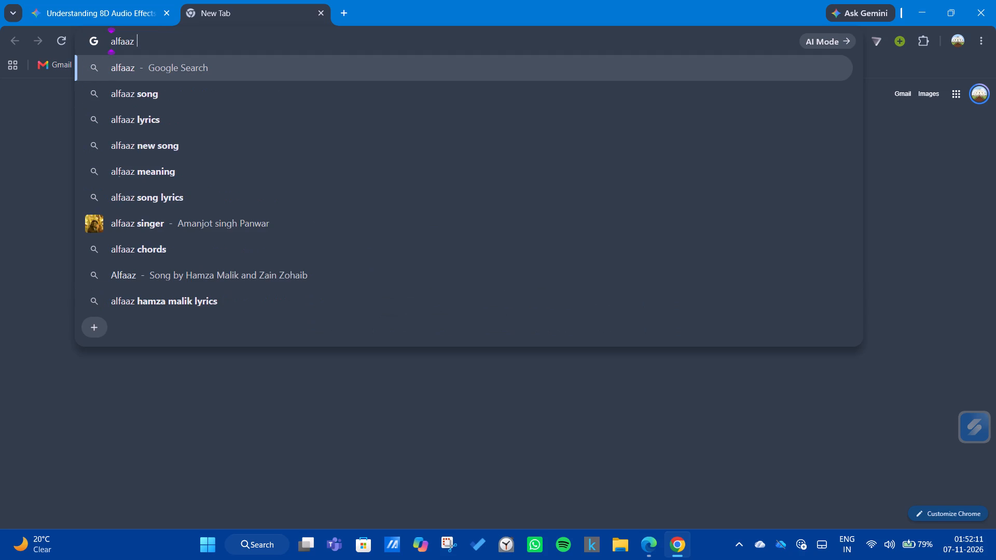
{"action": "left_click", "coordinate": [161, 96]}
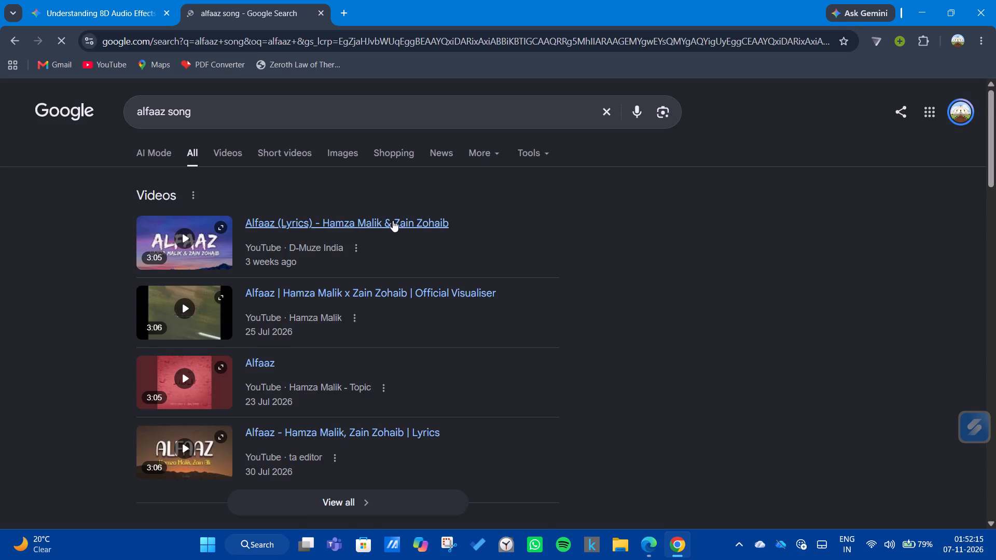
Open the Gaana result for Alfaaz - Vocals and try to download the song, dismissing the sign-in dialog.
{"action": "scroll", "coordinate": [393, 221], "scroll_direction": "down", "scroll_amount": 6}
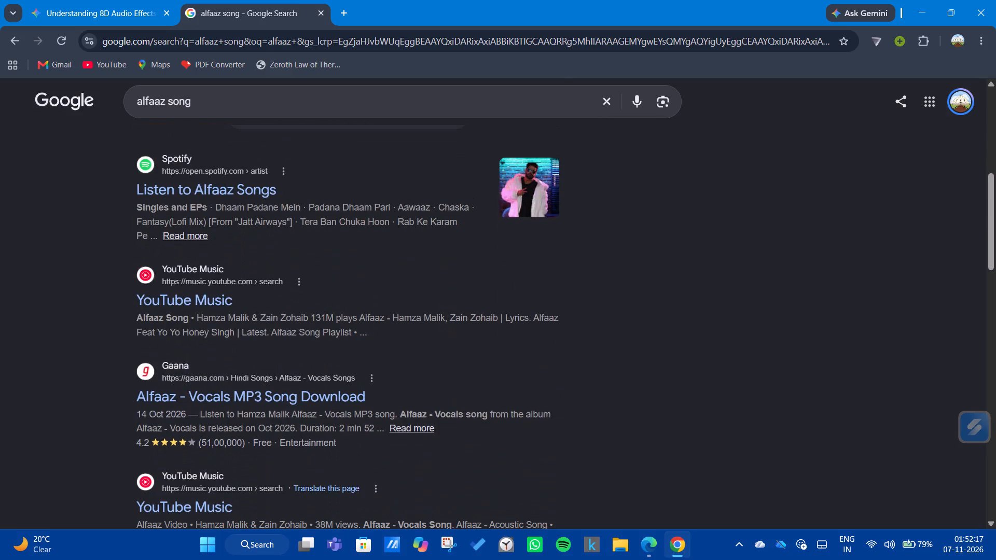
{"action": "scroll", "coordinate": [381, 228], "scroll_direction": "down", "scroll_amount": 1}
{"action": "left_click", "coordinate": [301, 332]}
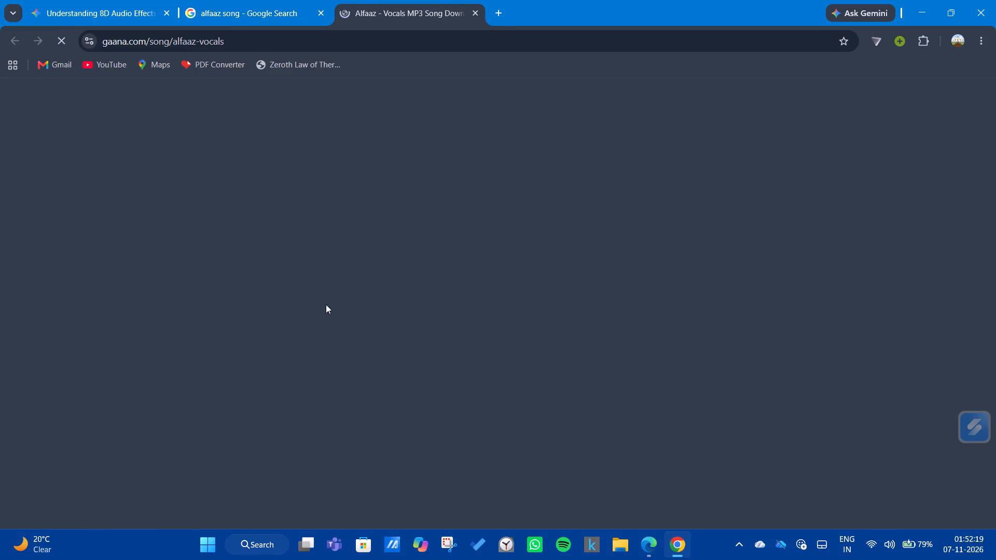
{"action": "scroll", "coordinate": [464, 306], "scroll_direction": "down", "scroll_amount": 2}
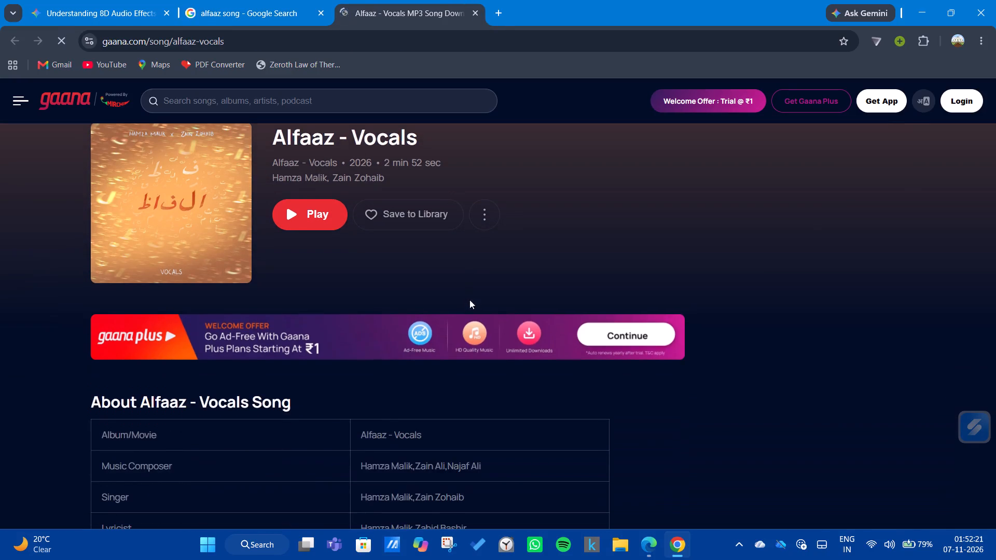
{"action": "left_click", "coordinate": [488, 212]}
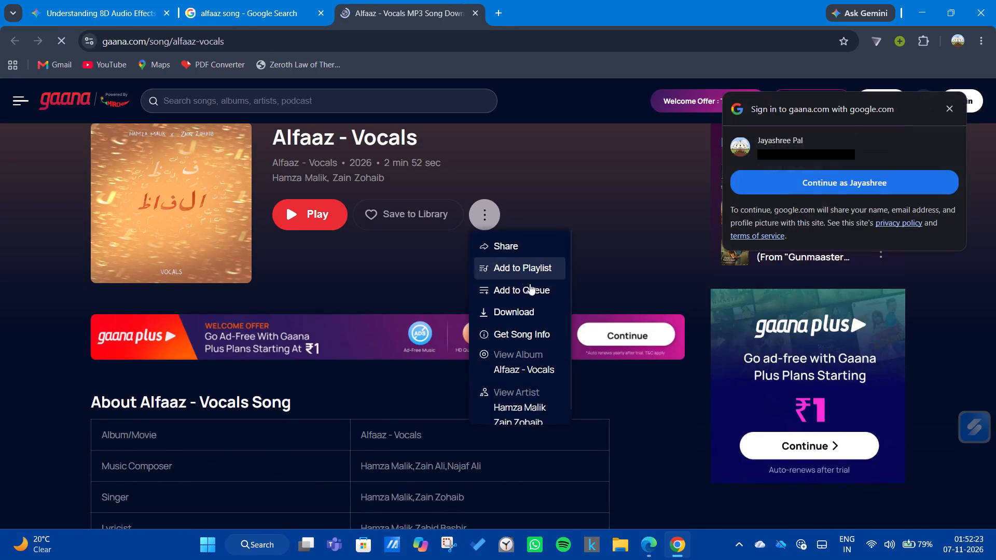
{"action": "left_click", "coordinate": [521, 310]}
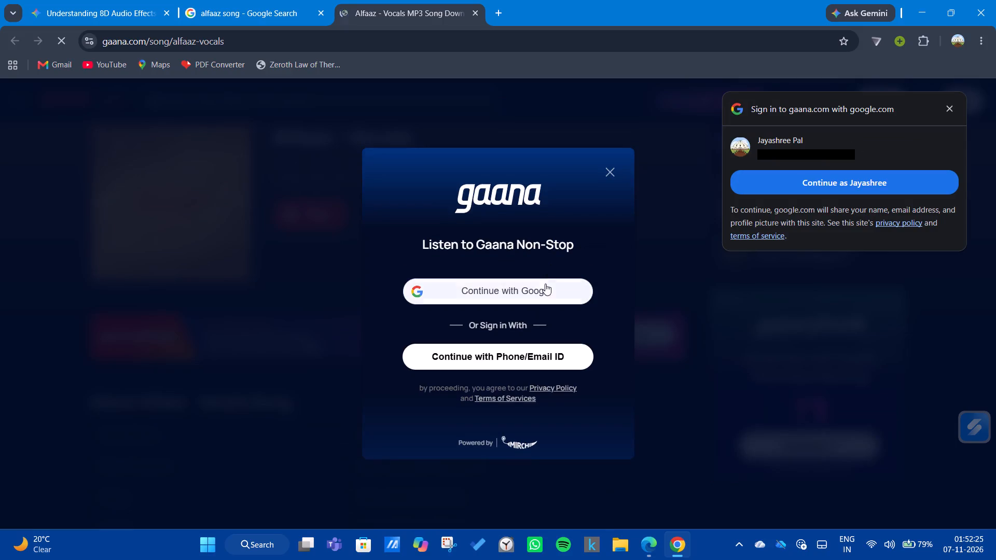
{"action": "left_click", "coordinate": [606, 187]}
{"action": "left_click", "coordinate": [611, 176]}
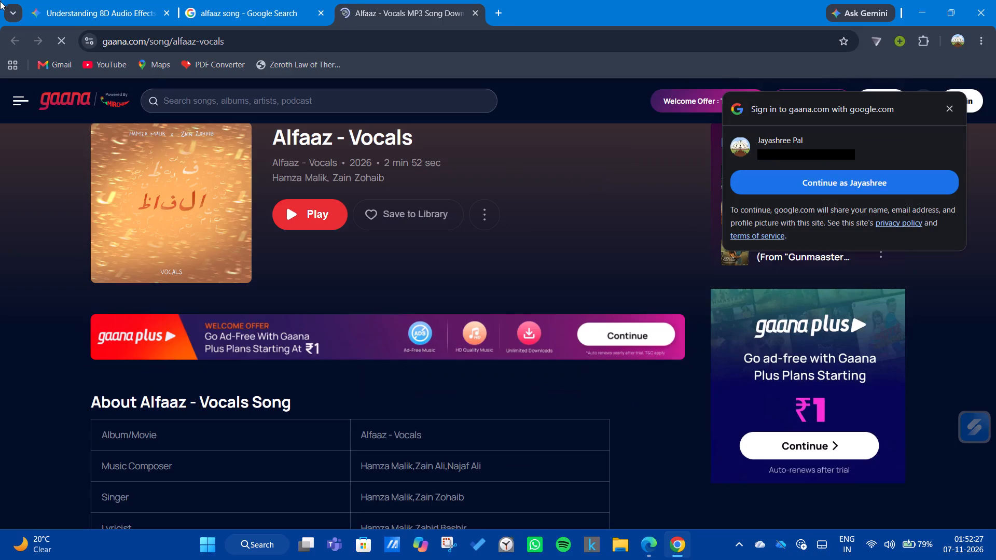
Return to the Google results and look through the remaining web and forum results for the Alfaaz song.
{"action": "left_click", "coordinate": [271, 6]}
{"action": "scroll", "coordinate": [101, 213], "scroll_direction": "down", "scroll_amount": 3}
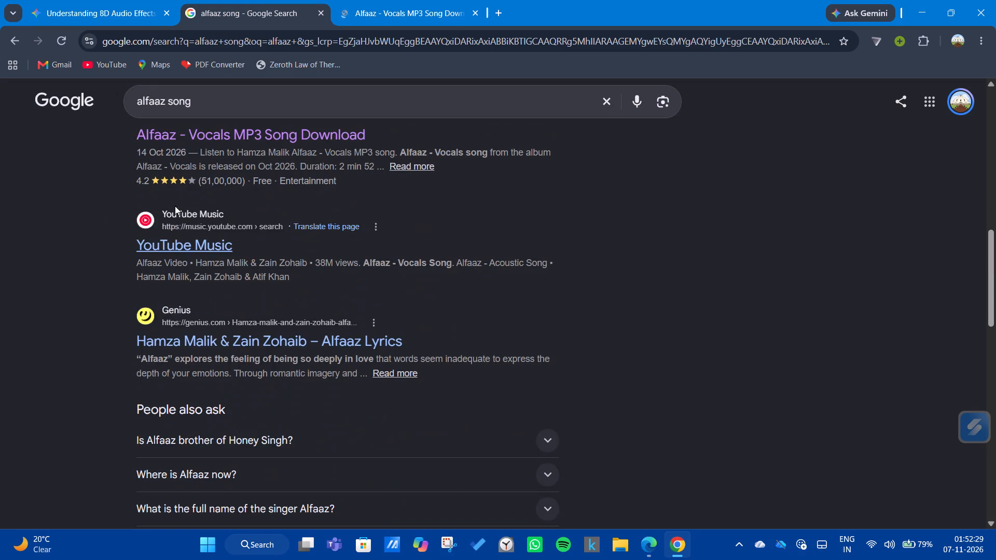
{"action": "scroll", "coordinate": [289, 236], "scroll_direction": "down", "scroll_amount": 11}
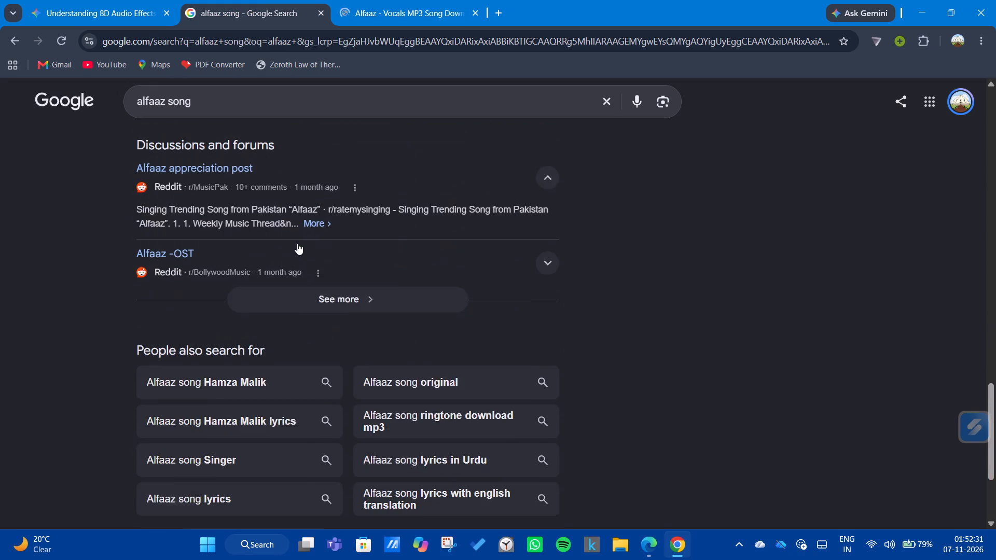
{"action": "scroll", "coordinate": [297, 243], "scroll_direction": "down", "scroll_amount": 4}
{"action": "scroll", "coordinate": [344, 141], "scroll_direction": "up", "scroll_amount": 2}
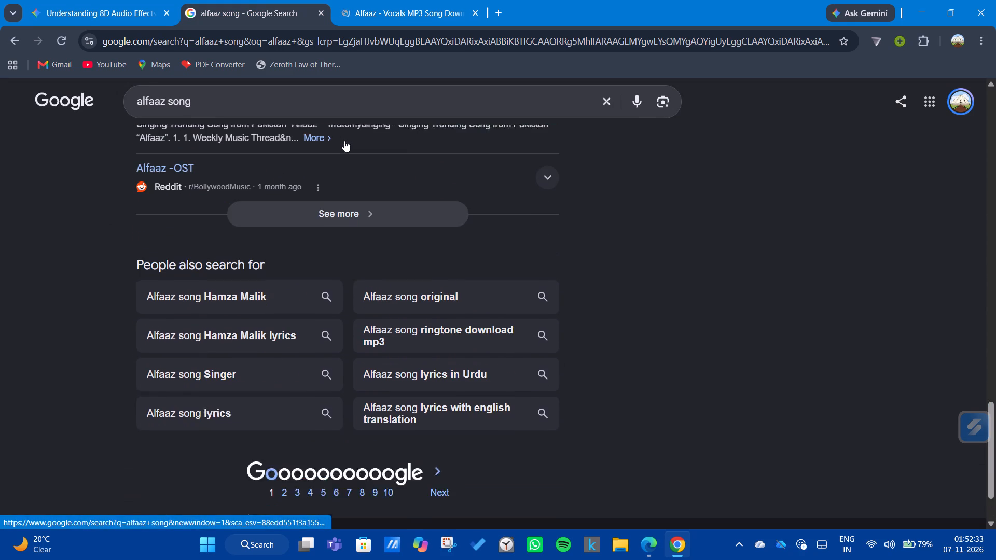
{"action": "left_click", "coordinate": [323, 264]}
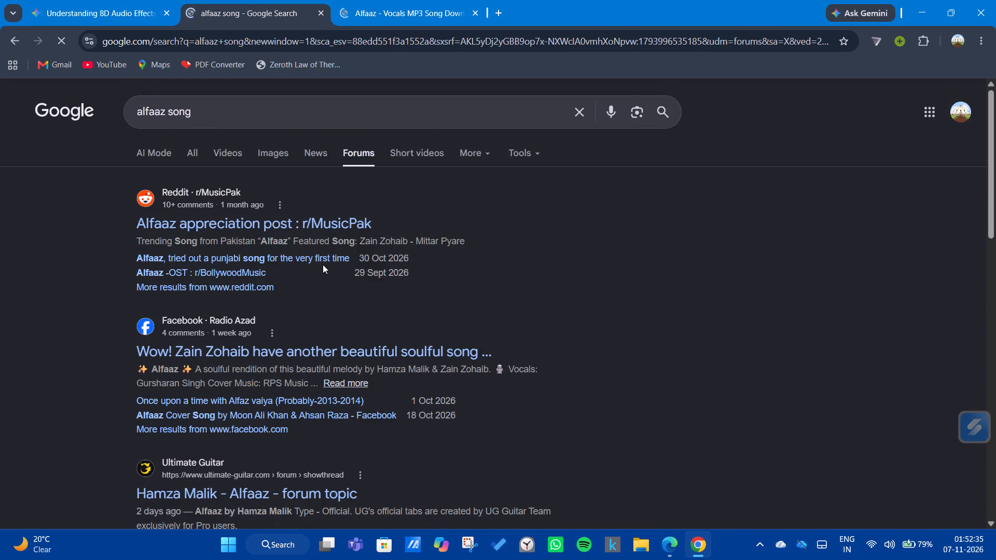
{"action": "scroll", "coordinate": [322, 262], "scroll_direction": "down", "scroll_amount": 8}
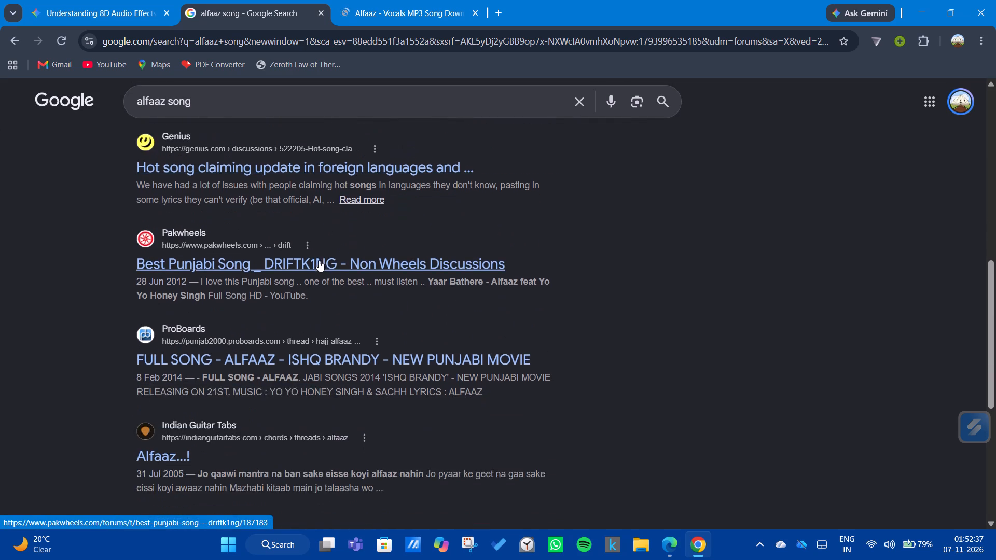
{"action": "scroll", "coordinate": [318, 263], "scroll_direction": "up", "scroll_amount": 12}
Change the Google search to "alfaaz song mp3 zain zohaib" and show all result types.
{"action": "left_click", "coordinate": [403, 126]}
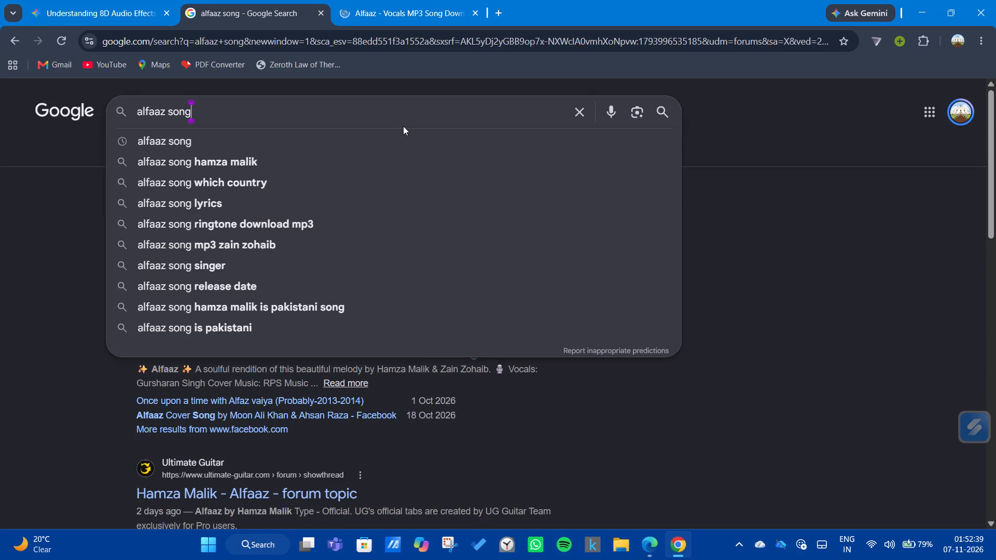
{"action": "key", "text": "space"}
{"action": "type", "text": "mp3"}
{"action": "key", "text": "space"}
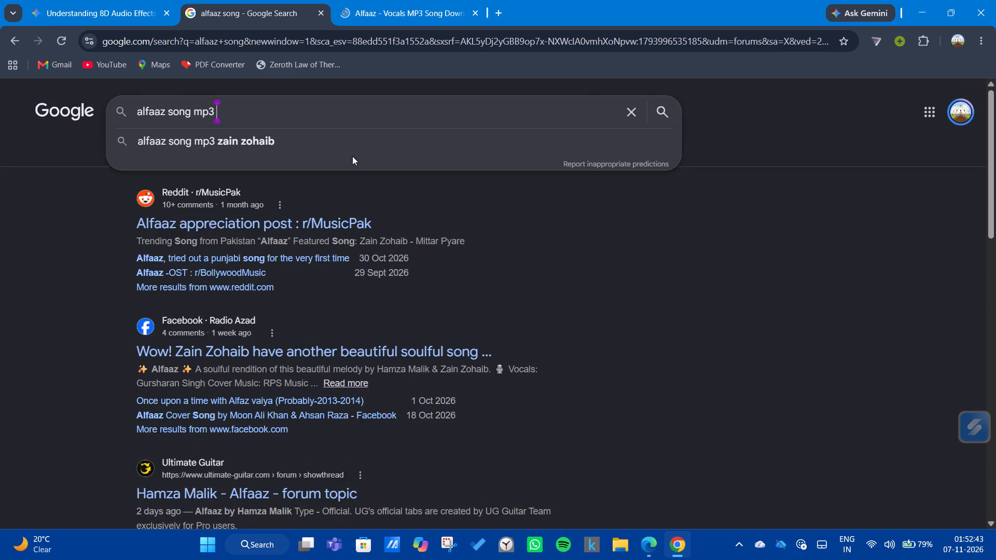
{"action": "left_click", "coordinate": [352, 156]}
{"action": "left_click", "coordinate": [347, 147]}
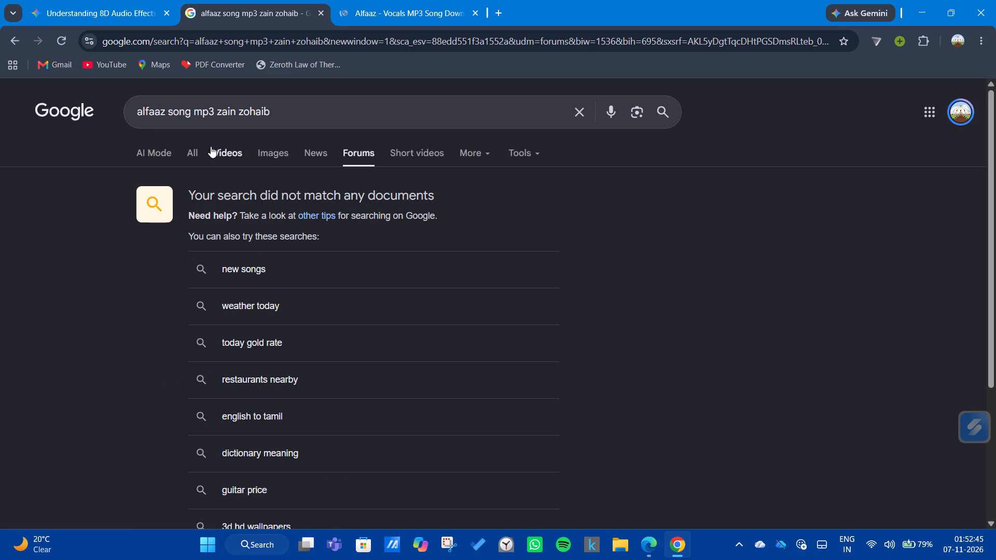
{"action": "left_click", "coordinate": [191, 150]}
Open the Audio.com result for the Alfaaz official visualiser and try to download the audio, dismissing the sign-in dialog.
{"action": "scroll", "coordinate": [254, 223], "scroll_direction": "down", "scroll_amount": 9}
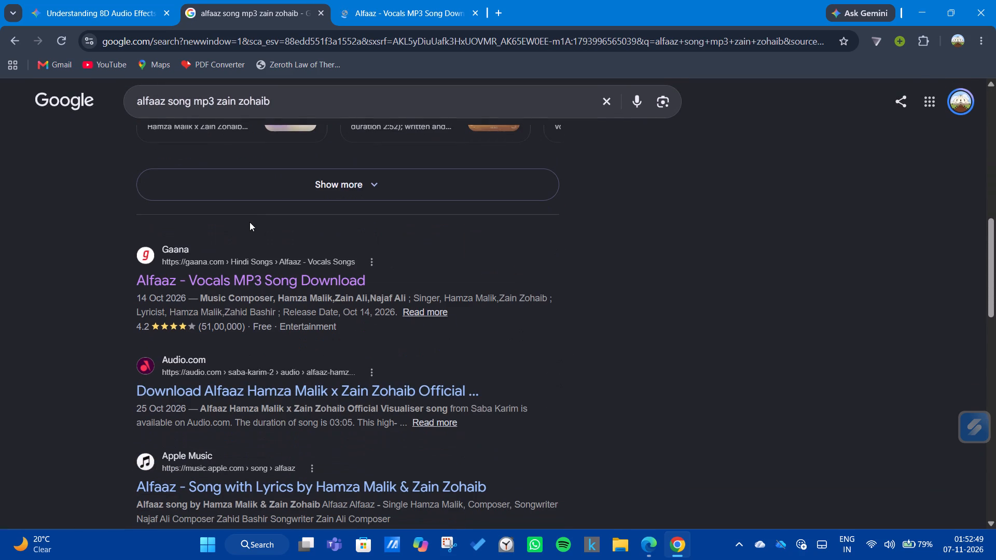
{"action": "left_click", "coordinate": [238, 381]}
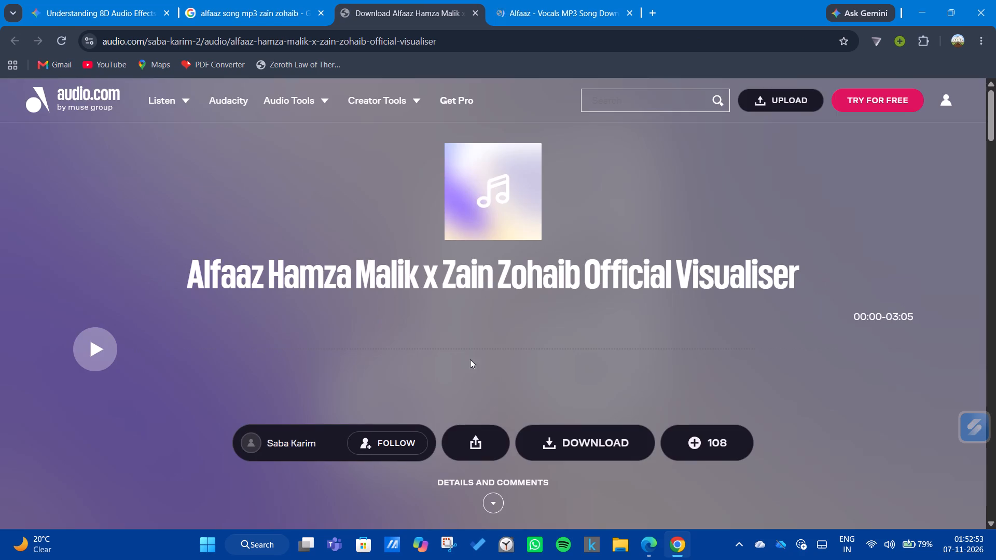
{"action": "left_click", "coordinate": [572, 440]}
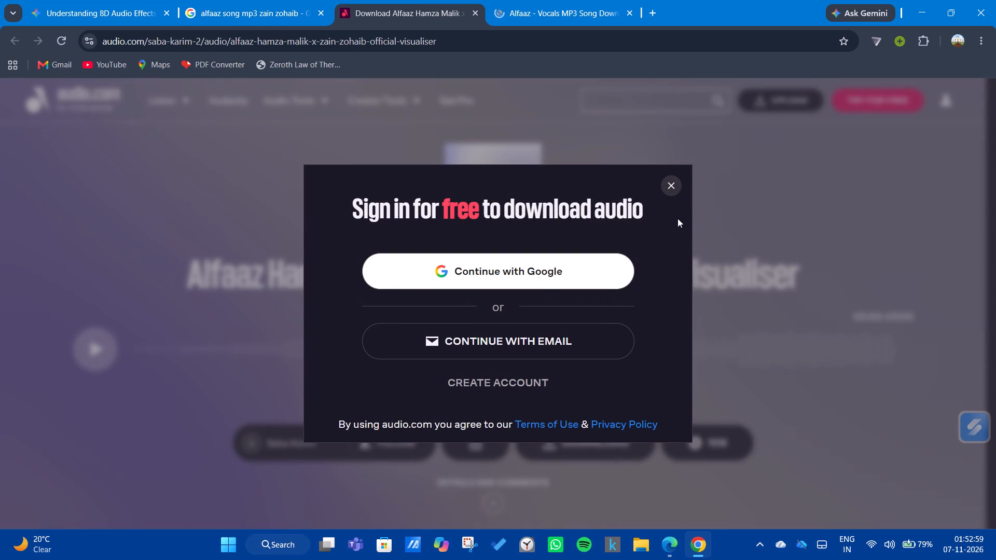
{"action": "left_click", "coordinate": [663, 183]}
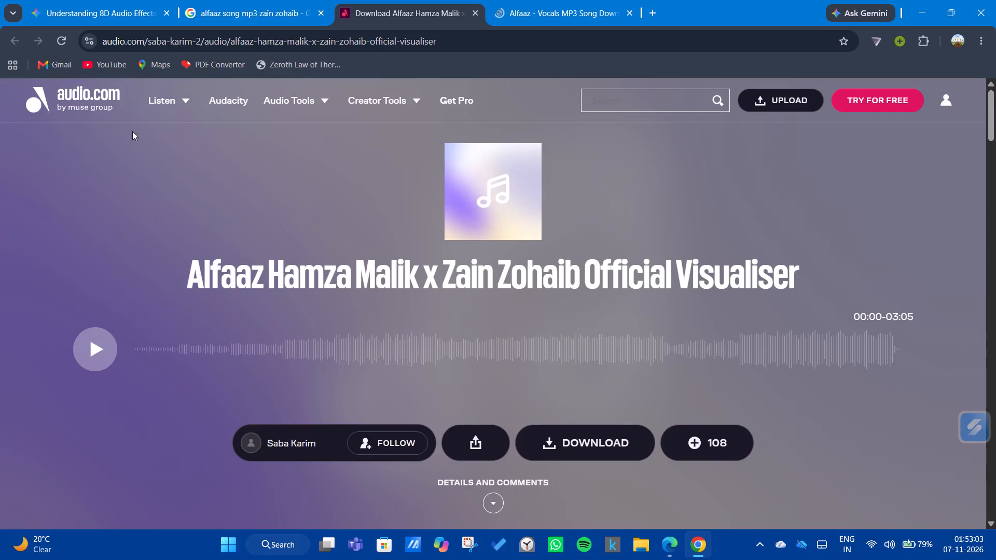
Look over the Audacity download page on Audio.com, and close the browser window.
{"action": "left_click", "coordinate": [225, 105]}
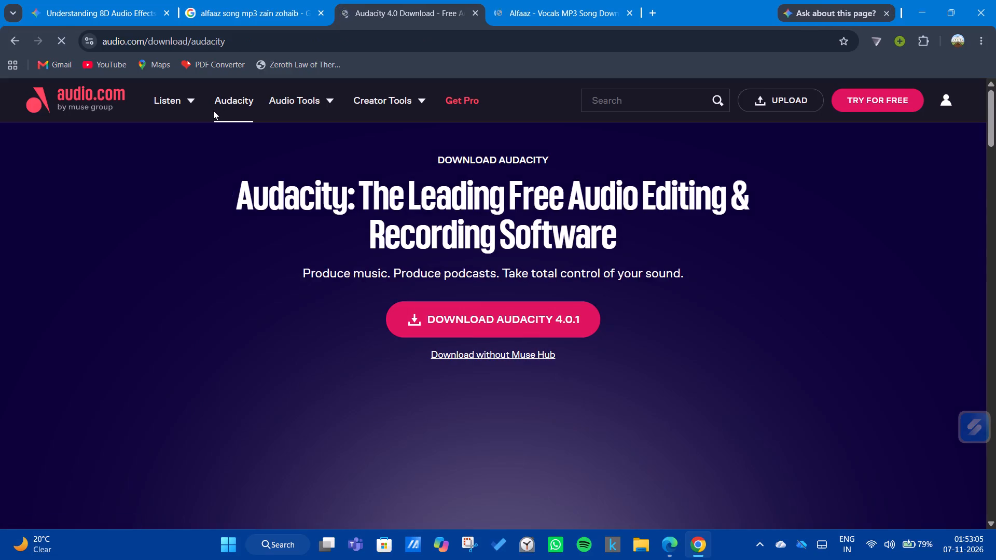
{"action": "scroll", "coordinate": [328, 236], "scroll_direction": "down", "scroll_amount": 2}
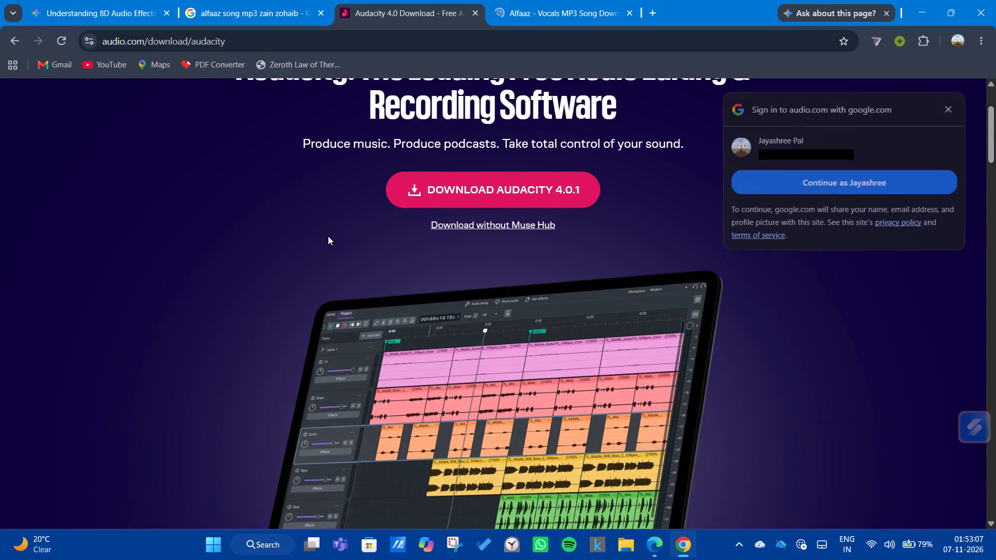
{"action": "scroll", "coordinate": [328, 236], "scroll_direction": "down", "scroll_amount": 2}
{"action": "scroll", "coordinate": [328, 237], "scroll_direction": "up", "scroll_amount": 1}
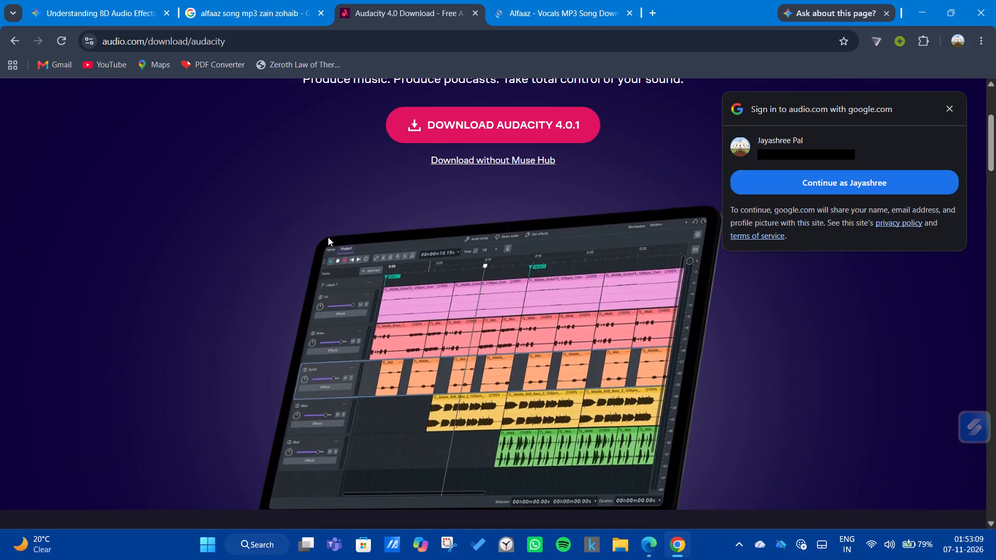
{"action": "scroll", "coordinate": [328, 237], "scroll_direction": "up", "scroll_amount": 6}
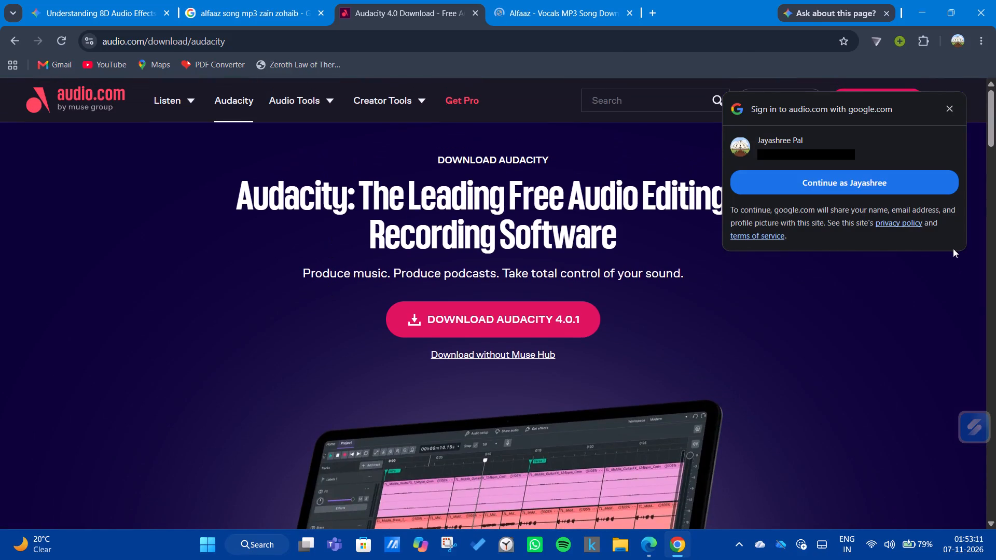
{"action": "left_click", "coordinate": [995, 14]}
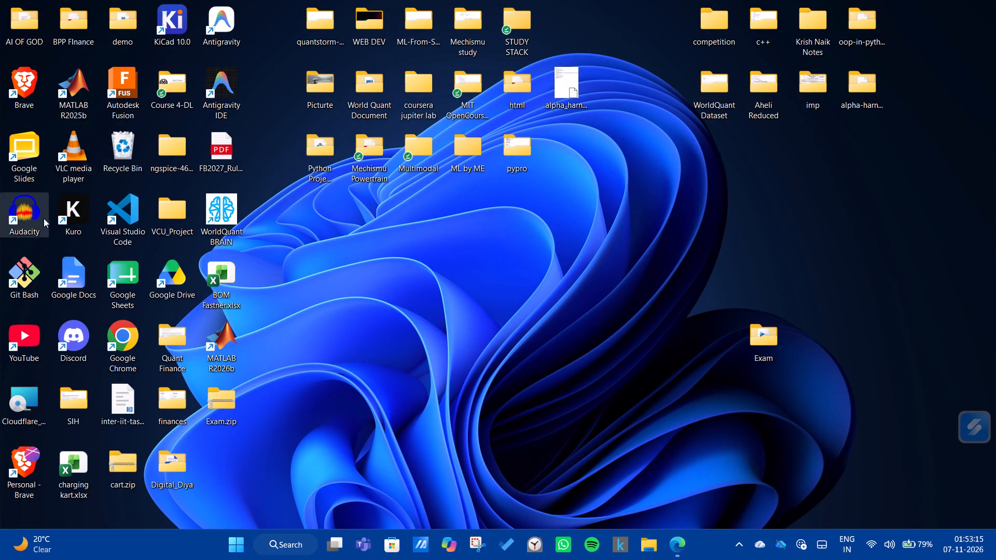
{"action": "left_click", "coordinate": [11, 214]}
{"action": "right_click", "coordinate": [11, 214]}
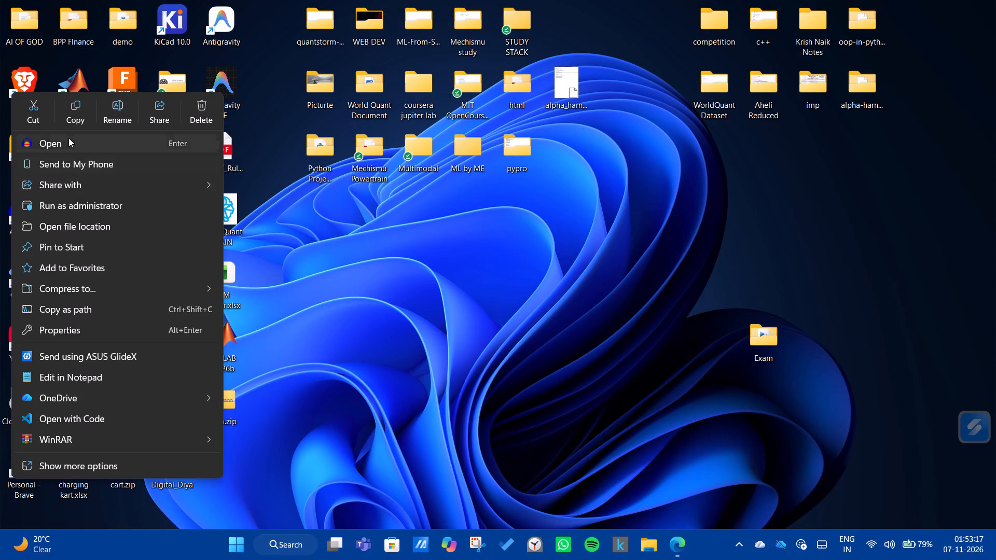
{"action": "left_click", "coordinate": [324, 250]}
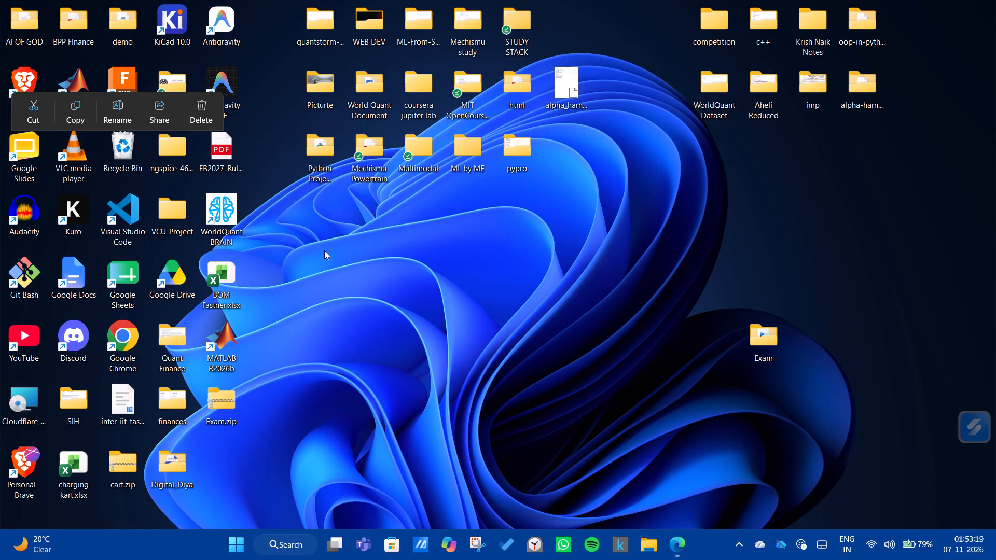
Open a new Google Chrome window with a different browser profile.
{"action": "left_click", "coordinate": [238, 544]}
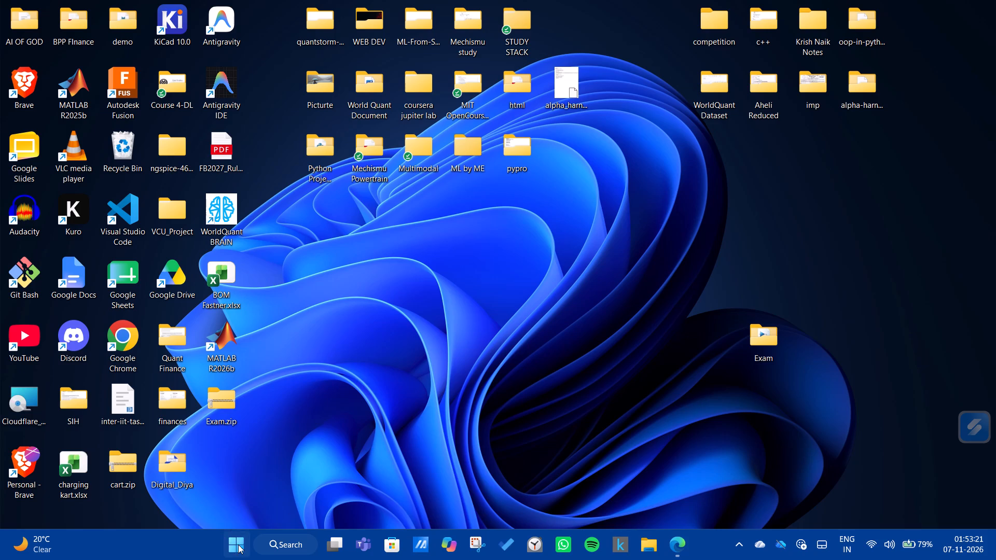
{"action": "left_click", "coordinate": [292, 428]}
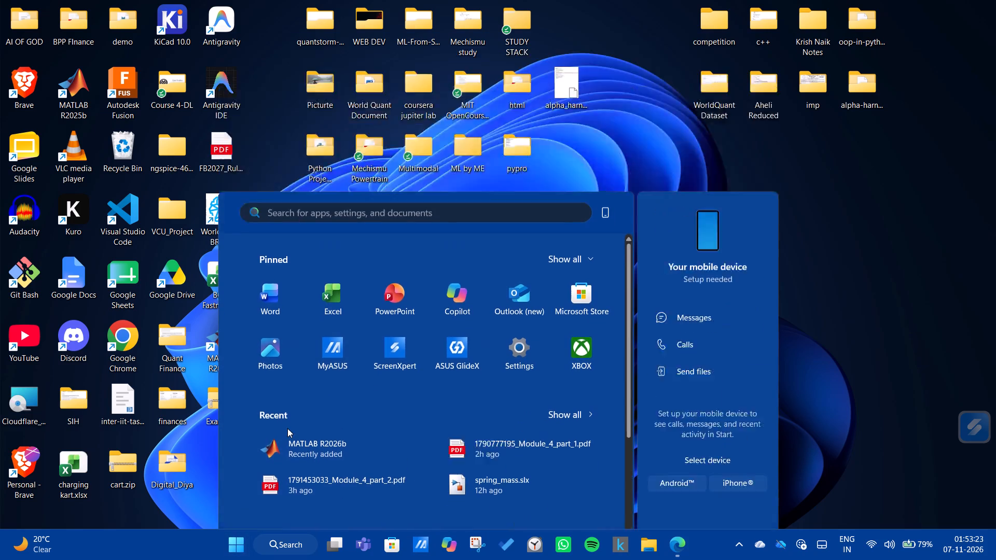
{"action": "left_click", "coordinate": [665, 260]}
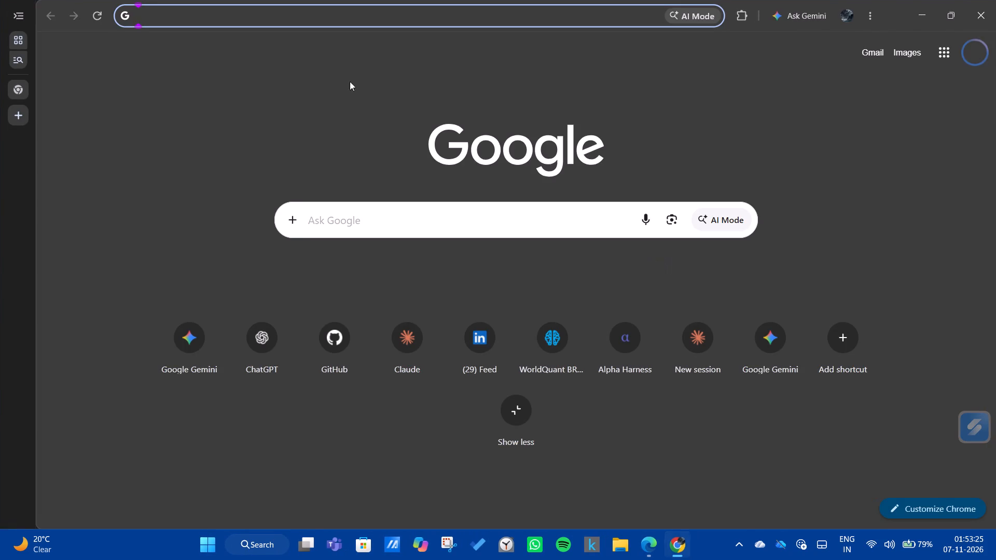
Search Google for "Tell me sites to download audio songs mp3 version".
{"action": "left_click", "coordinate": [301, 5]}
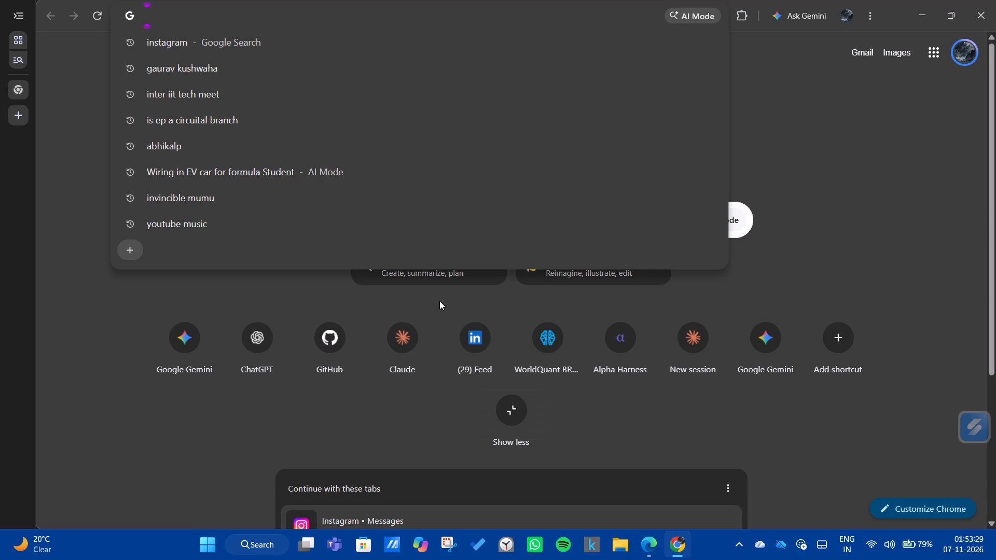
{"action": "type", "text": "Tell me"}
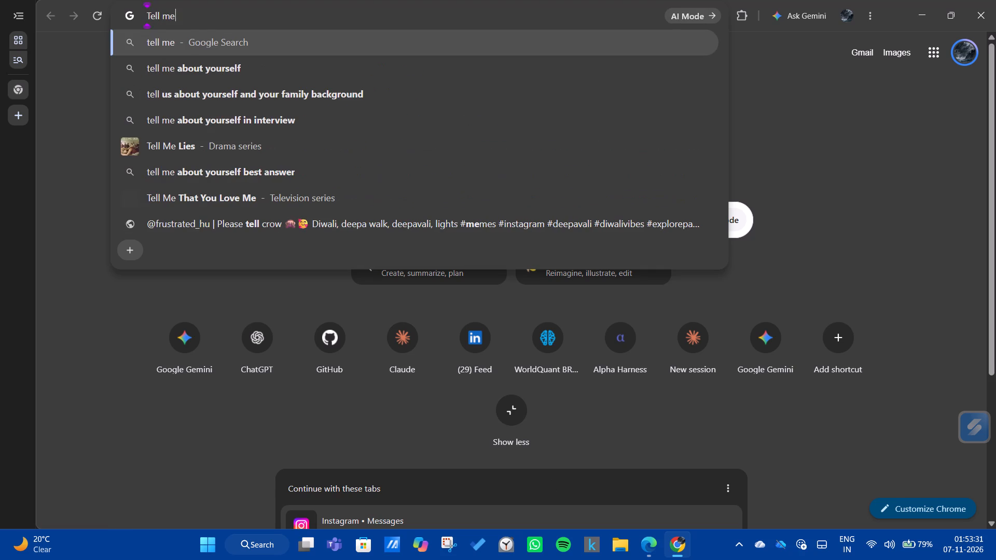
{"action": "key", "text": "space"}
{"action": "type", "text": "sites to download audio"}
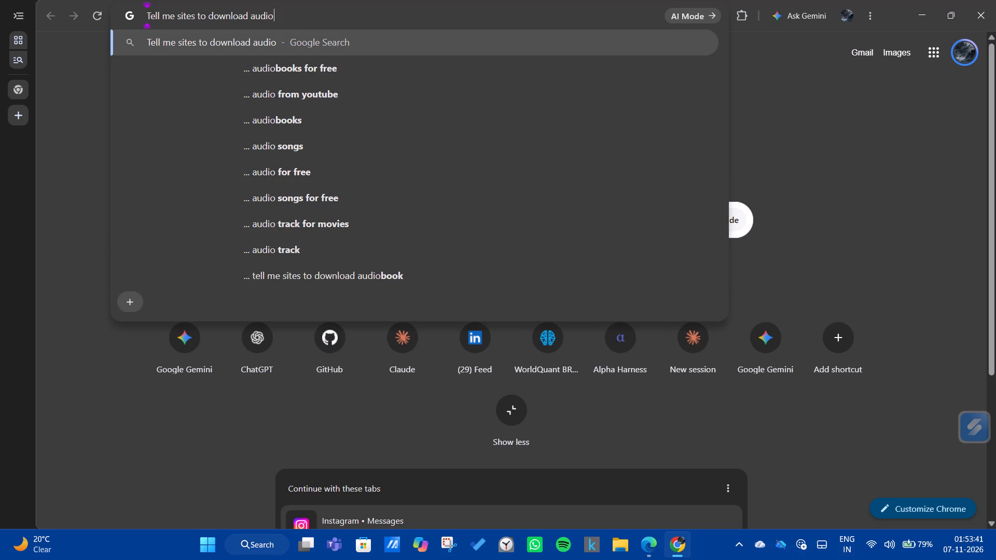
{"action": "key", "text": "space"}
{"action": "type", "text": "songs mp3"}
{"action": "key", "text": "space"}
{"action": "type", "text": "versio"}
{"action": "key", "text": "n"}
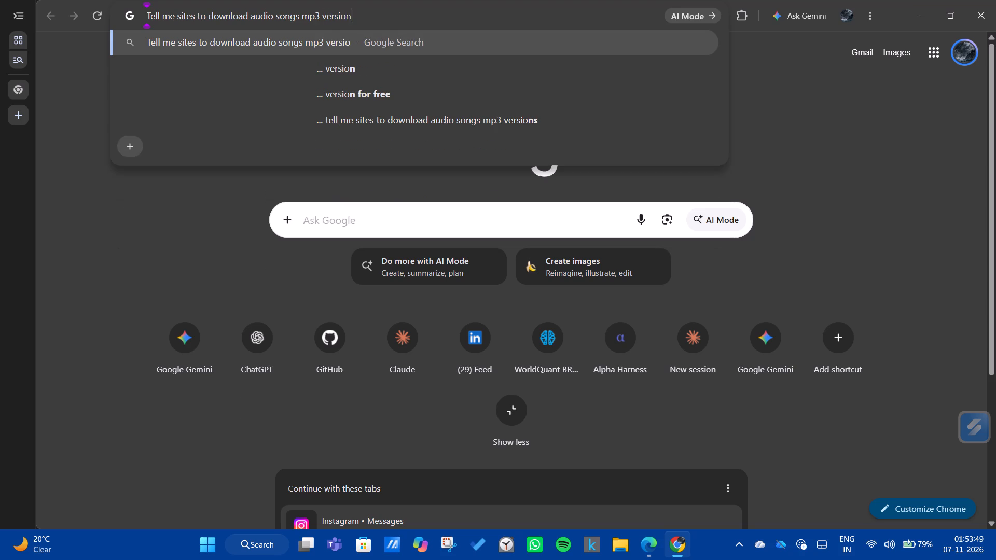
{"action": "key", "text": "Return"}
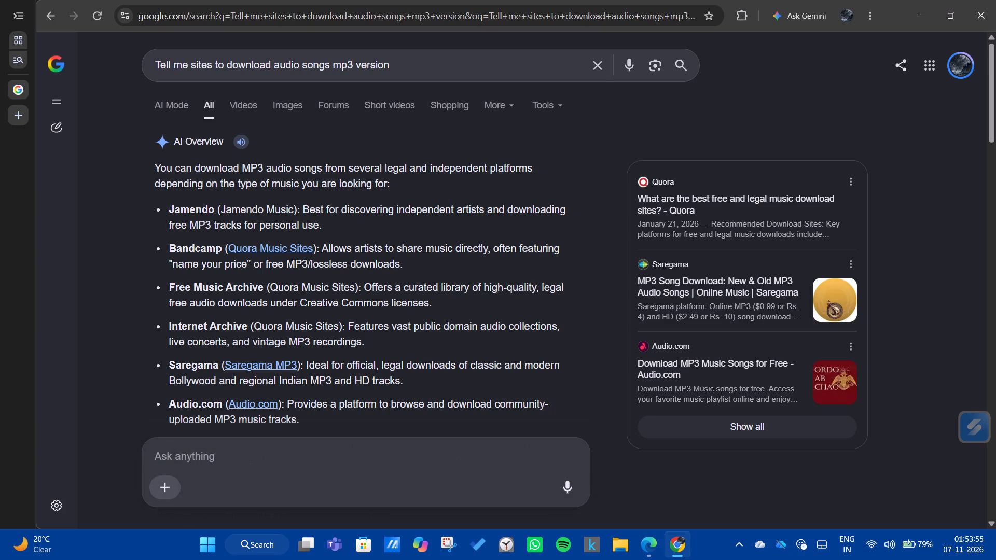
Copy the site name Jamendo from the AI Overview, search for it in a new tab and enter the Jamendo Music site.
{"action": "left_click_drag", "start_coordinate": [170, 205], "coordinate": [211, 213]}
{"action": "key", "text": "ctrl+c"}
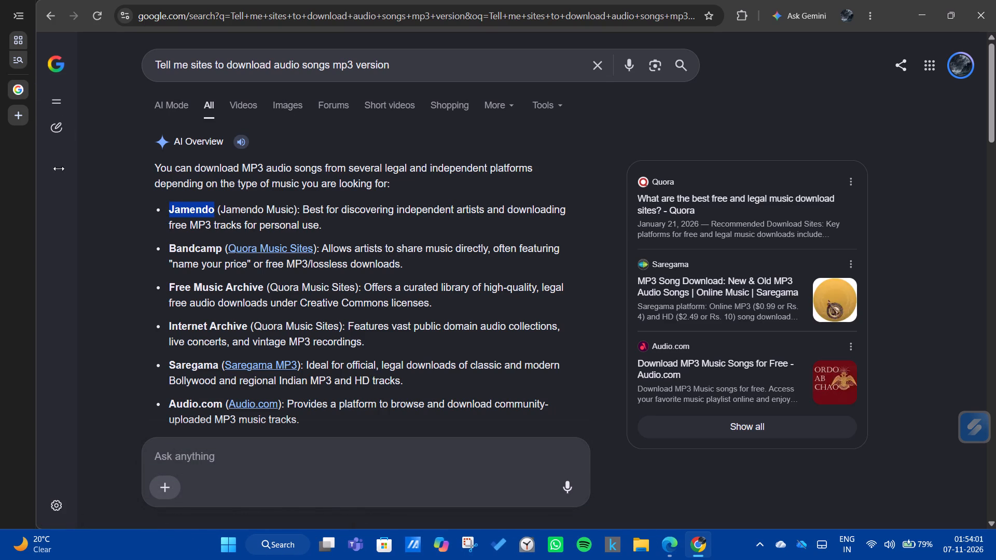
{"action": "left_click", "coordinate": [29, 121]}
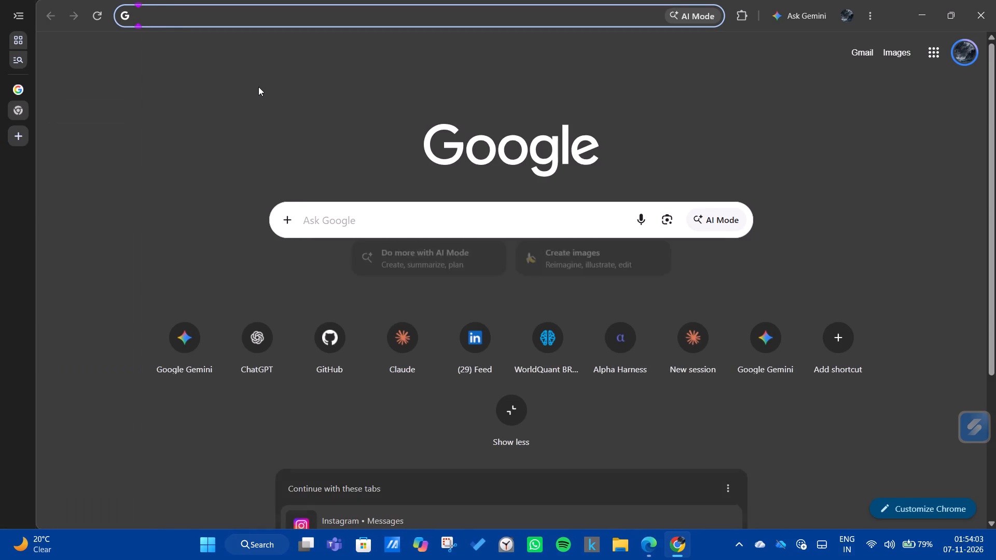
{"action": "key", "text": "ctrl+v"}
{"action": "key", "text": "Return"}
{"action": "left_click", "coordinate": [257, 139]}
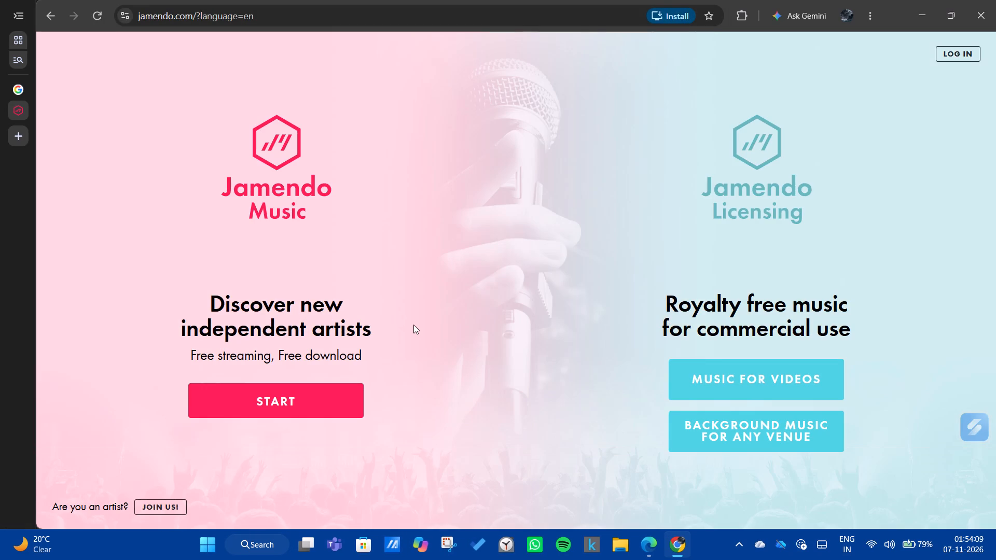
{"action": "scroll", "coordinate": [413, 325], "scroll_direction": "down", "scroll_amount": 6}
{"action": "left_click", "coordinate": [287, 407]}
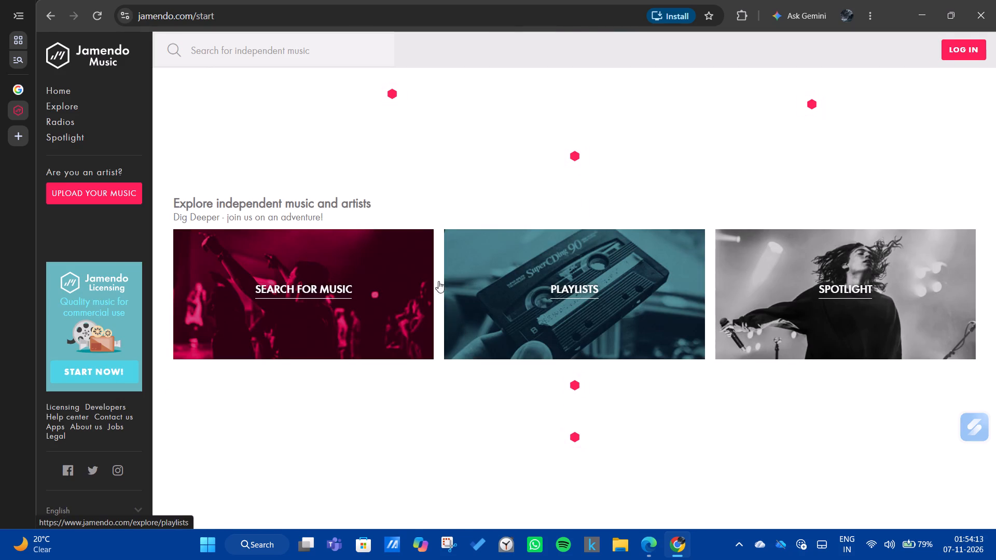
Look through the playlists, radio stations and spotlight tracks on the Jamendo Music start page.
{"action": "scroll", "coordinate": [425, 248], "scroll_direction": "down", "scroll_amount": 8}
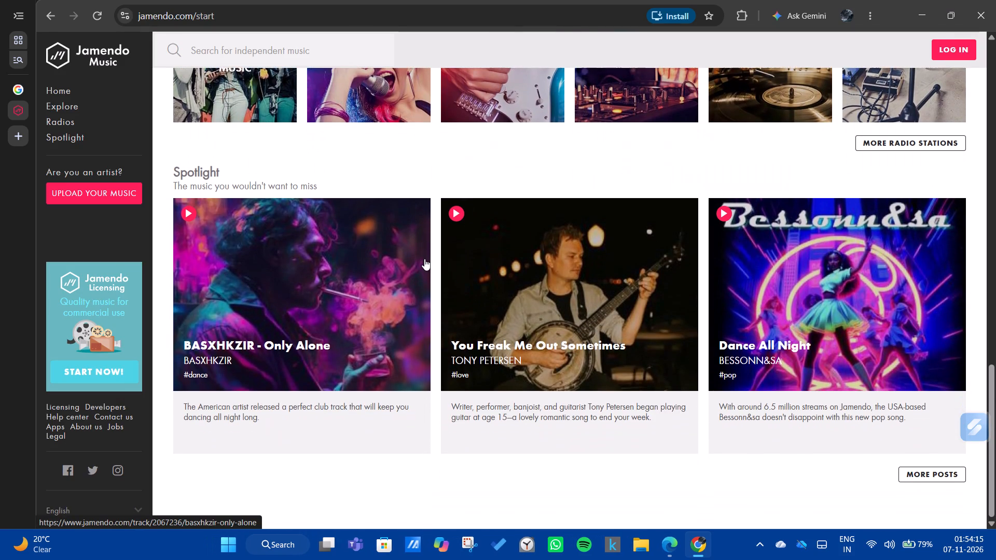
{"action": "scroll", "coordinate": [424, 259], "scroll_direction": "up", "scroll_amount": 1}
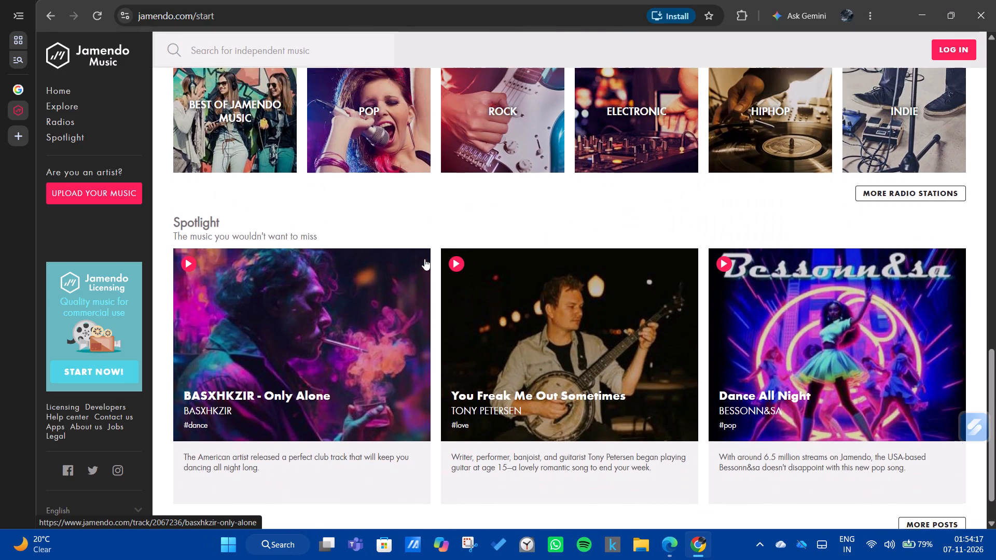
{"action": "scroll", "coordinate": [424, 259], "scroll_direction": "up", "scroll_amount": 10}
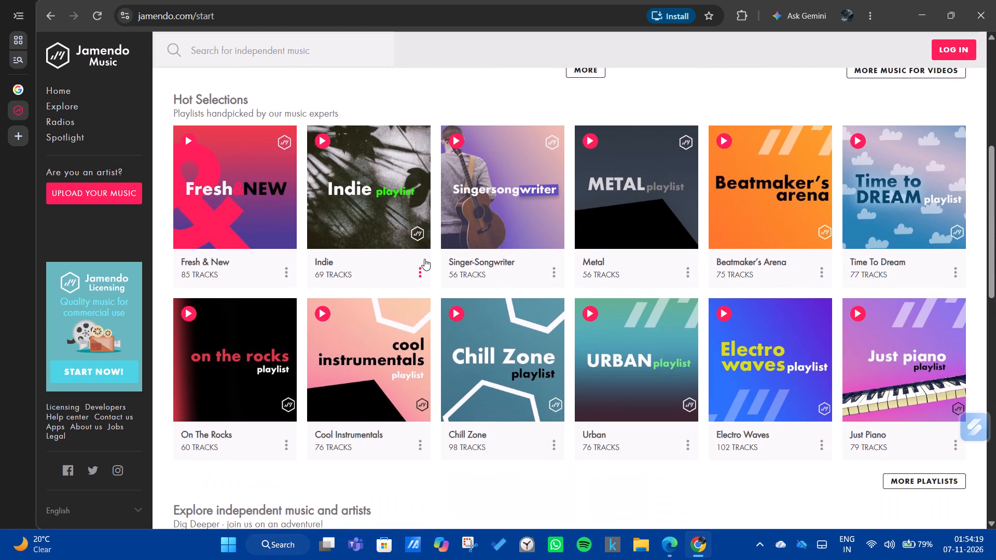
Open the Indie playlist, look through its downloadable tracks and return to the Jamendo start page.
{"action": "left_click", "coordinate": [373, 217]}
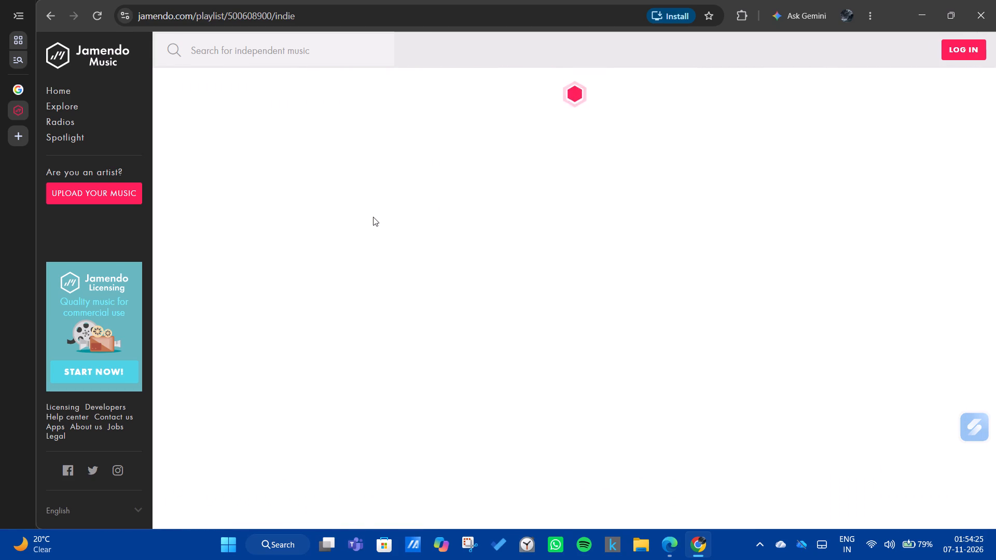
{"action": "scroll", "coordinate": [353, 288], "scroll_direction": "down", "scroll_amount": 1}
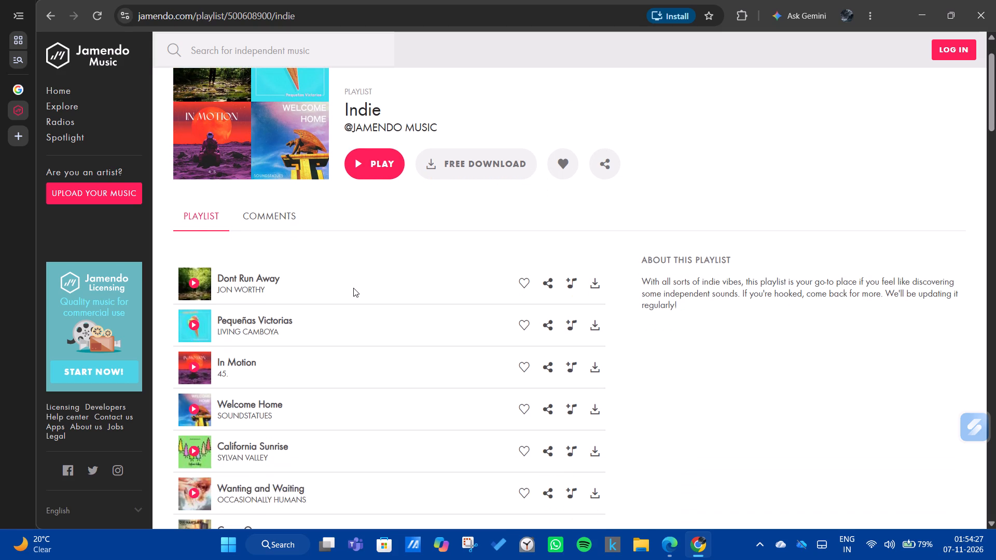
{"action": "scroll", "coordinate": [353, 288], "scroll_direction": "down", "scroll_amount": 3}
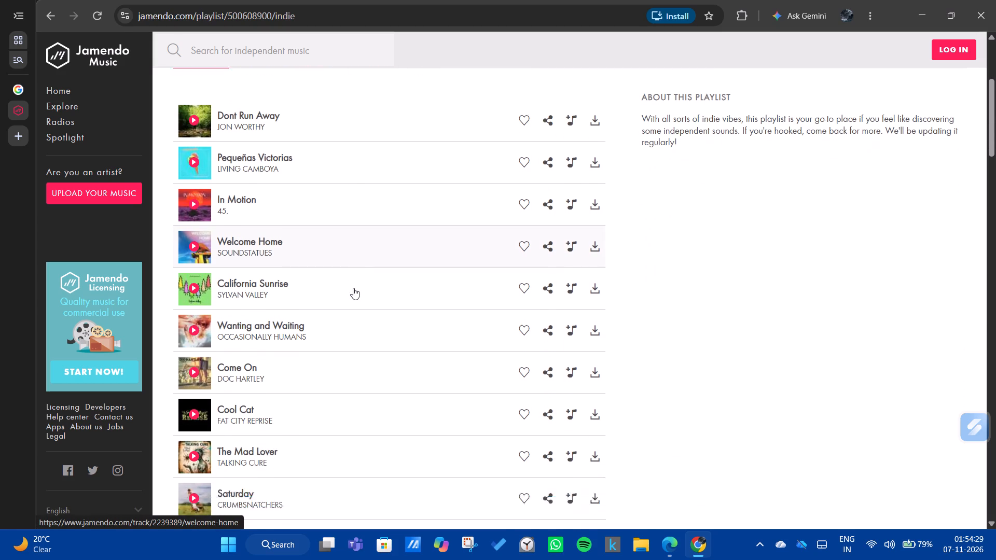
{"action": "scroll", "coordinate": [353, 288], "scroll_direction": "down", "scroll_amount": 3}
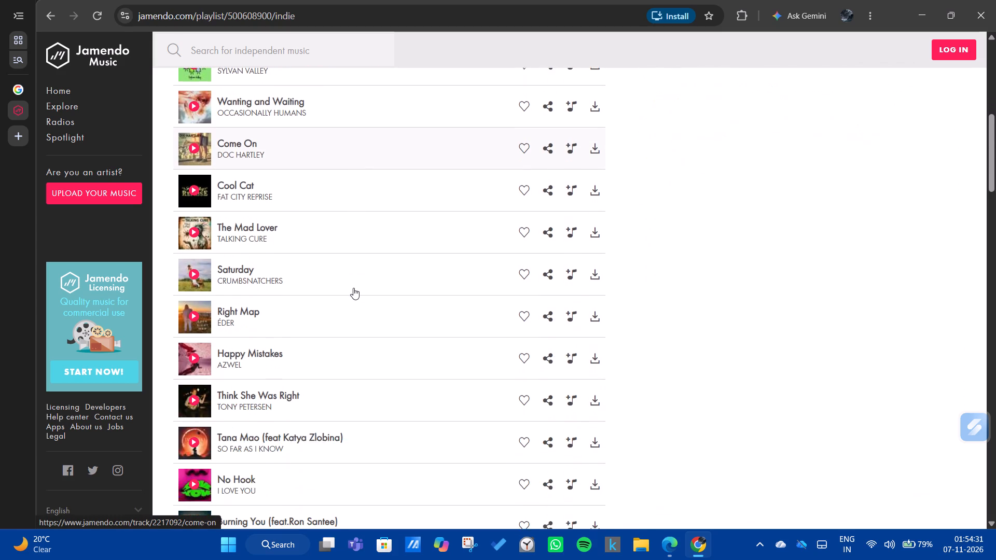
{"action": "scroll", "coordinate": [353, 288], "scroll_direction": "up", "scroll_amount": 12}
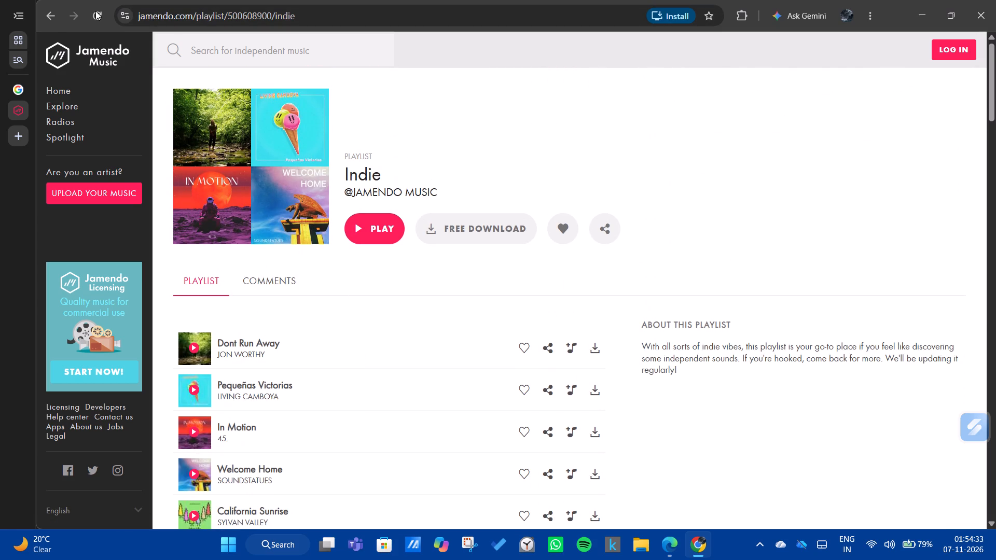
{"action": "left_click", "coordinate": [52, 21]}
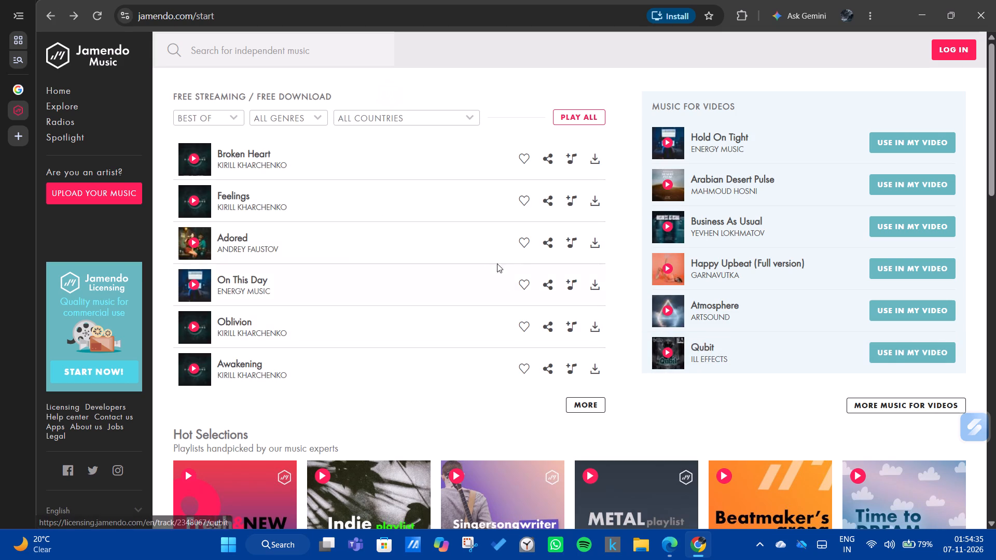
{"action": "scroll", "coordinate": [485, 240], "scroll_direction": "up", "scroll_amount": 6}
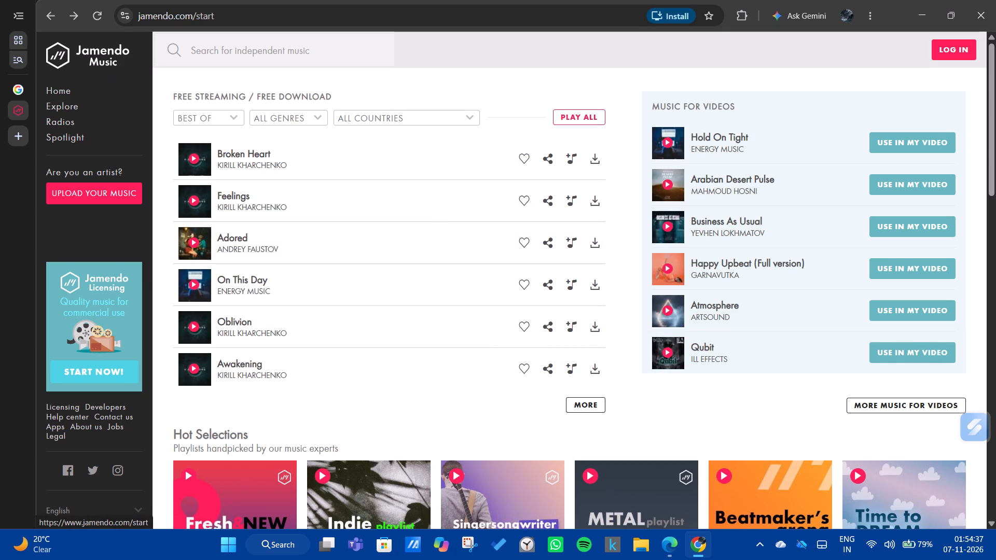
{"action": "scroll", "coordinate": [252, 207], "scroll_direction": "down", "scroll_amount": 6}
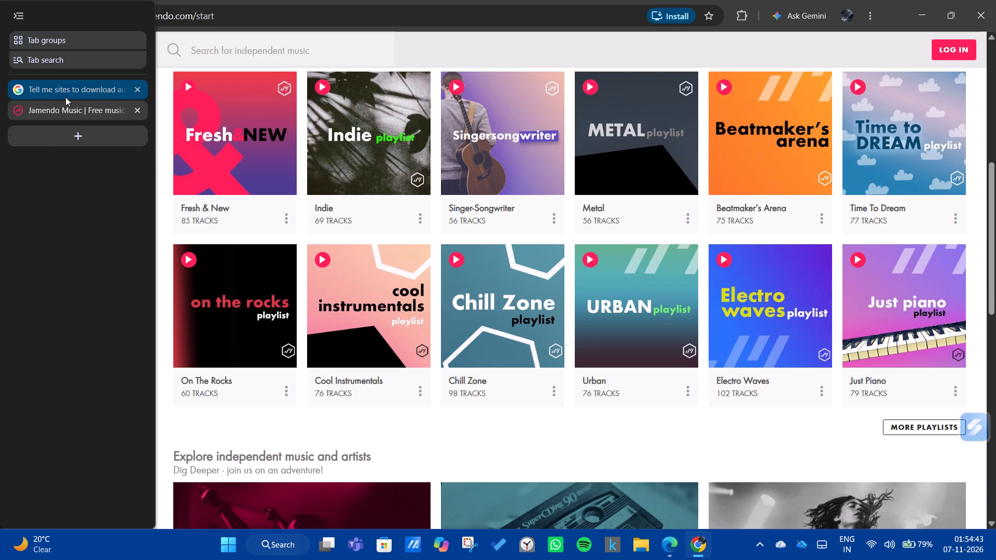
Copy the Audio.com entry from the AI Overview of download sites, search for it in a new tab and open the audio.com homepage.
{"action": "left_click", "coordinate": [65, 97]}
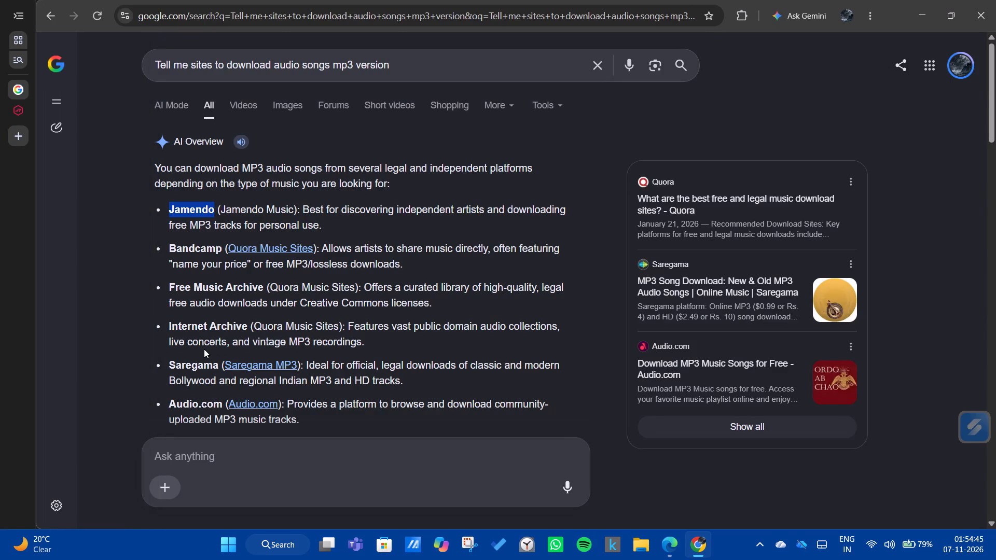
{"action": "left_click_drag", "start_coordinate": [165, 399], "coordinate": [177, 399]}
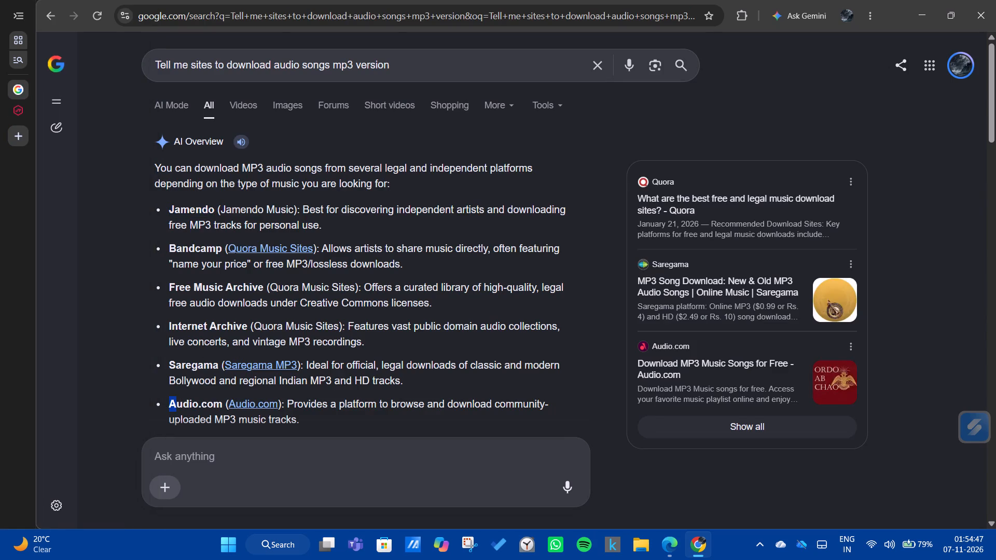
{"action": "left_click_drag", "start_coordinate": [177, 399], "coordinate": [242, 412]}
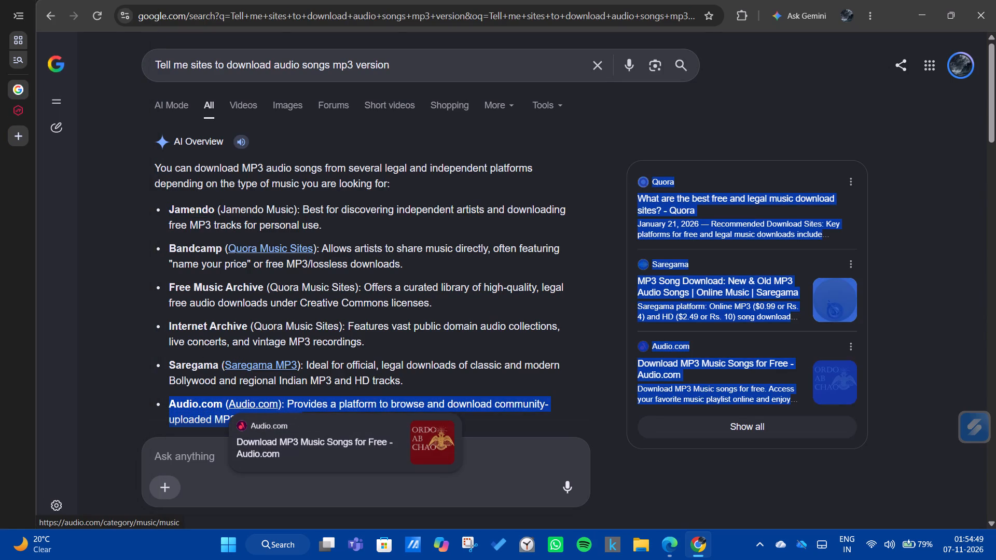
{"action": "left_click_drag", "start_coordinate": [242, 412], "coordinate": [284, 404]}
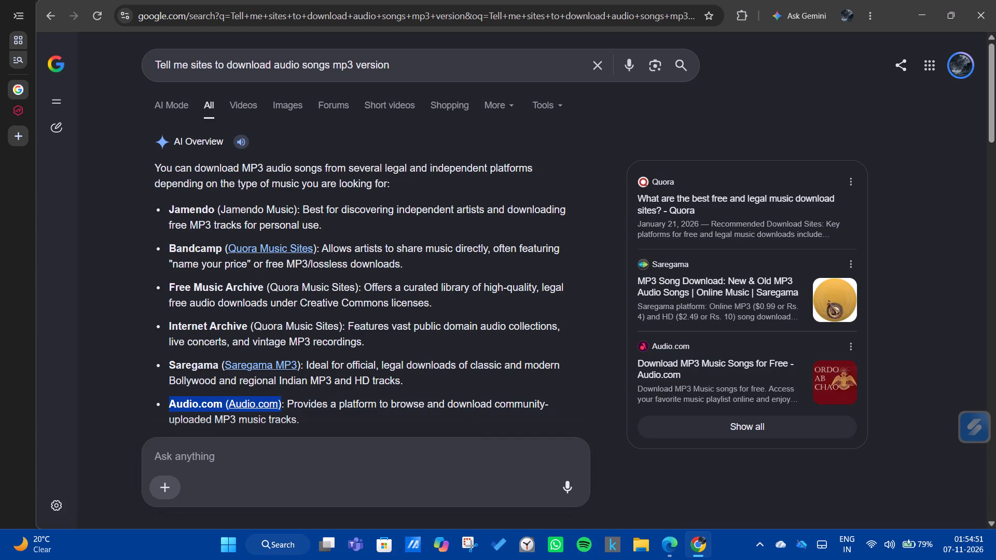
{"action": "left_click_drag", "start_coordinate": [284, 404], "coordinate": [280, 402]}
{"action": "key", "text": "ctrl+c"}
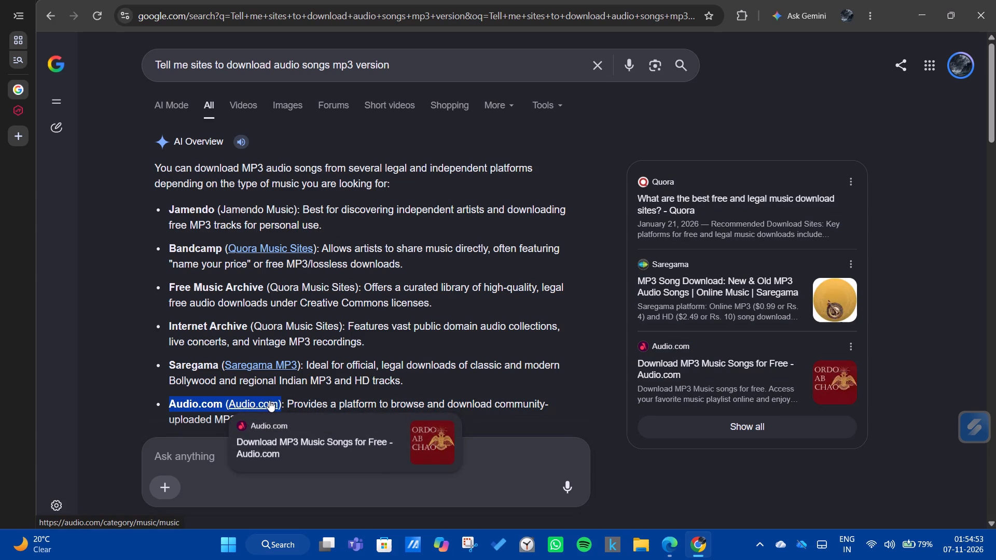
{"action": "left_click", "coordinate": [6, 136]}
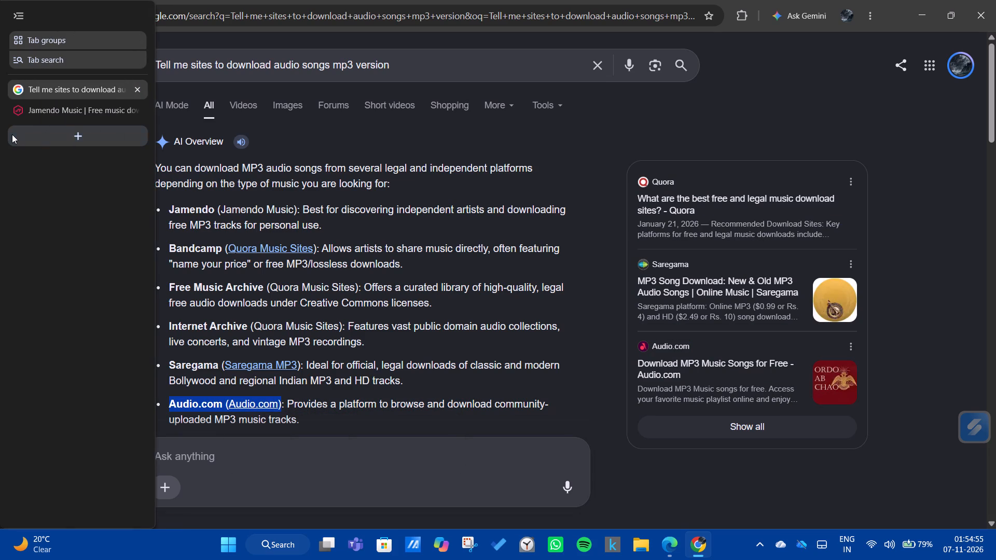
{"action": "left_click", "coordinate": [12, 134]}
{"action": "key", "text": "ctrl+v"}
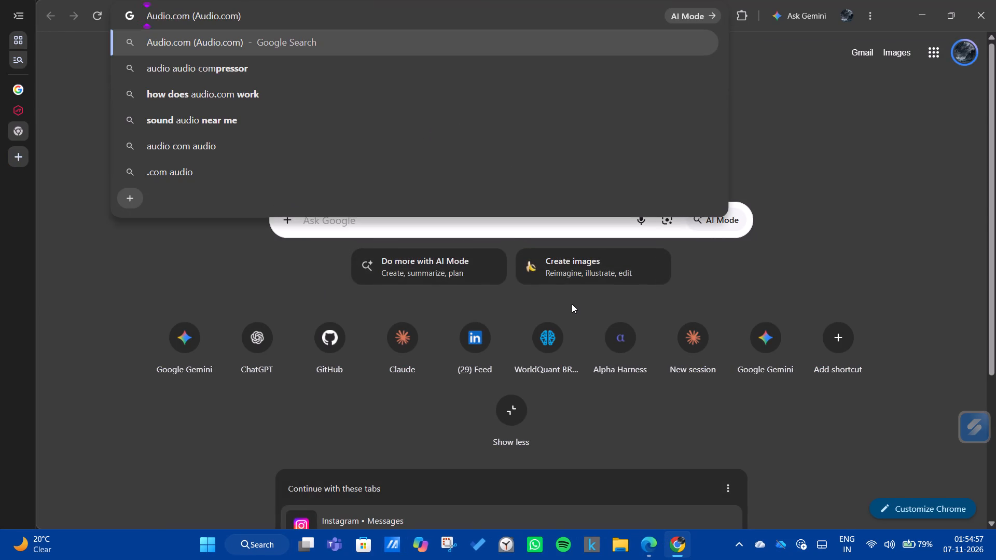
{"action": "key", "text": "Return"}
{"action": "left_click", "coordinate": [181, 174]}
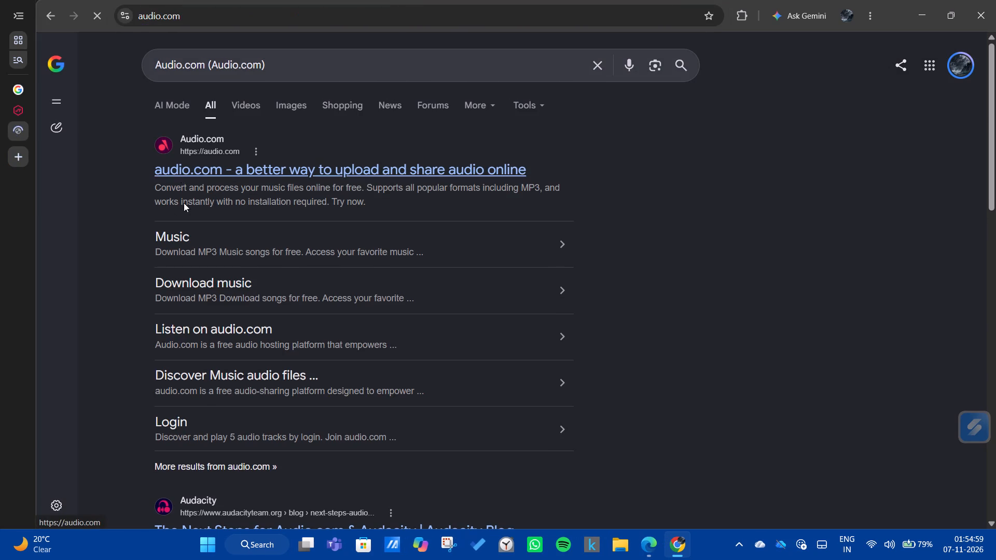
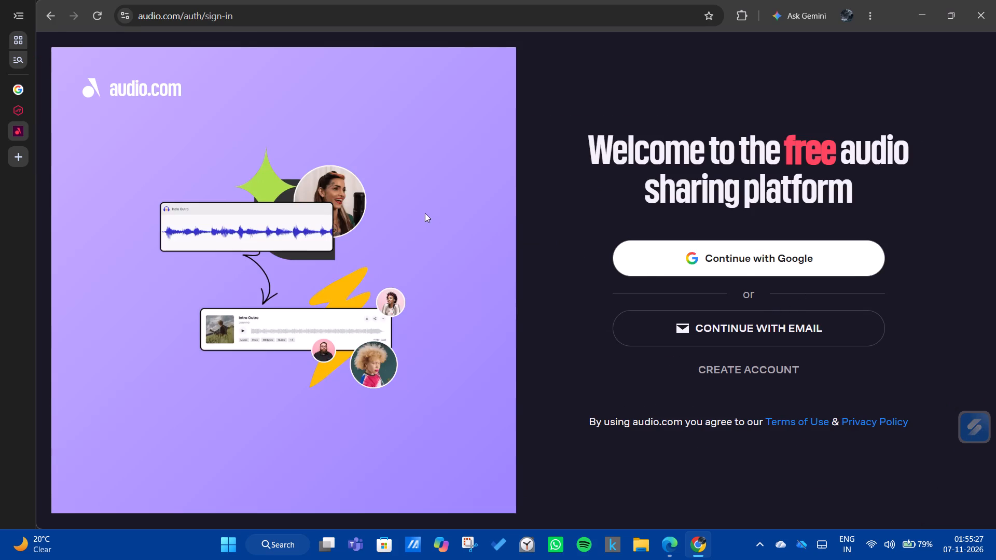
Continue to audio.com with the Google account, examine its subscription plans and free trial option, and close the site.
{"action": "left_click", "coordinate": [740, 258]}
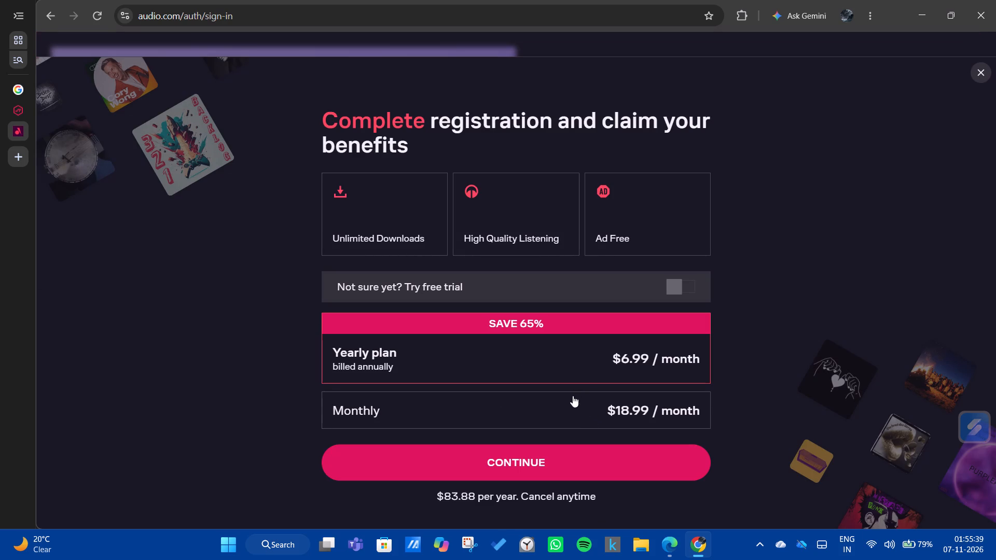
{"action": "left_click", "coordinate": [672, 290]}
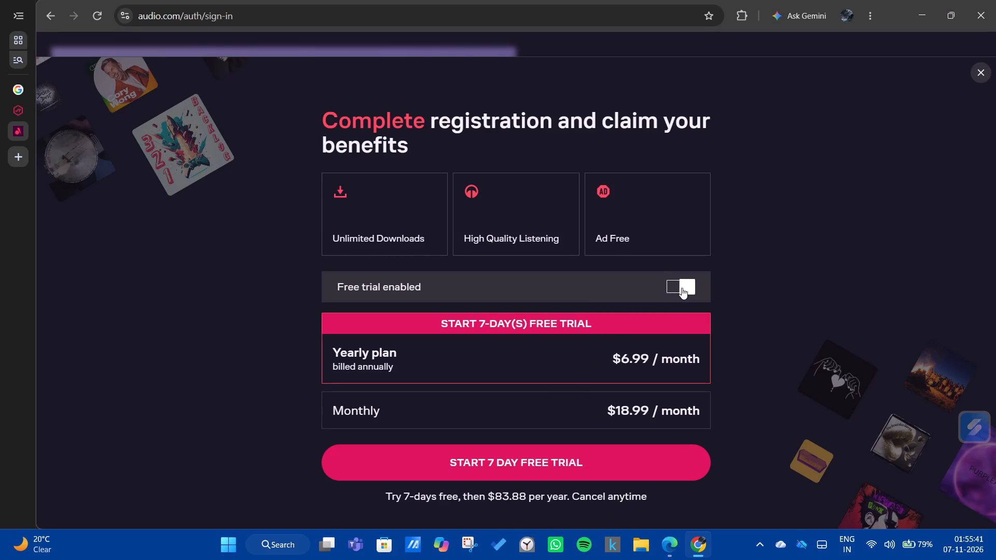
{"action": "left_click", "coordinate": [682, 288]}
{"action": "scroll", "coordinate": [657, 294], "scroll_direction": "down", "scroll_amount": 2}
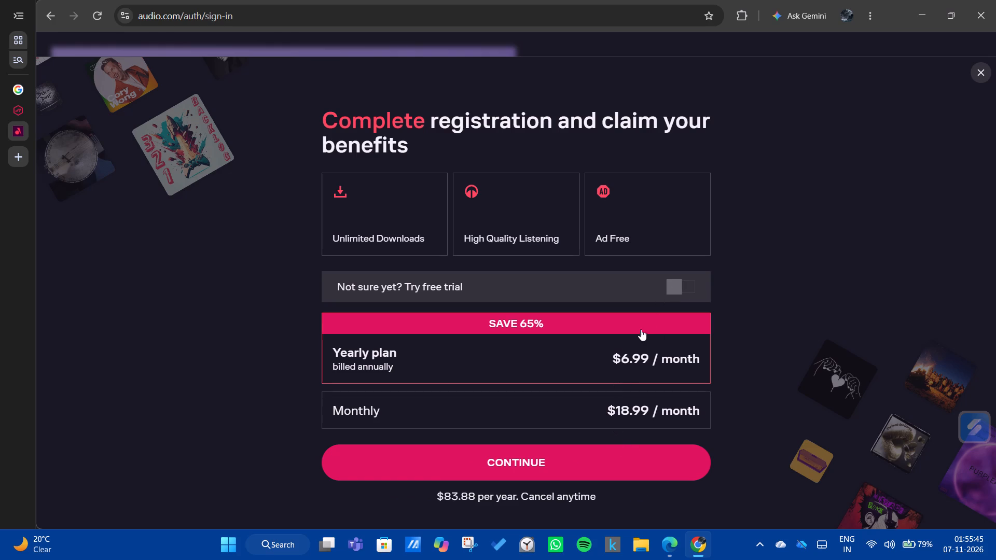
{"action": "left_click", "coordinate": [363, 217]}
{"action": "scroll", "coordinate": [358, 292], "scroll_direction": "down", "scroll_amount": 5}
{"action": "left_click", "coordinate": [985, 65]}
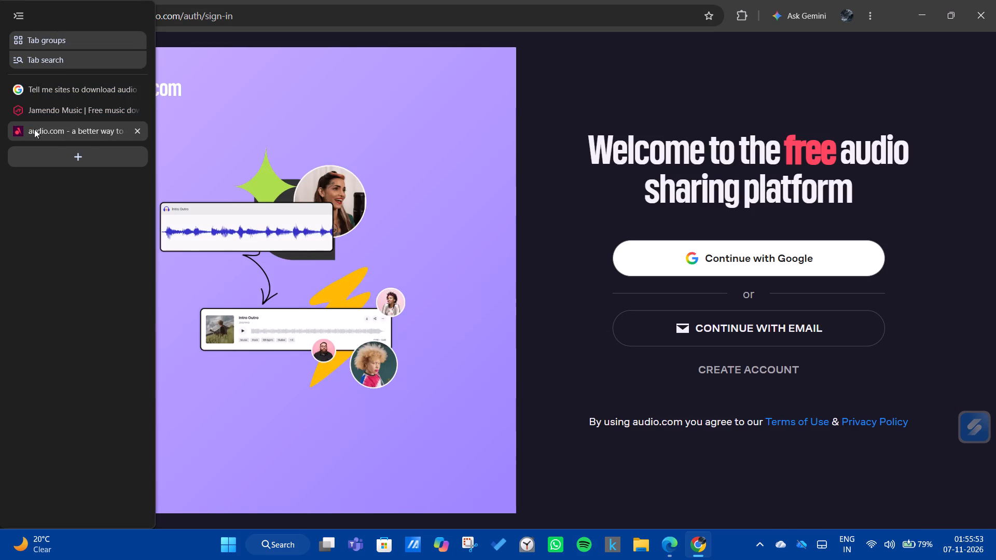
{"action": "left_click", "coordinate": [137, 130]}
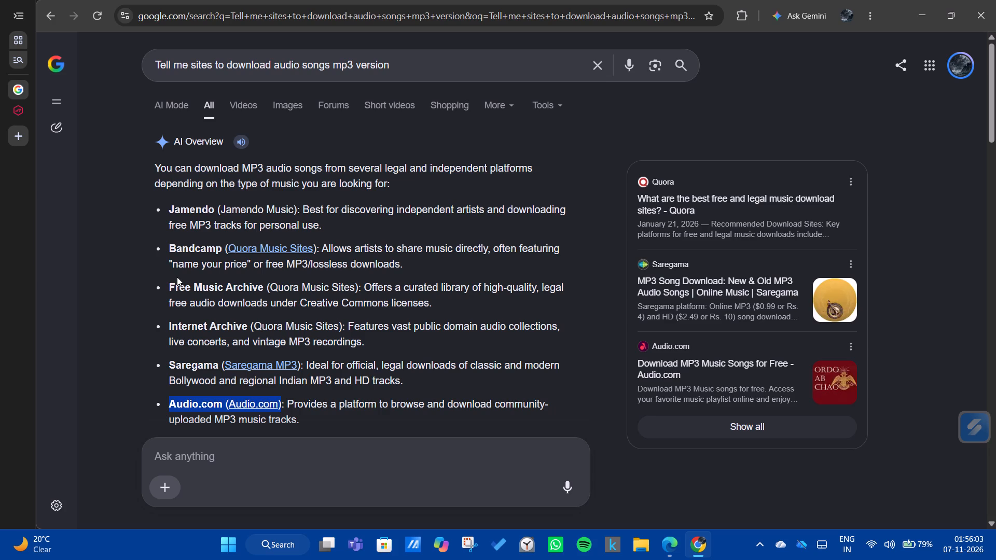
Copy the site name Free Music Archive from the AI Overview, search for it in a new tab and enter the site's FMA music section.
{"action": "left_click_drag", "start_coordinate": [170, 283], "coordinate": [252, 292]}
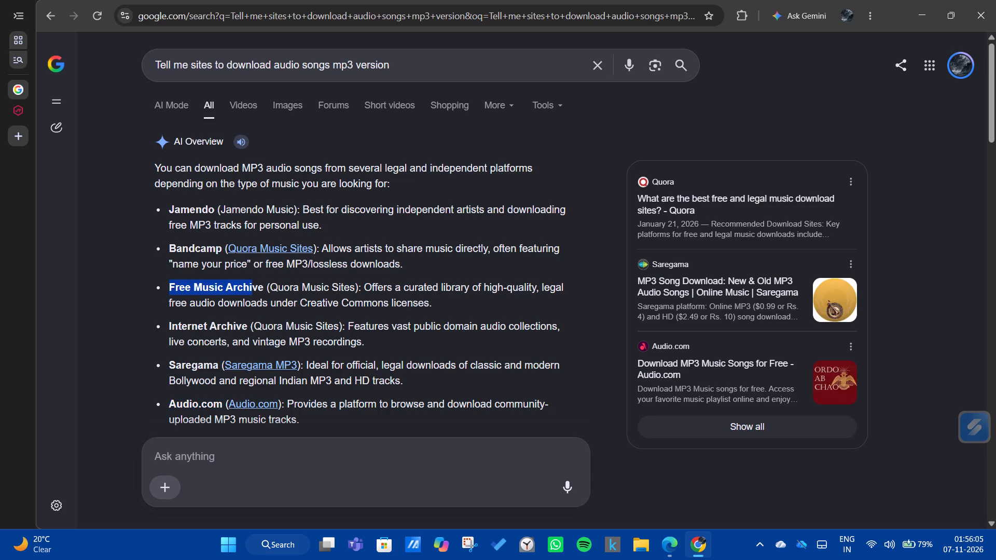
{"action": "left_click_drag", "start_coordinate": [252, 292], "coordinate": [263, 293]}
{"action": "key", "text": "ctrl+c"}
{"action": "left_click", "coordinate": [77, 134]}
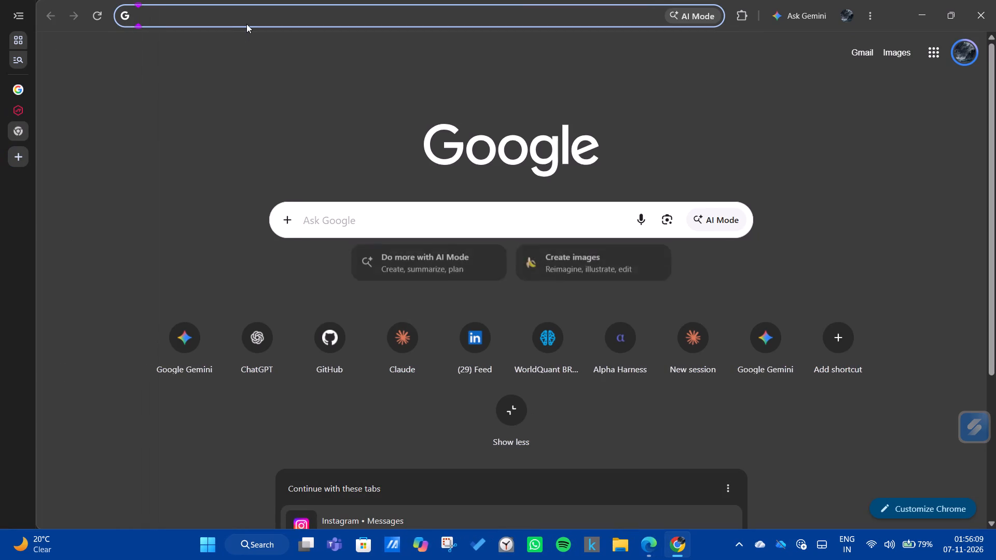
{"action": "key", "text": "ctrl+v"}
{"action": "key", "text": "Return"}
{"action": "left_click", "coordinate": [223, 154]}
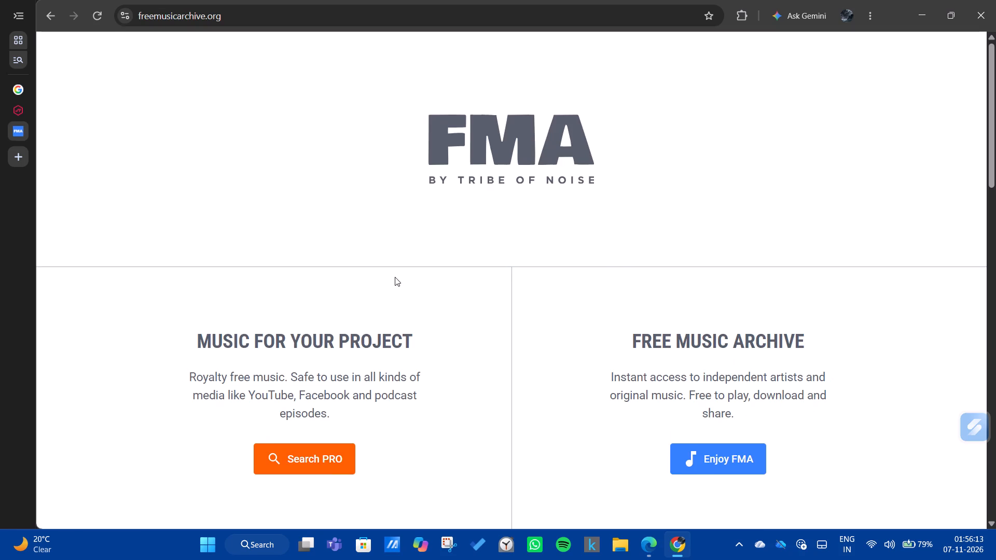
{"action": "scroll", "coordinate": [395, 277], "scroll_direction": "down", "scroll_amount": 4}
{"action": "scroll", "coordinate": [395, 277], "scroll_direction": "up", "scroll_amount": 6}
{"action": "left_click", "coordinate": [703, 464]}
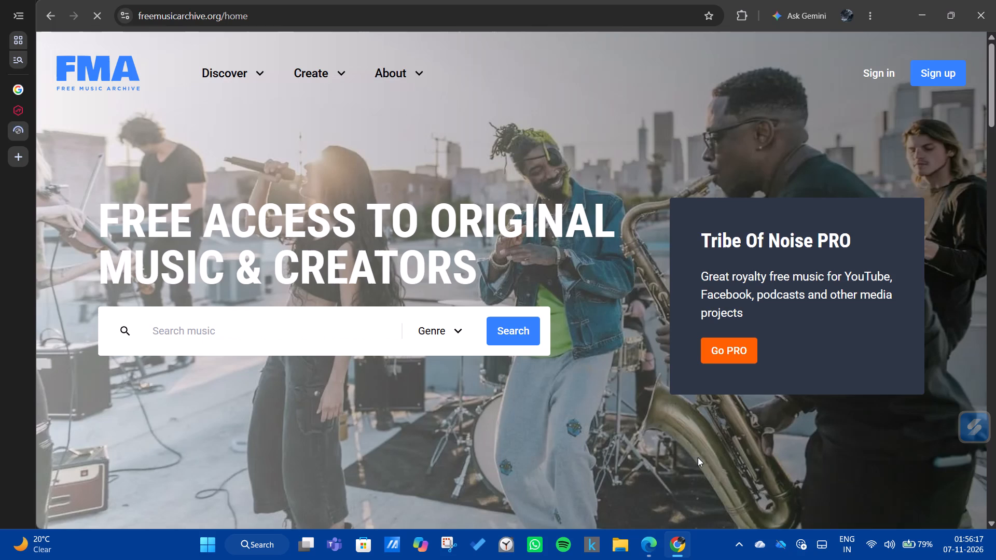
Look through the Free Music Archive homepage down to its popular genres and featured artists, and return to the search results.
{"action": "scroll", "coordinate": [302, 324], "scroll_direction": "down", "scroll_amount": 5}
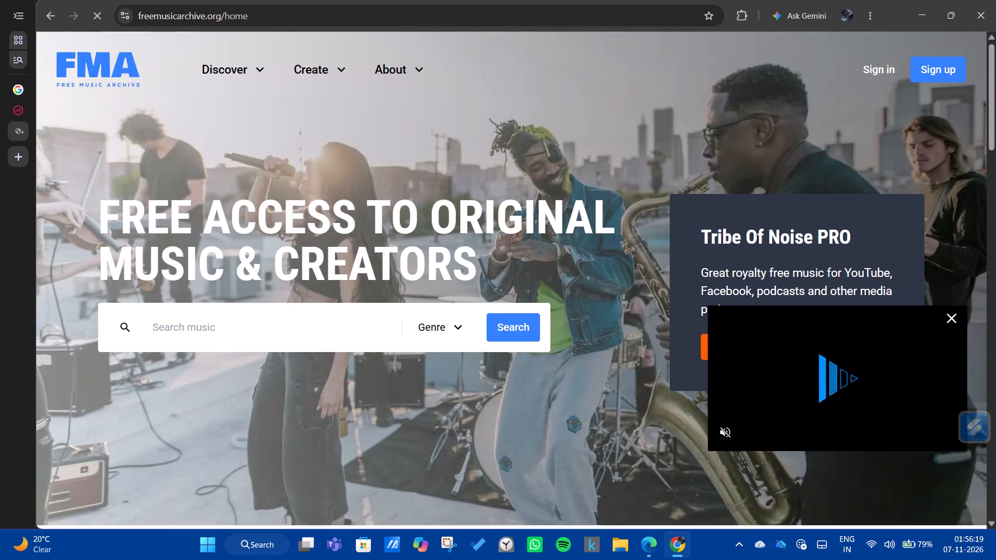
{"action": "scroll", "coordinate": [302, 324], "scroll_direction": "down", "scroll_amount": 6}
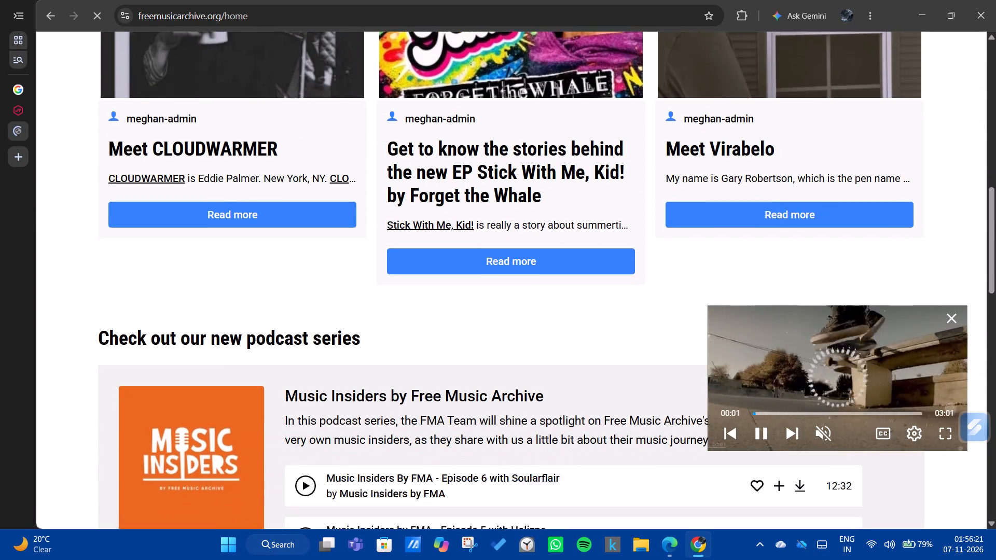
{"action": "scroll", "coordinate": [302, 324], "scroll_direction": "down", "scroll_amount": 9}
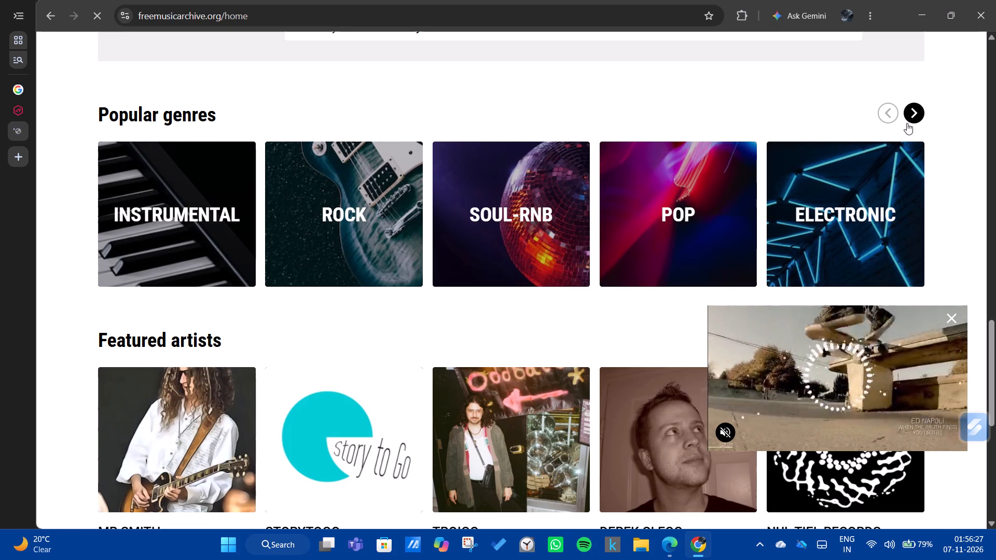
{"action": "scroll", "coordinate": [656, 216], "scroll_direction": "down", "scroll_amount": 4}
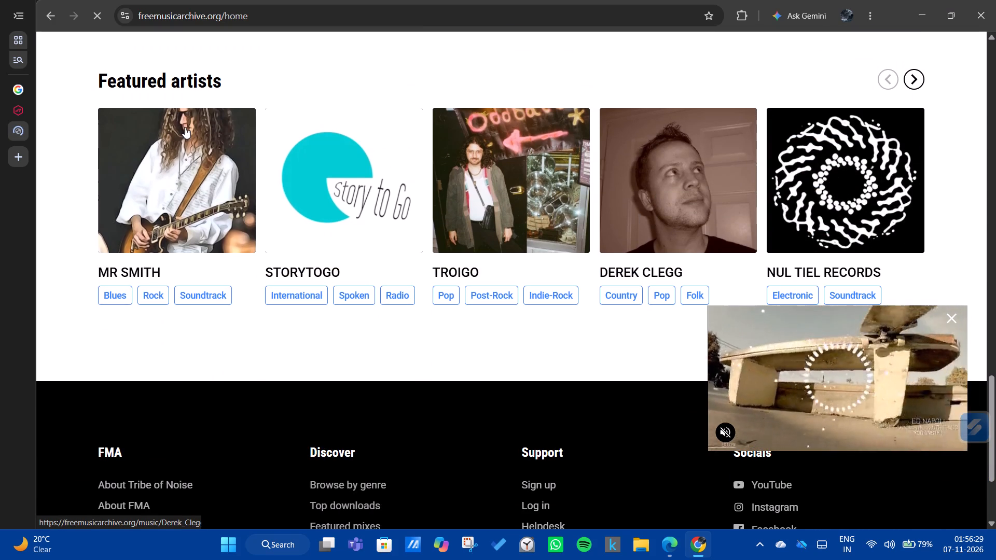
{"action": "left_click", "coordinate": [50, 21]}
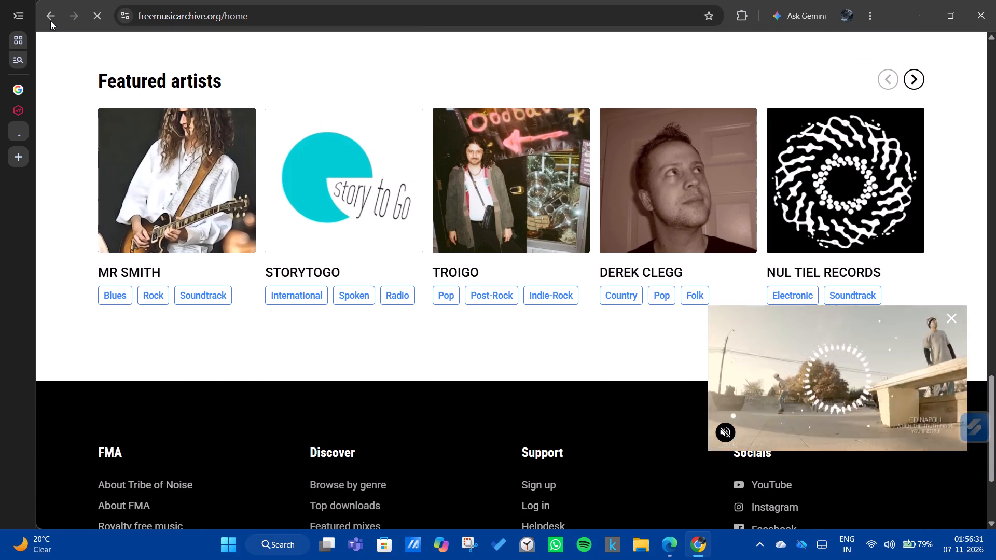
{"action": "left_click", "coordinate": [50, 21]}
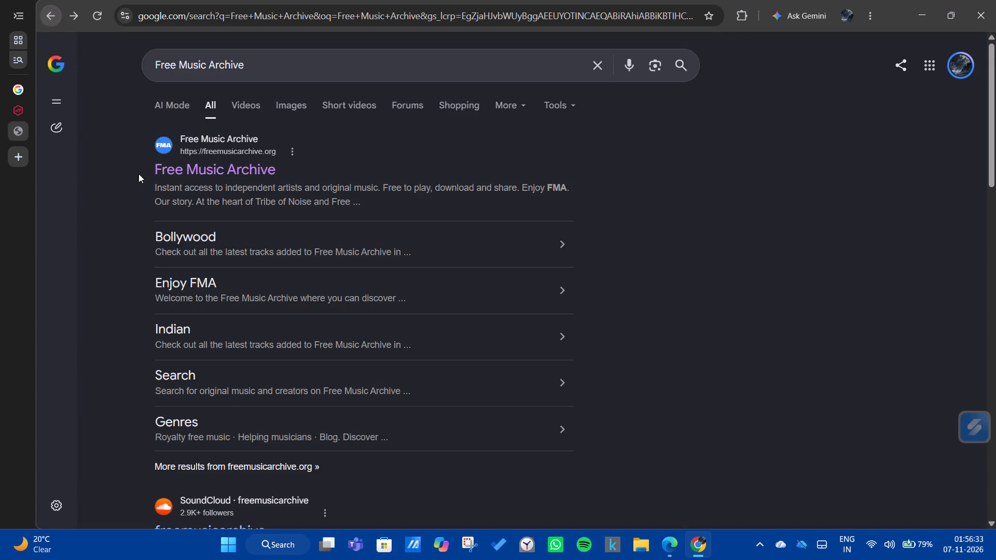
Open Free Music Archive's Indian genre page from the search results and look through its track list.
{"action": "left_click", "coordinate": [175, 335]}
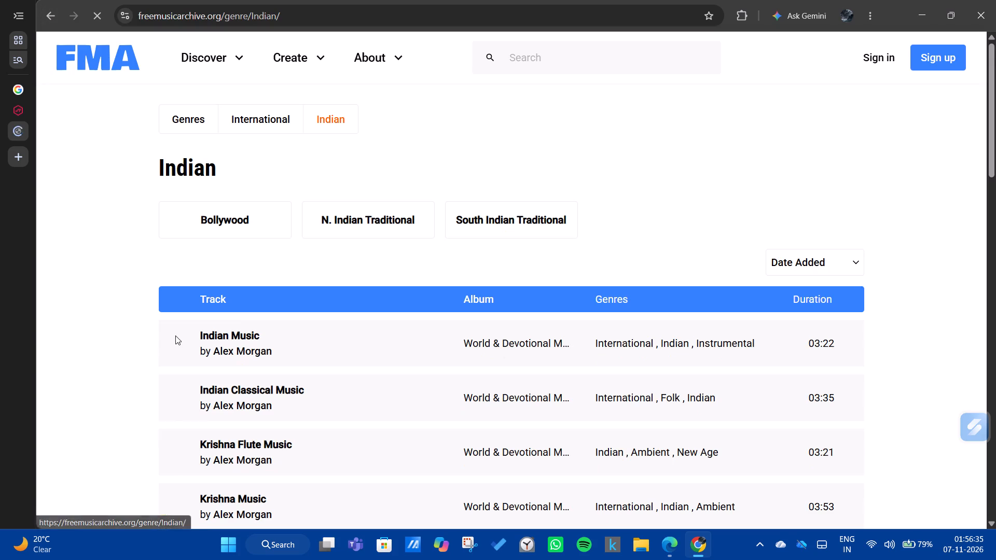
{"action": "scroll", "coordinate": [284, 314], "scroll_direction": "down", "scroll_amount": 2}
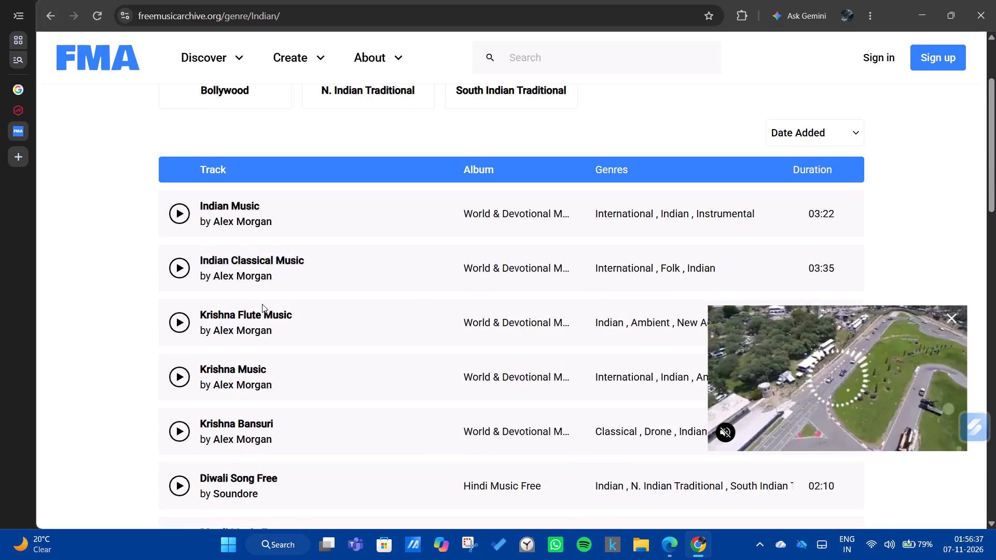
{"action": "scroll", "coordinate": [262, 304], "scroll_direction": "down", "scroll_amount": 2}
{"action": "scroll", "coordinate": [262, 304], "scroll_direction": "up", "scroll_amount": 1}
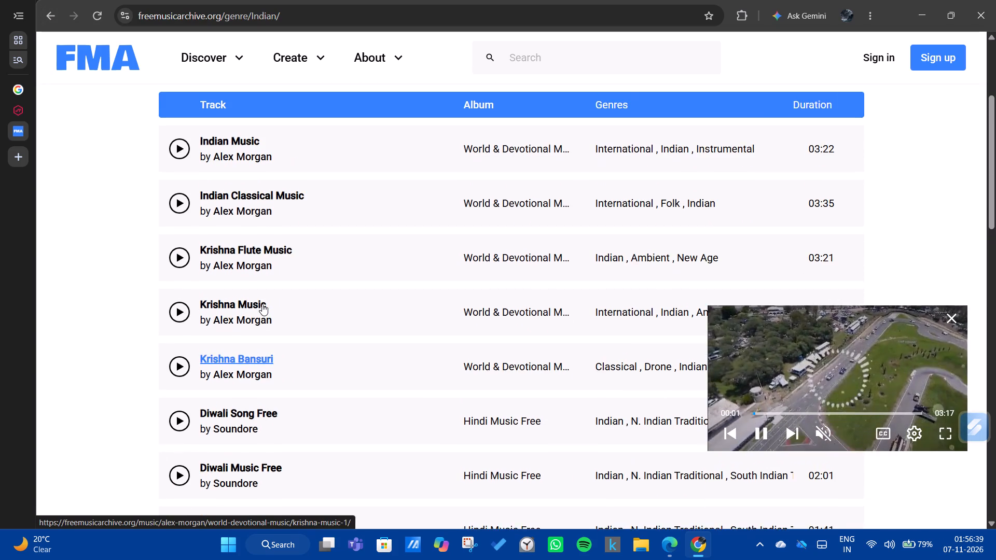
{"action": "scroll", "coordinate": [262, 304], "scroll_direction": "up", "scroll_amount": 2}
{"action": "scroll", "coordinate": [262, 304], "scroll_direction": "down", "scroll_amount": 4}
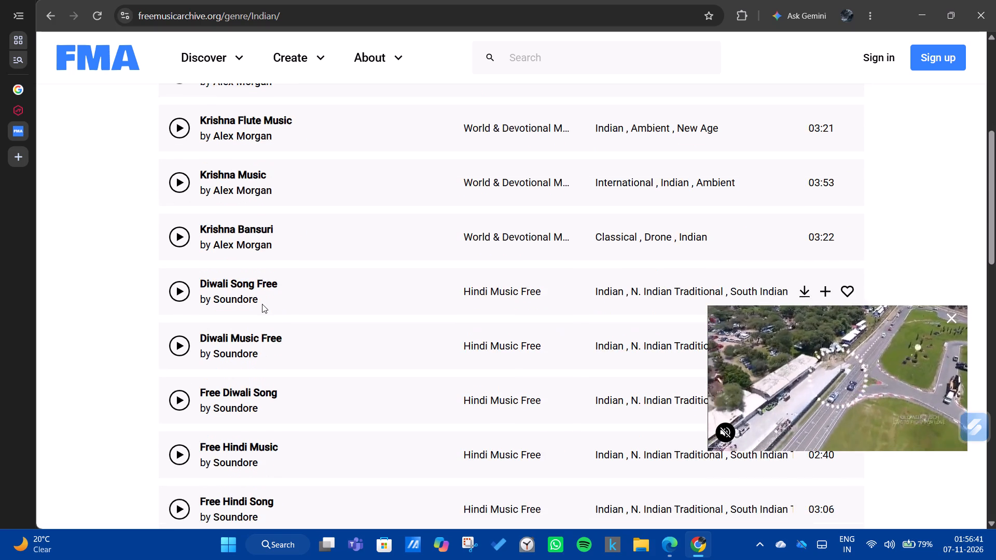
{"action": "scroll", "coordinate": [262, 304], "scroll_direction": "down", "scroll_amount": 3}
Preview Free Hindi Song and Hindi Music Free, skipping ahead in the latter to about 0:39, and look through the remaining Indian tracks.
{"action": "left_click", "coordinate": [178, 319]}
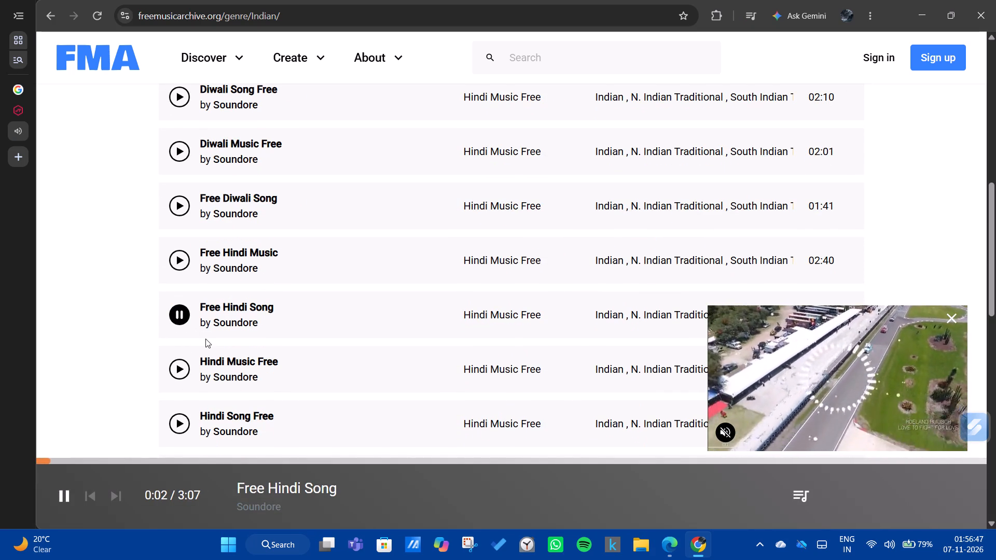
{"action": "left_click", "coordinate": [182, 370]}
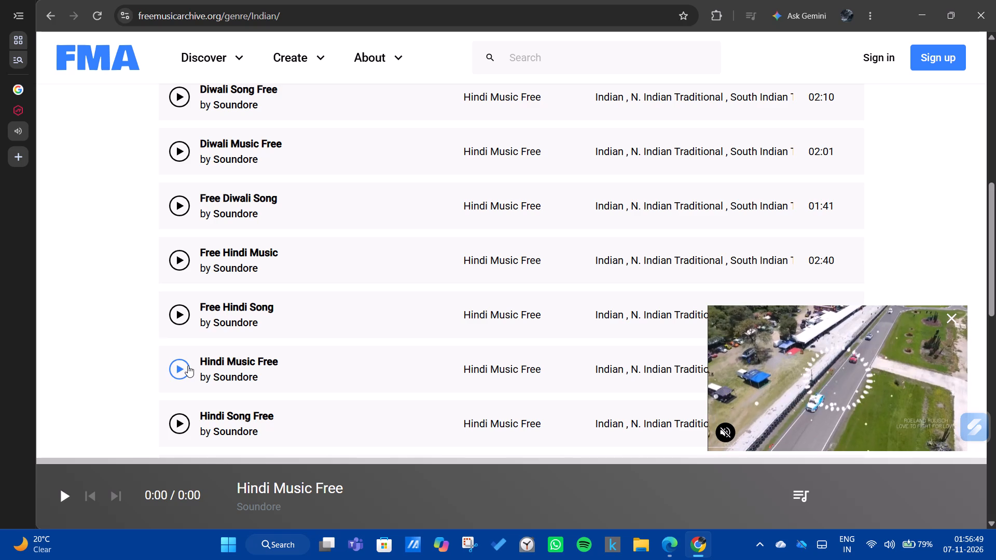
{"action": "left_click", "coordinate": [183, 457]}
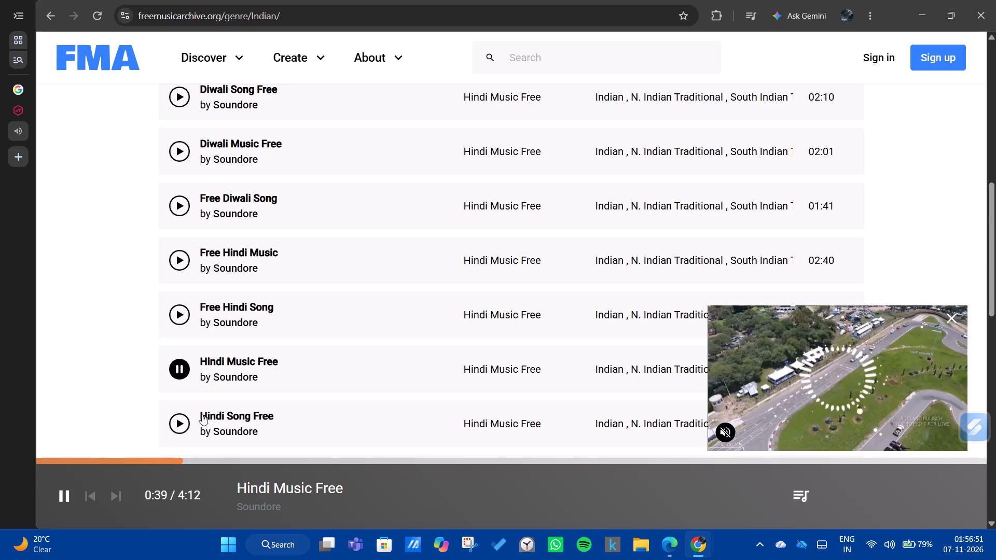
{"action": "scroll", "coordinate": [204, 410], "scroll_direction": "down", "scroll_amount": 3}
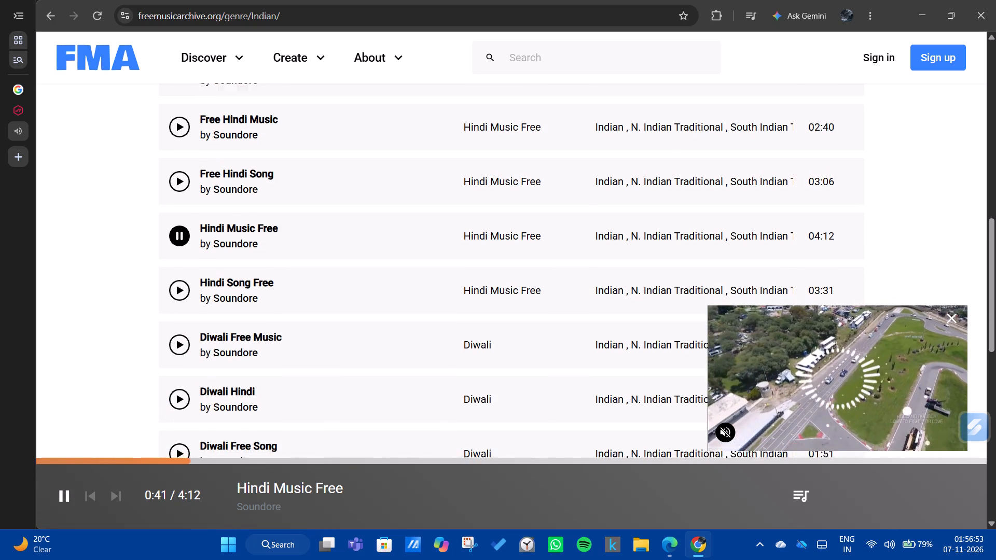
{"action": "scroll", "coordinate": [204, 410], "scroll_direction": "down", "scroll_amount": 7}
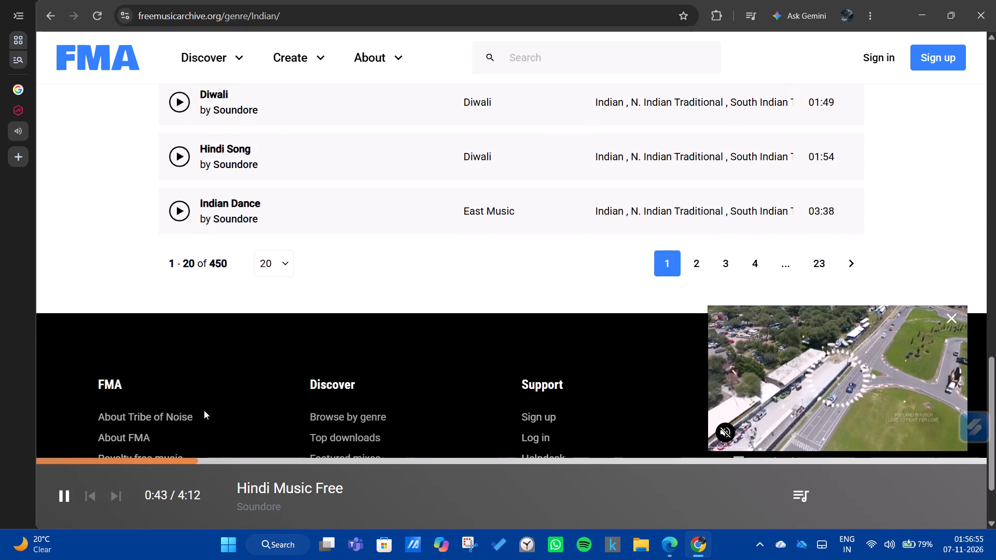
{"action": "scroll", "coordinate": [204, 410], "scroll_direction": "up", "scroll_amount": 18}
{"action": "scroll", "coordinate": [204, 410], "scroll_direction": "up", "scroll_amount": 4}
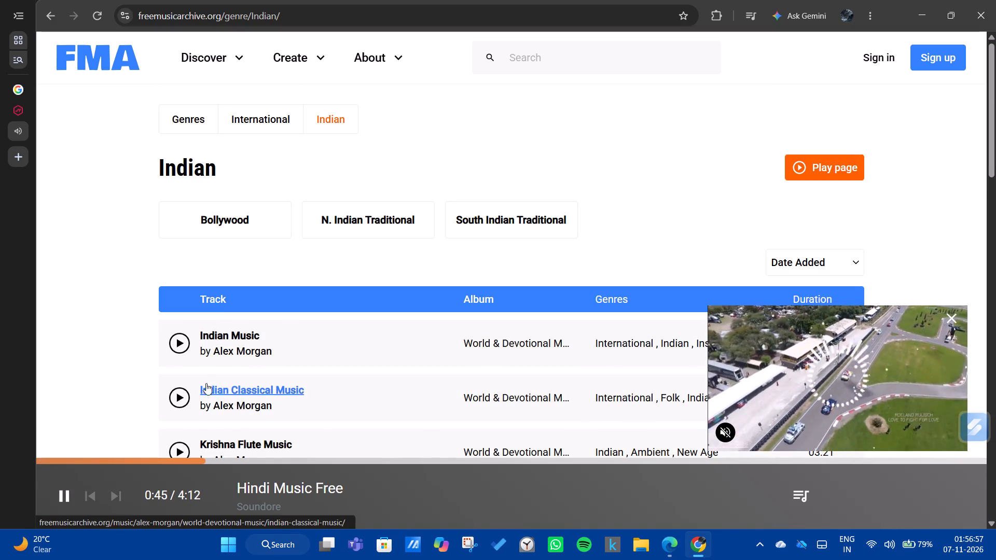
Look through the International genre page and the overview of all Free Music Archive genres.
{"action": "left_click", "coordinate": [246, 131]}
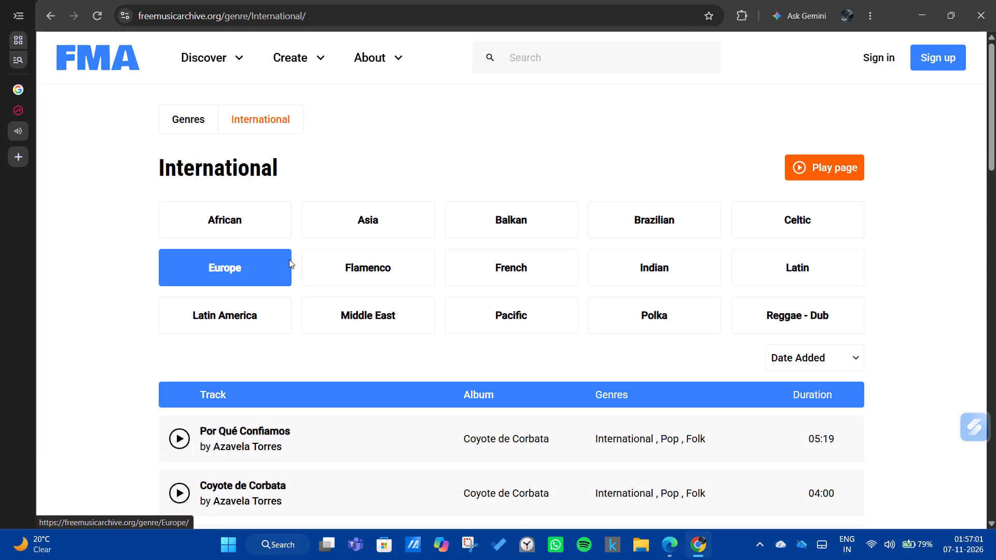
{"action": "scroll", "coordinate": [528, 312], "scroll_direction": "down", "scroll_amount": 4}
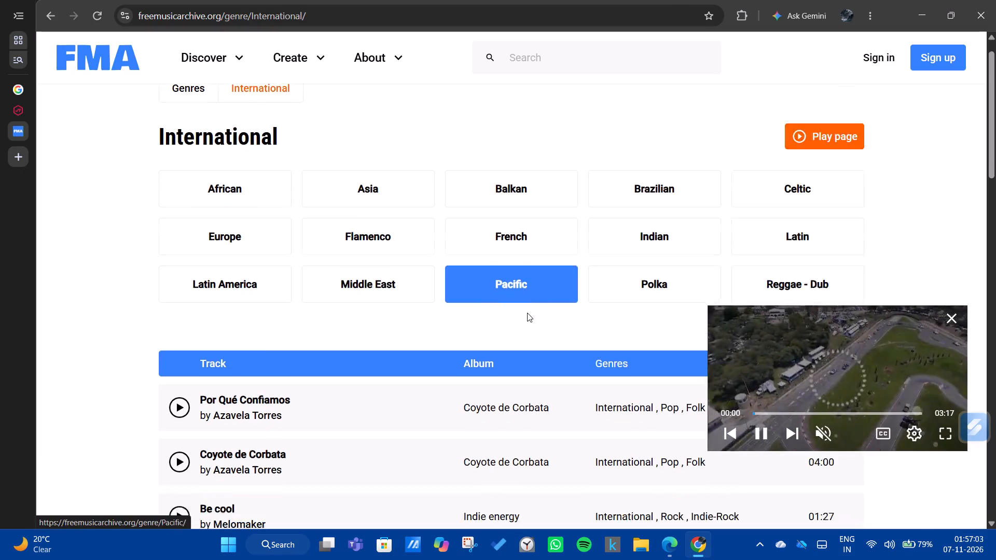
{"action": "scroll", "coordinate": [499, 303], "scroll_direction": "up", "scroll_amount": 7}
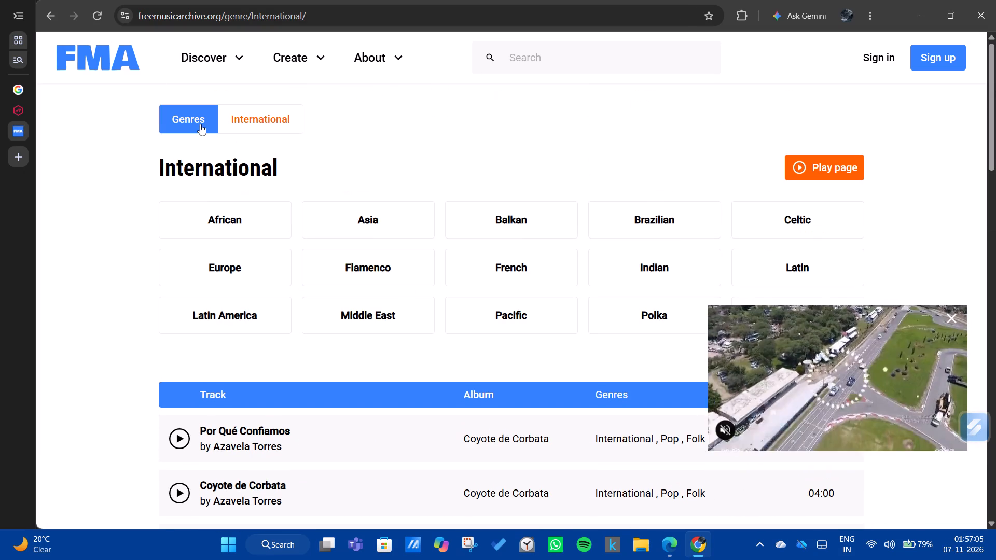
{"action": "left_click", "coordinate": [200, 124]}
{"action": "scroll", "coordinate": [357, 320], "scroll_direction": "down", "scroll_amount": 2}
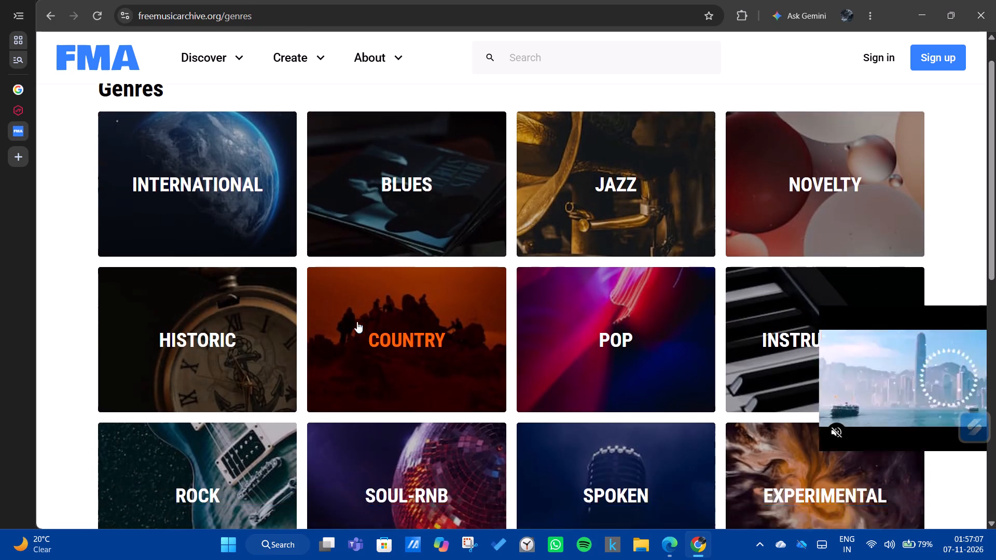
{"action": "scroll", "coordinate": [357, 321], "scroll_direction": "down", "scroll_amount": 1}
{"action": "scroll", "coordinate": [557, 316], "scroll_direction": "down", "scroll_amount": 3}
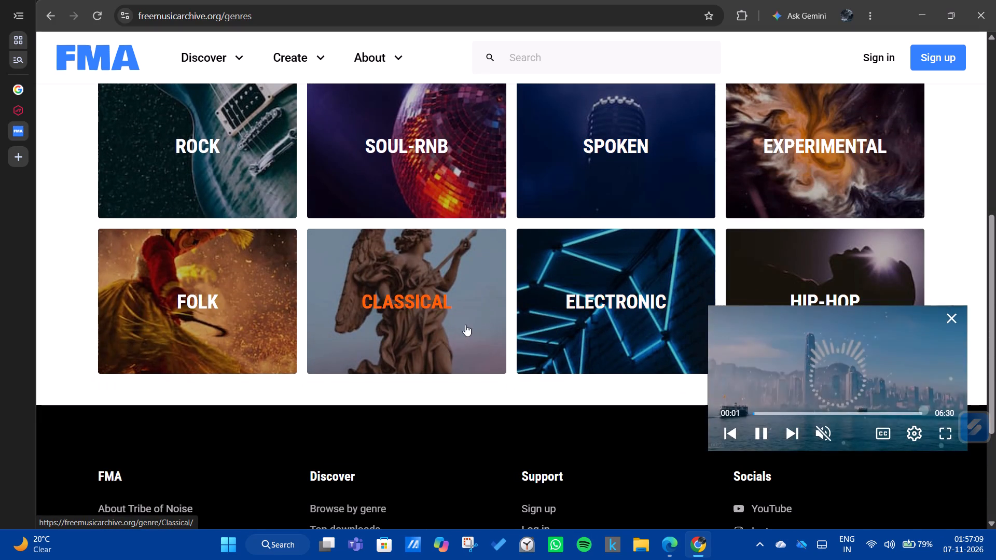
{"action": "scroll", "coordinate": [800, 263], "scroll_direction": "down", "scroll_amount": 3}
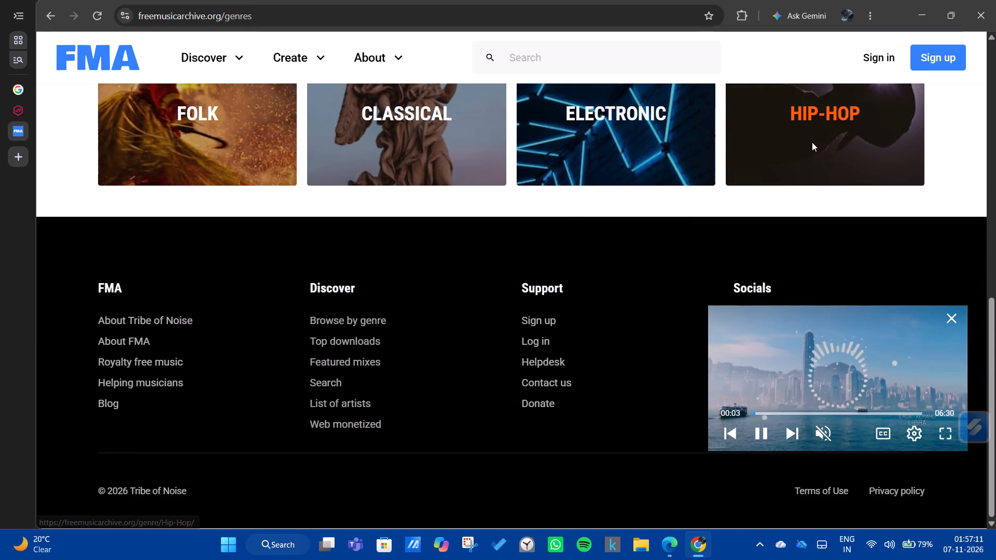
Look through the Hip-Hop genre's track list on Free Music Archive, and close the site.
{"action": "left_click", "coordinate": [812, 142]}
{"action": "scroll", "coordinate": [527, 249], "scroll_direction": "down", "scroll_amount": 4}
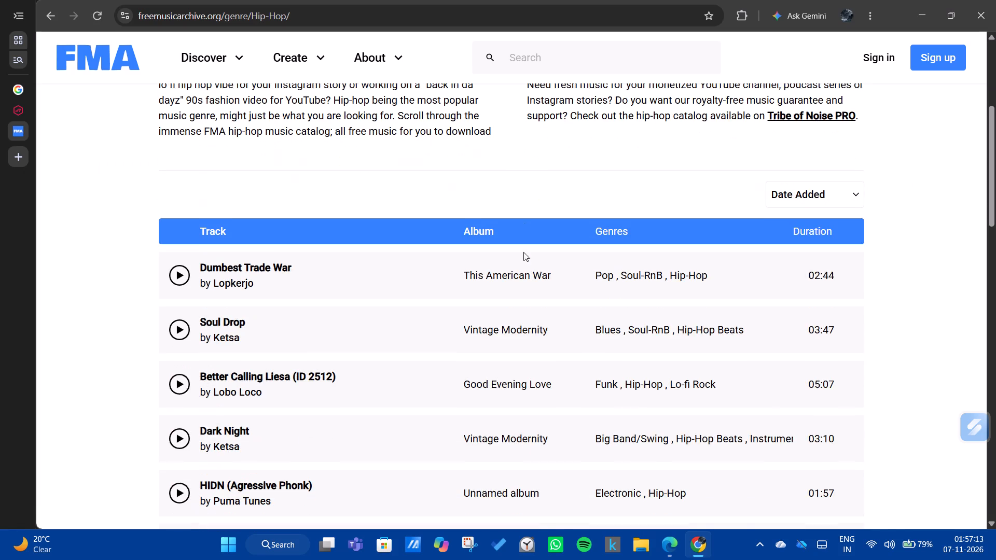
{"action": "scroll", "coordinate": [338, 324], "scroll_direction": "down", "scroll_amount": 3}
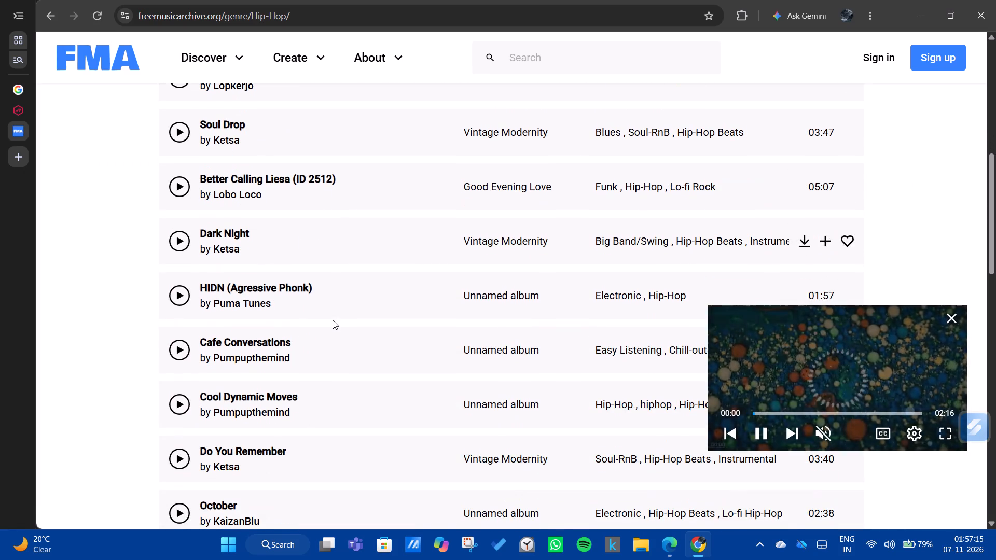
{"action": "scroll", "coordinate": [333, 320], "scroll_direction": "down", "scroll_amount": 4}
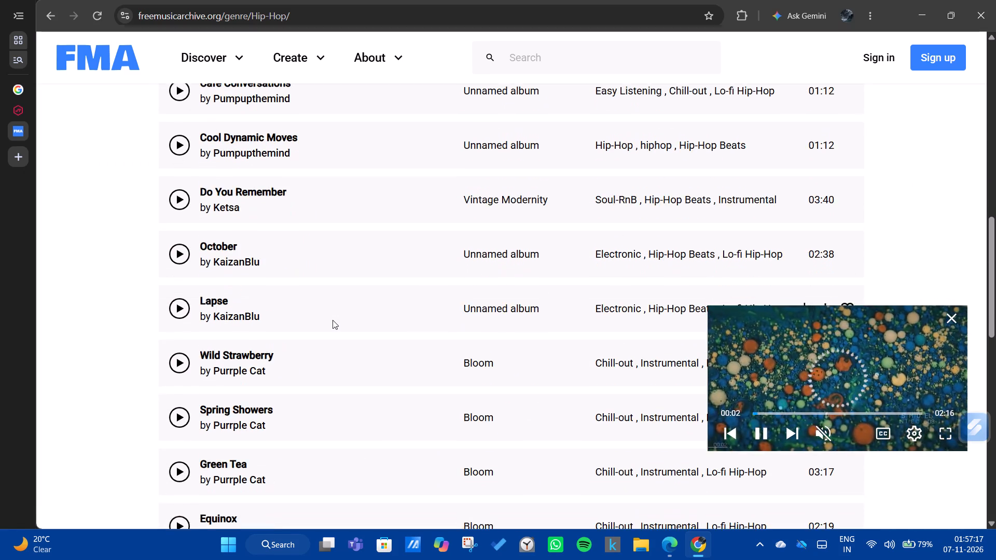
{"action": "scroll", "coordinate": [333, 320], "scroll_direction": "down", "scroll_amount": 3}
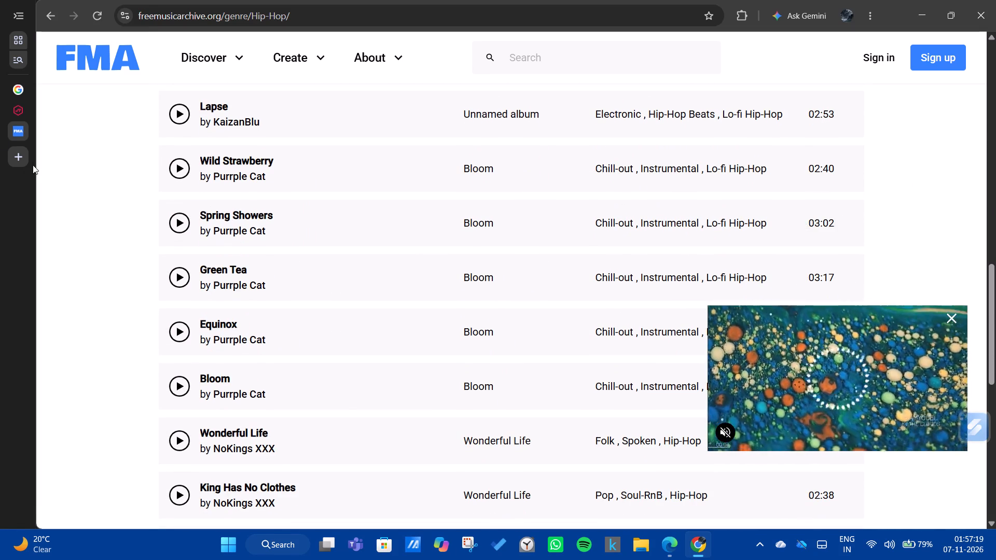
{"action": "left_click", "coordinate": [138, 134]}
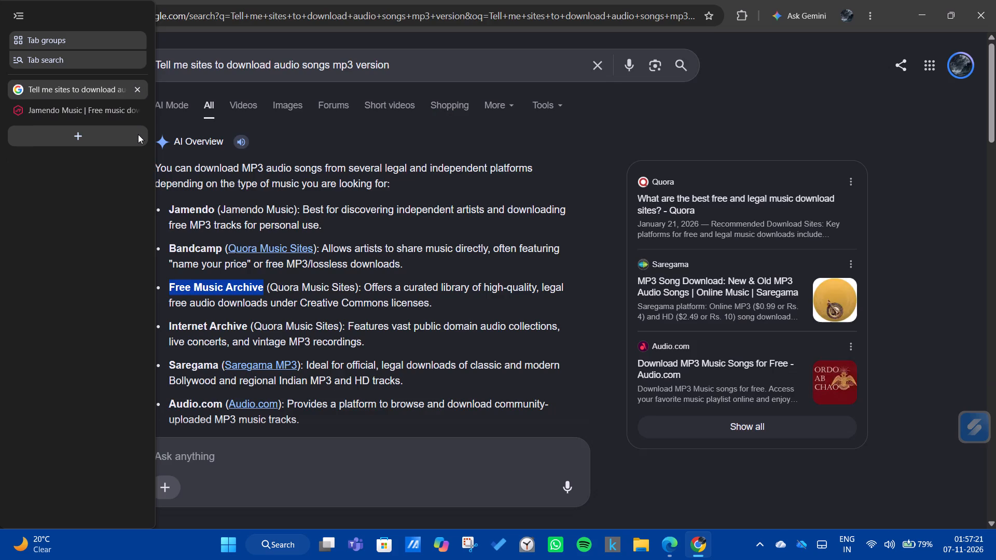
Look up YouTube Studio Audio Library, copied from the overview of download sites, in a new tab and open the Audio Library channel.
{"action": "scroll", "coordinate": [254, 337], "scroll_direction": "down", "scroll_amount": 1}
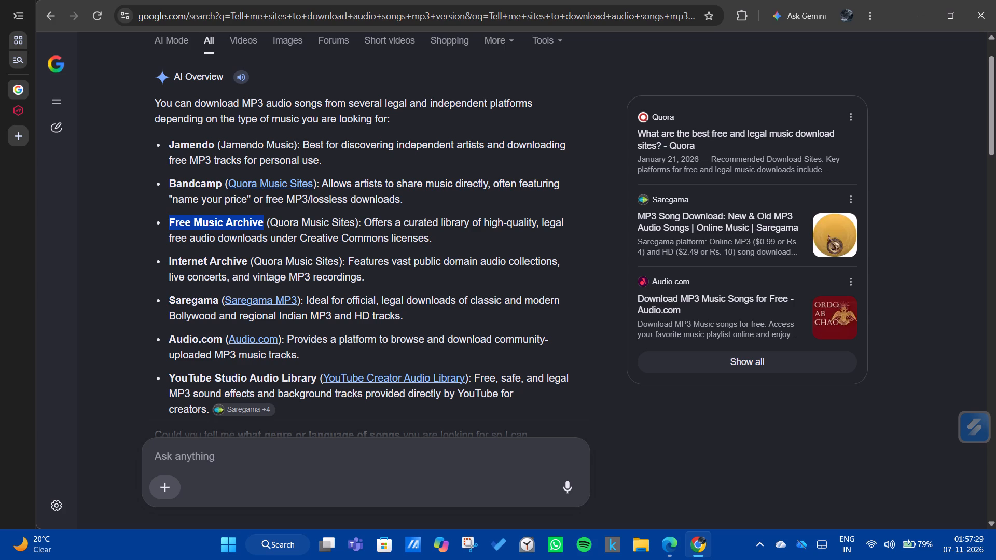
{"action": "left_click_drag", "start_coordinate": [172, 376], "coordinate": [320, 374]}
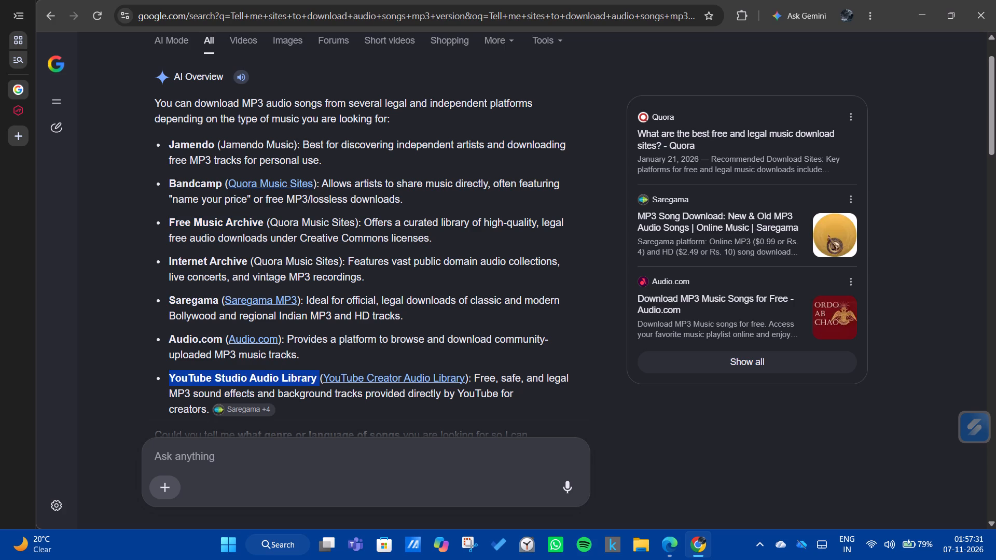
{"action": "key", "text": "ctrl+c"}
{"action": "left_click", "coordinate": [24, 130]}
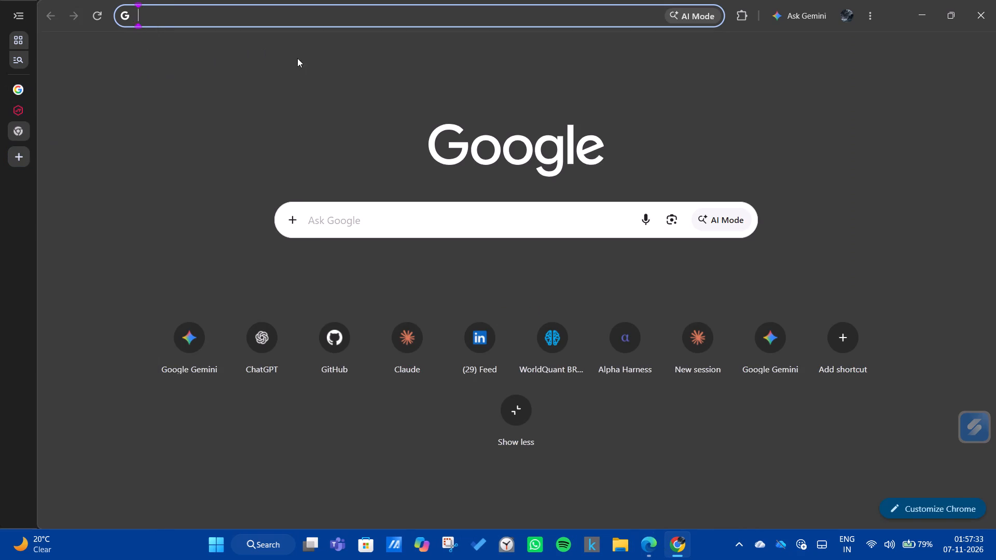
{"action": "key", "text": "ctrl+v"}
{"action": "key", "text": "Return"}
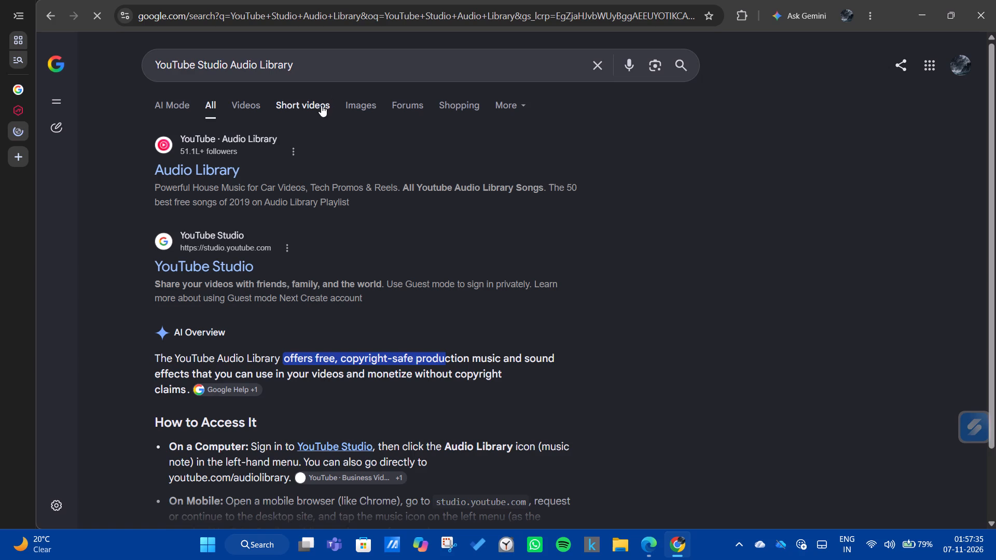
{"action": "left_click", "coordinate": [211, 155]}
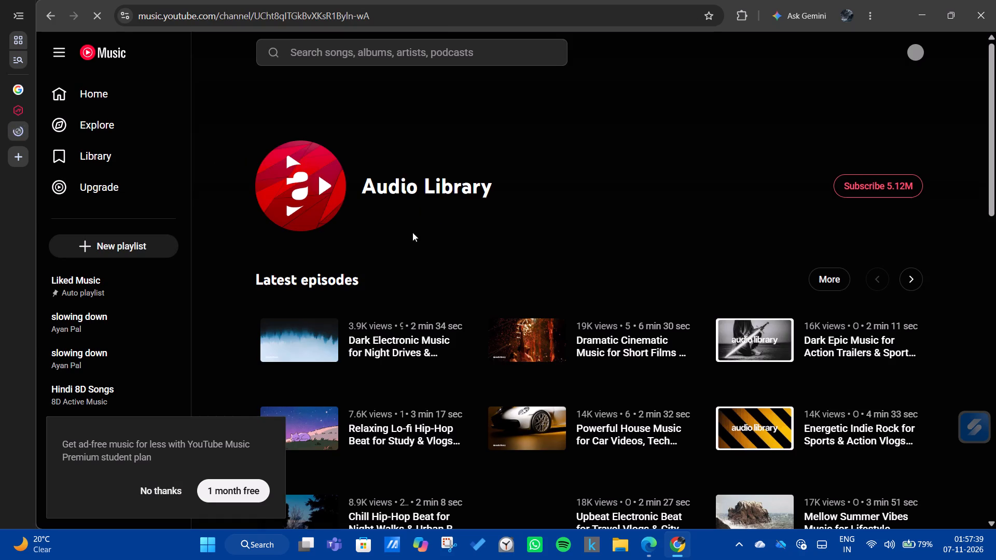
Look through the Audio Library channel's latest episodes, podcasts, videos and playlists, declining the Premium student plan offer.
{"action": "scroll", "coordinate": [402, 227], "scroll_direction": "down", "scroll_amount": 2}
{"action": "scroll", "coordinate": [485, 303], "scroll_direction": "down", "scroll_amount": 2}
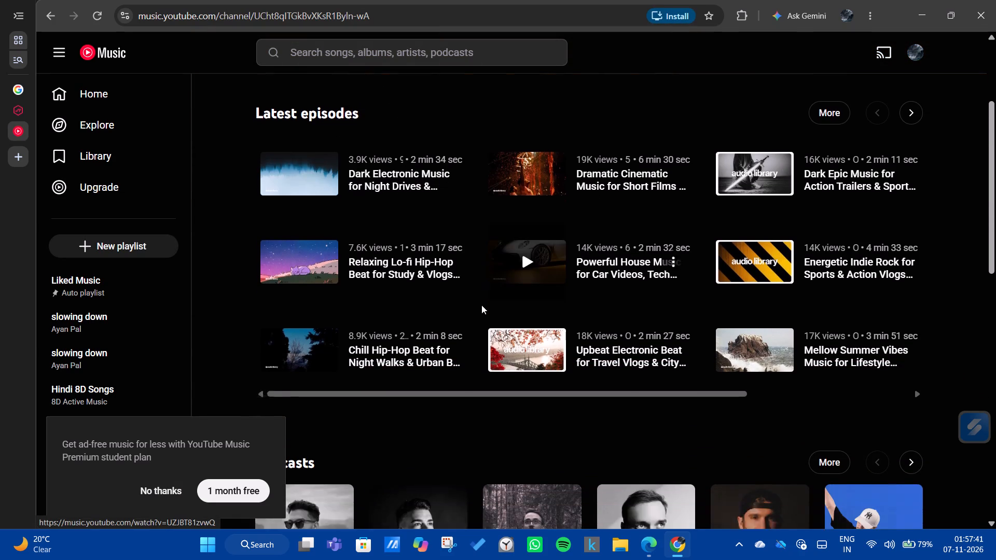
{"action": "scroll", "coordinate": [477, 302], "scroll_direction": "down", "scroll_amount": 2}
{"action": "scroll", "coordinate": [471, 296], "scroll_direction": "up", "scroll_amount": 2}
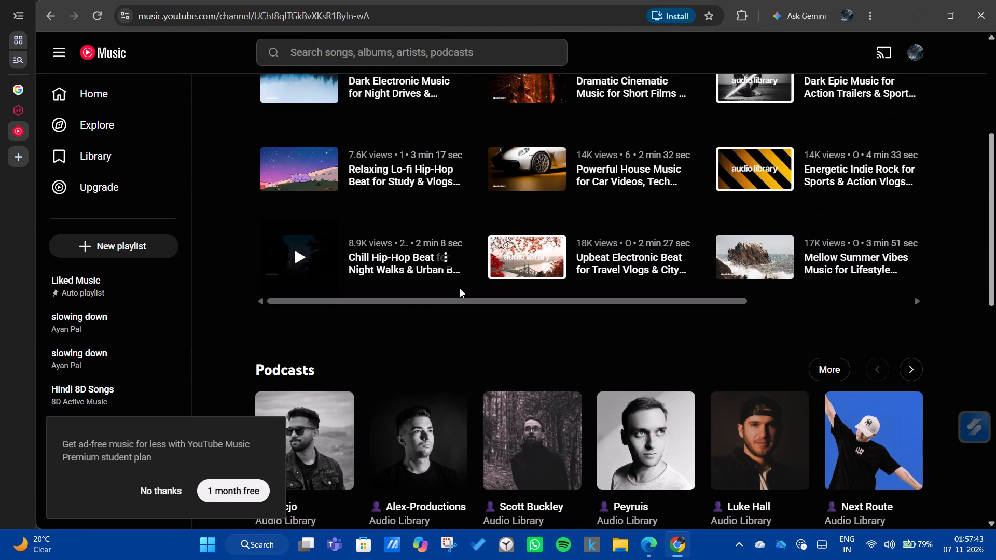
{"action": "scroll", "coordinate": [460, 288], "scroll_direction": "down", "scroll_amount": 2}
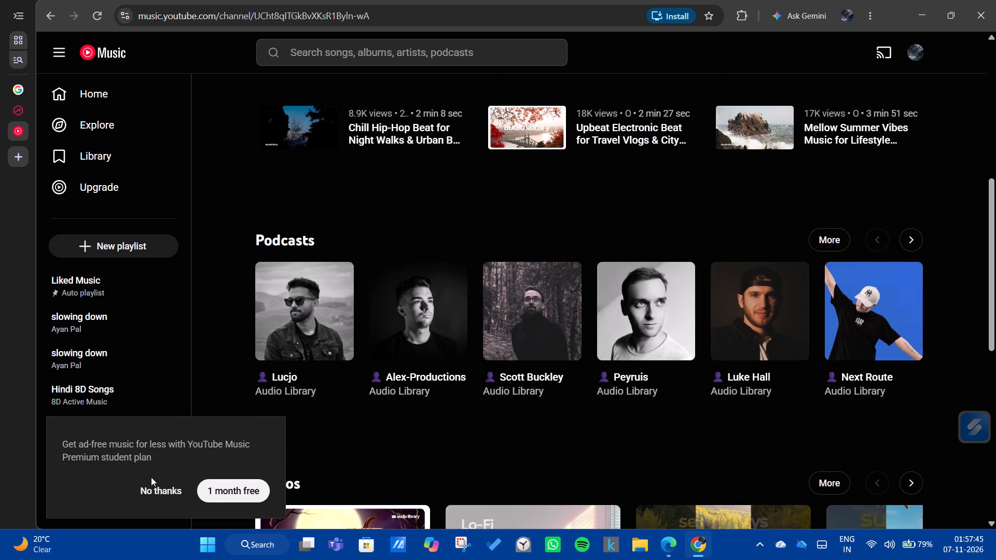
{"action": "left_click", "coordinate": [159, 485]}
{"action": "scroll", "coordinate": [438, 307], "scroll_direction": "up", "scroll_amount": 4}
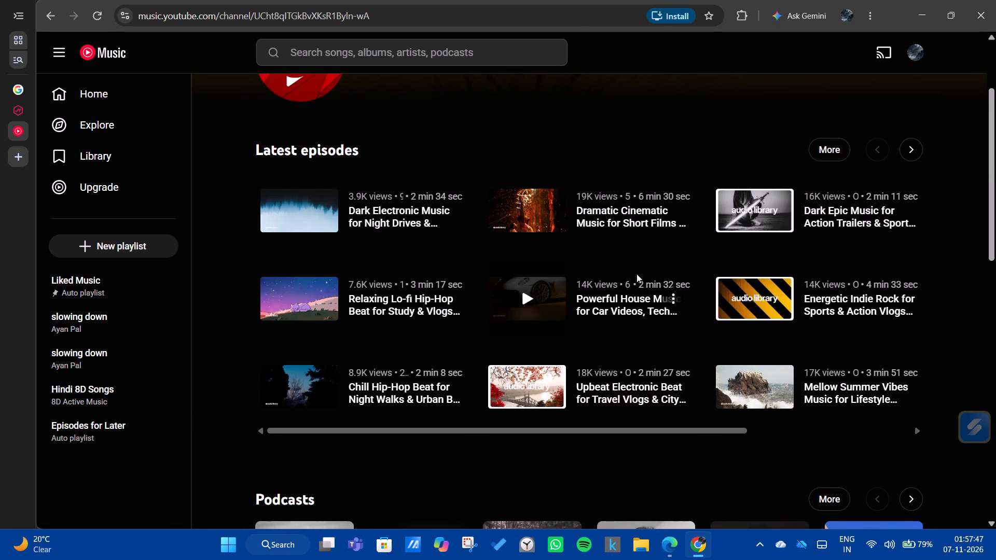
{"action": "scroll", "coordinate": [633, 281], "scroll_direction": "down", "scroll_amount": 4}
{"action": "scroll", "coordinate": [494, 303], "scroll_direction": "down", "scroll_amount": 4}
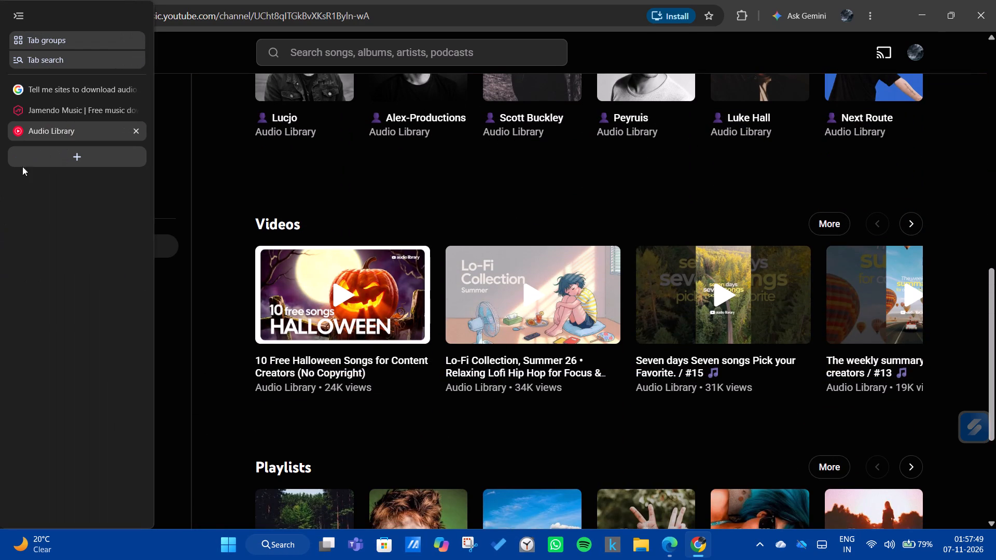
Return to the download-sites search results, open Soundstripe's article "7 Top Websites to Discover and Download Free Music Easily" and read its site list.
{"action": "left_click", "coordinate": [96, 94]}
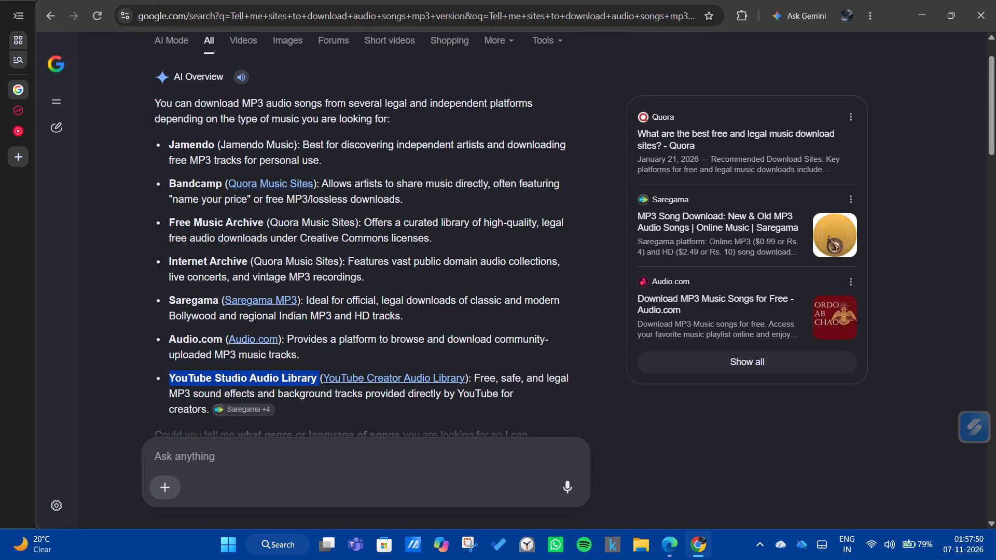
{"action": "scroll", "coordinate": [389, 201], "scroll_direction": "down", "scroll_amount": 8}
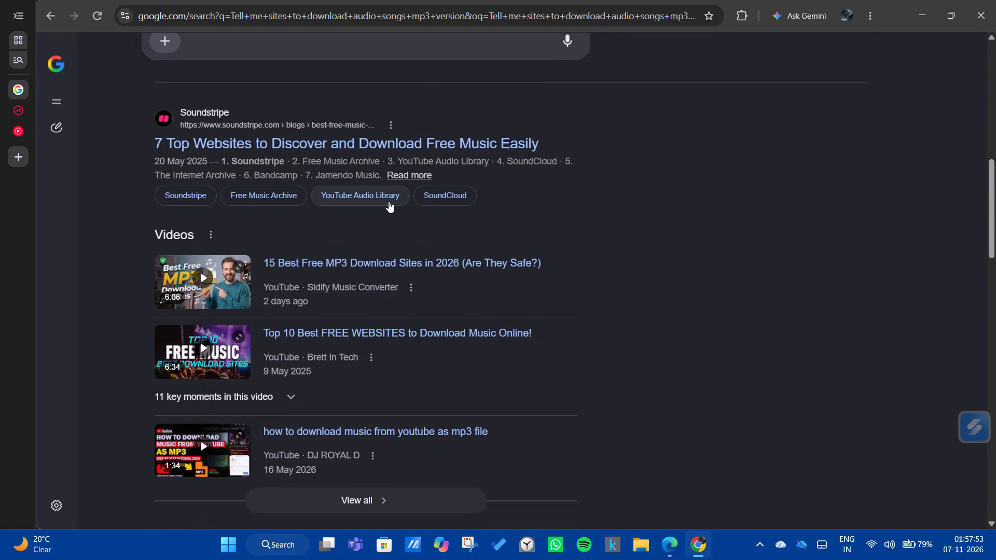
{"action": "left_click", "coordinate": [392, 139]}
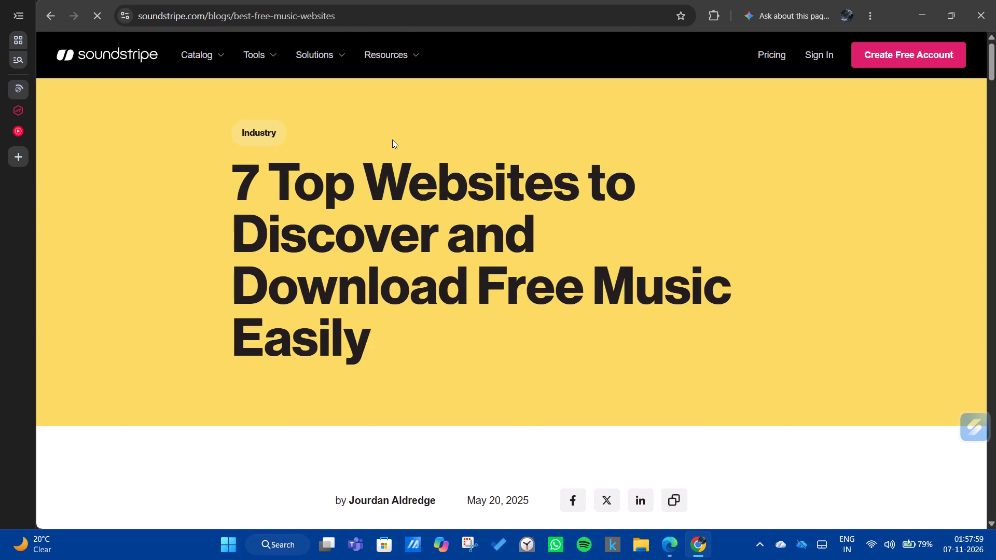
{"action": "scroll", "coordinate": [394, 139], "scroll_direction": "down", "scroll_amount": 12}
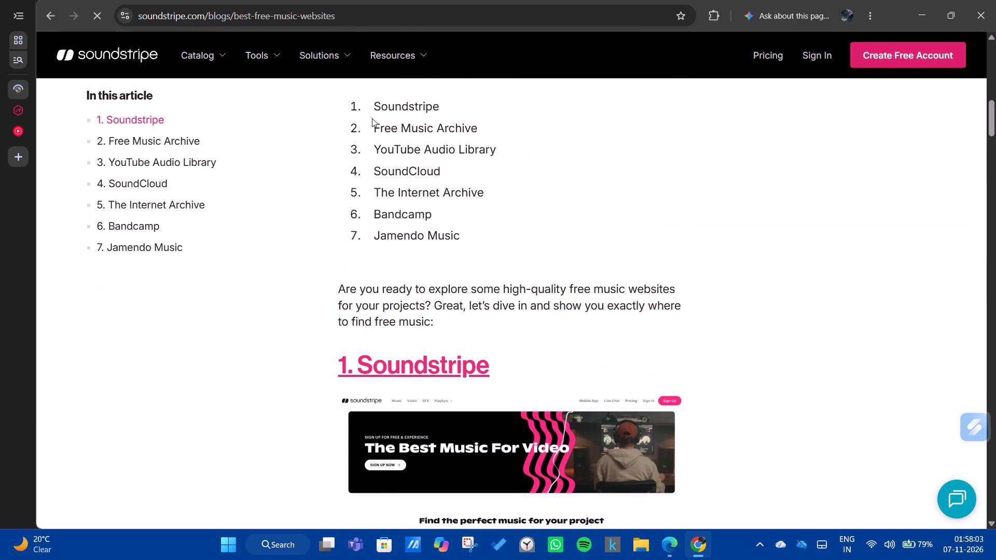
Search for Soundstripe, copied from the article's list, in a new tab and open its homepage.
{"action": "left_click_drag", "start_coordinate": [366, 111], "coordinate": [444, 110]}
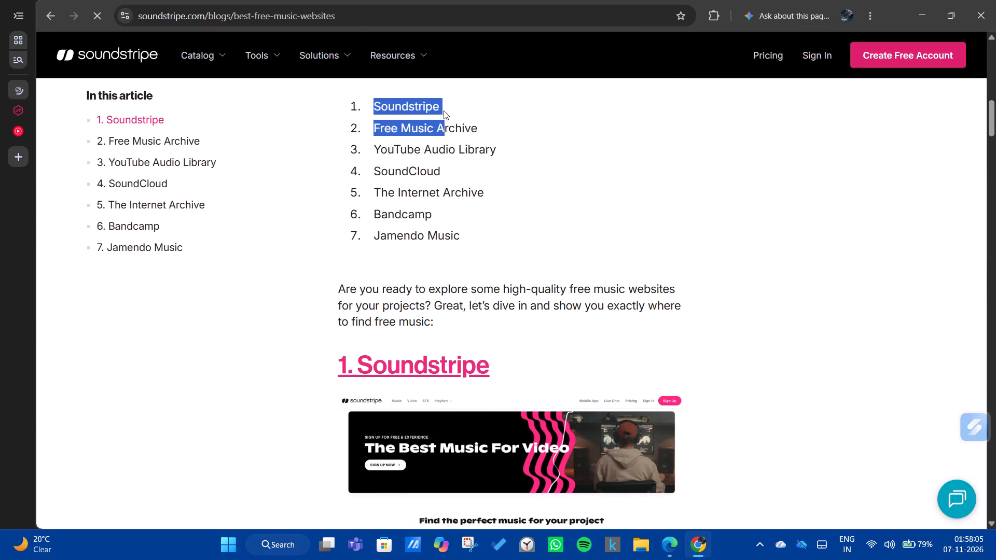
{"action": "left_click_drag", "start_coordinate": [444, 110], "coordinate": [444, 108]}
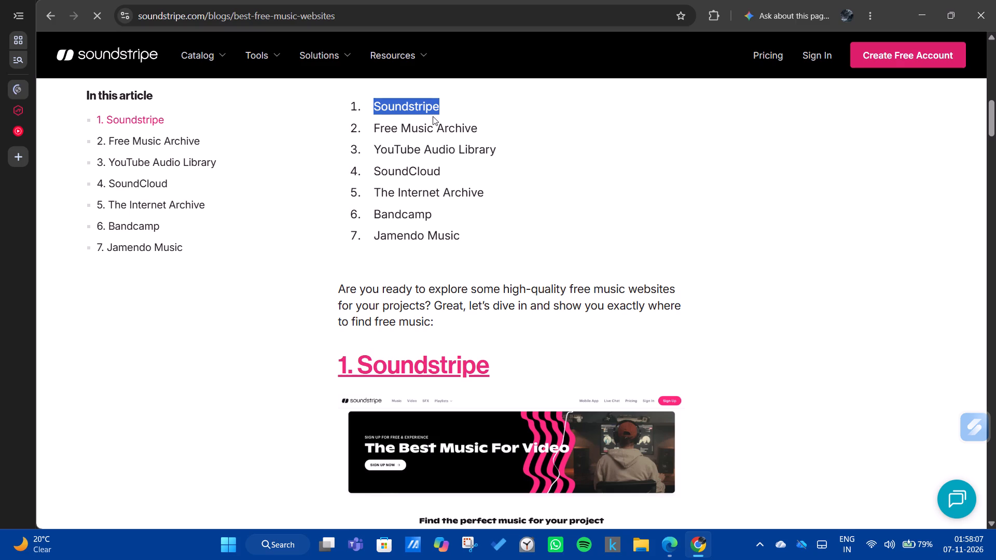
{"action": "key", "text": "ctrl+c"}
{"action": "left_click", "coordinate": [23, 159]}
{"action": "key", "text": "ctrl+v"}
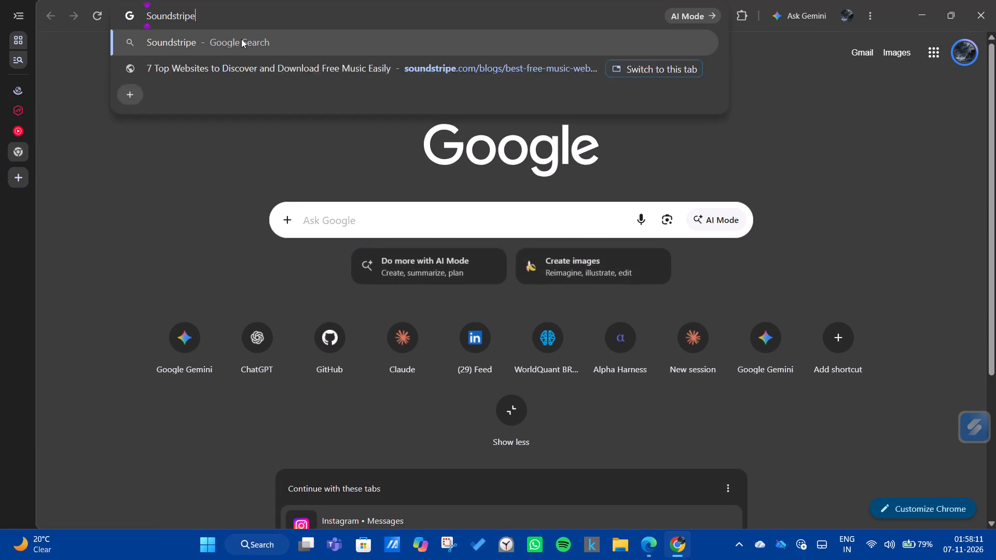
{"action": "key", "text": "Return"}
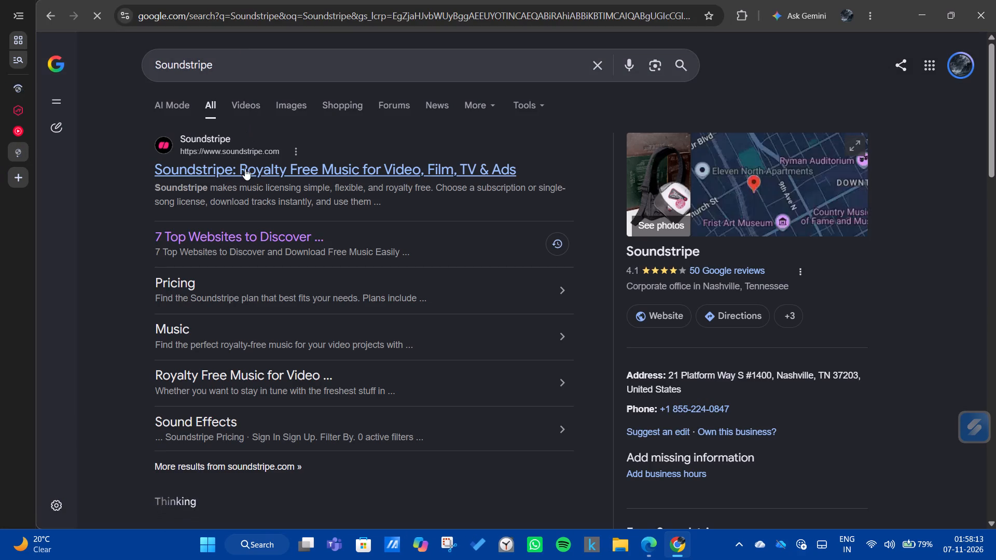
{"action": "left_click", "coordinate": [251, 179]}
{"action": "left_click", "coordinate": [262, 177]}
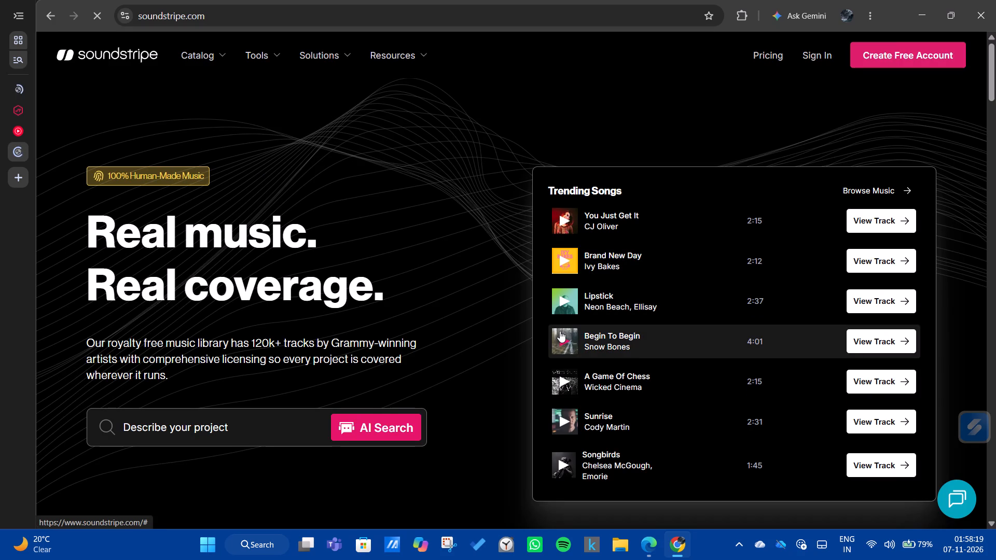
Preview the trending songs You Just Get It and Brand New Day on the Soundstripe homepage.
{"action": "scroll", "coordinate": [557, 332], "scroll_direction": "down", "scroll_amount": 6}
{"action": "scroll", "coordinate": [557, 332], "scroll_direction": "up", "scroll_amount": 4}
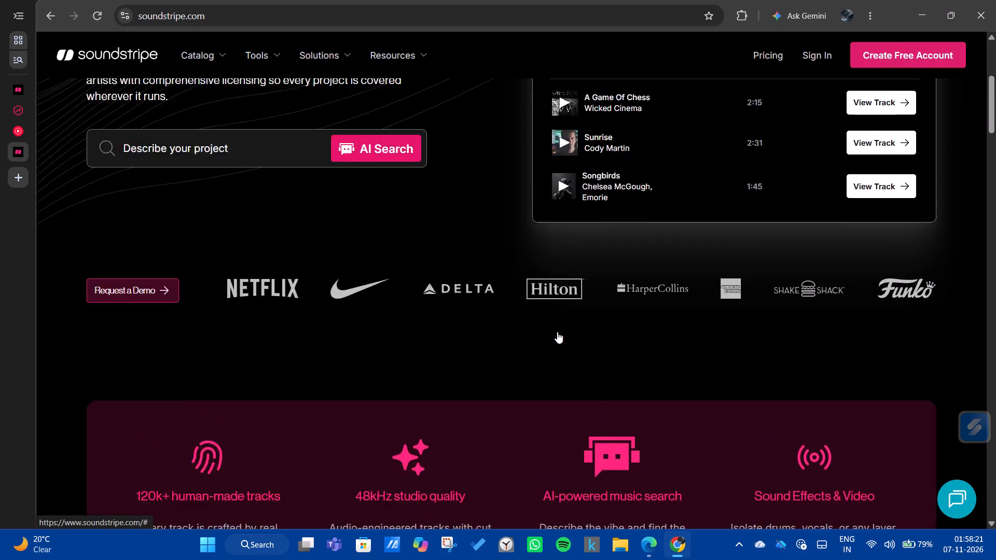
{"action": "scroll", "coordinate": [557, 332], "scroll_direction": "up", "scroll_amount": 4}
{"action": "left_click", "coordinate": [562, 223]}
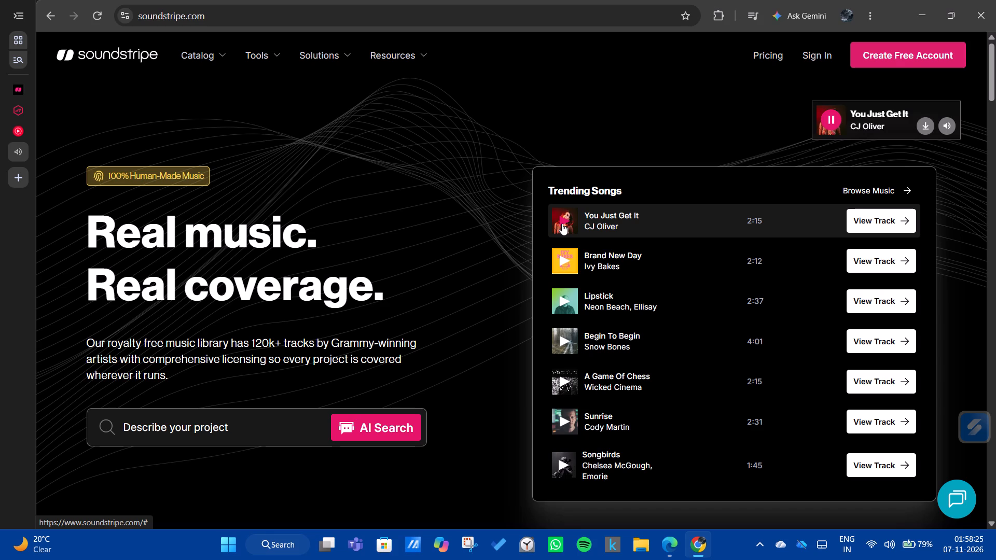
{"action": "left_click", "coordinate": [554, 261]}
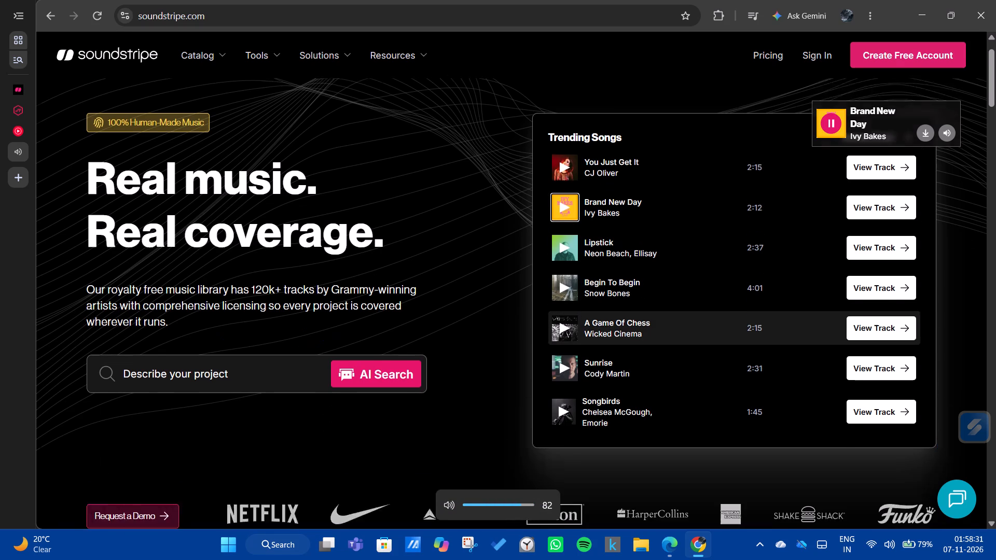
Look through the Soundstripe homepage down to its coverage section and back up to the trending songs.
{"action": "scroll", "coordinate": [583, 361], "scroll_direction": "down", "scroll_amount": 4}
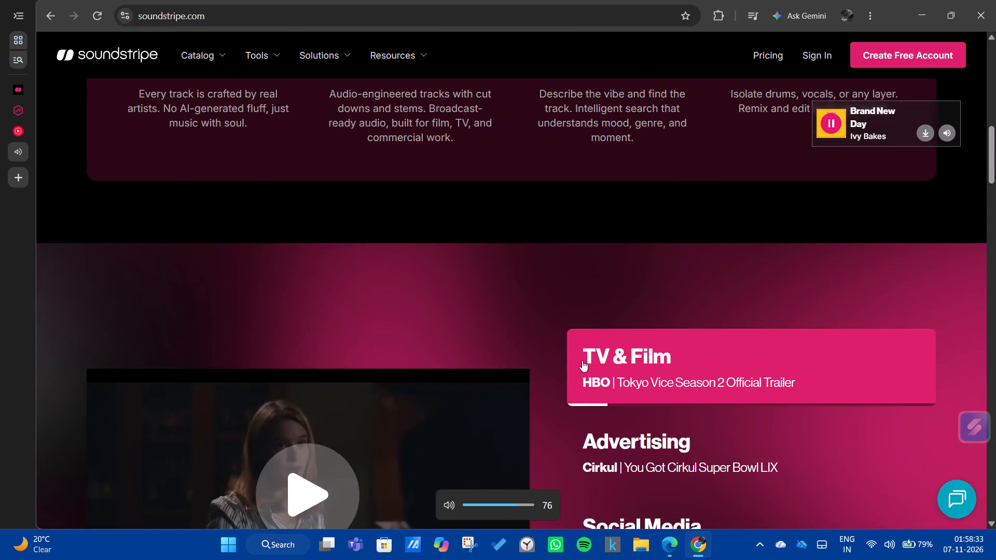
{"action": "scroll", "coordinate": [582, 360], "scroll_direction": "up", "scroll_amount": 4}
{"action": "scroll", "coordinate": [583, 357], "scroll_direction": "down", "scroll_amount": 13}
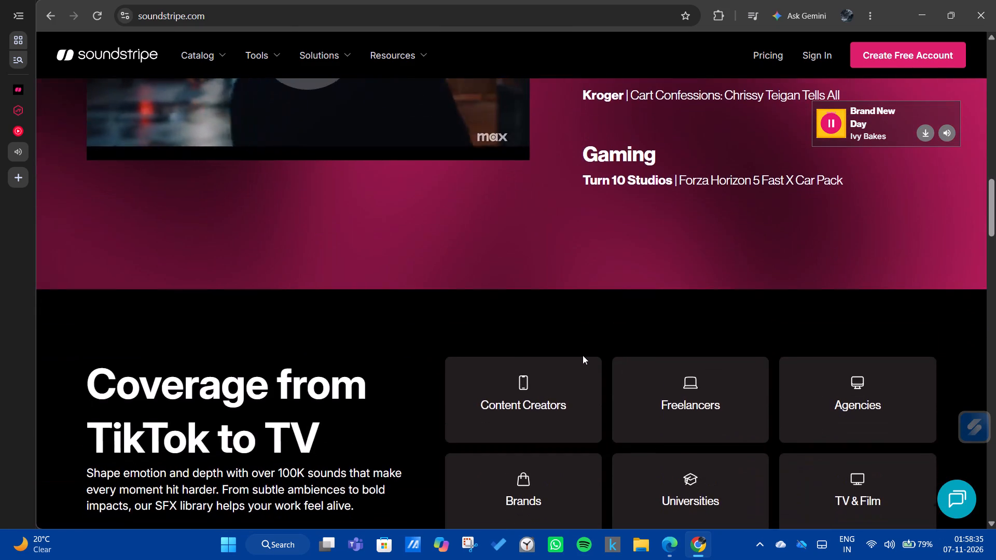
{"action": "scroll", "coordinate": [583, 355], "scroll_direction": "down", "scroll_amount": 2}
{"action": "scroll", "coordinate": [583, 355], "scroll_direction": "up", "scroll_amount": 4}
{"action": "scroll", "coordinate": [583, 355], "scroll_direction": "up", "scroll_amount": 17}
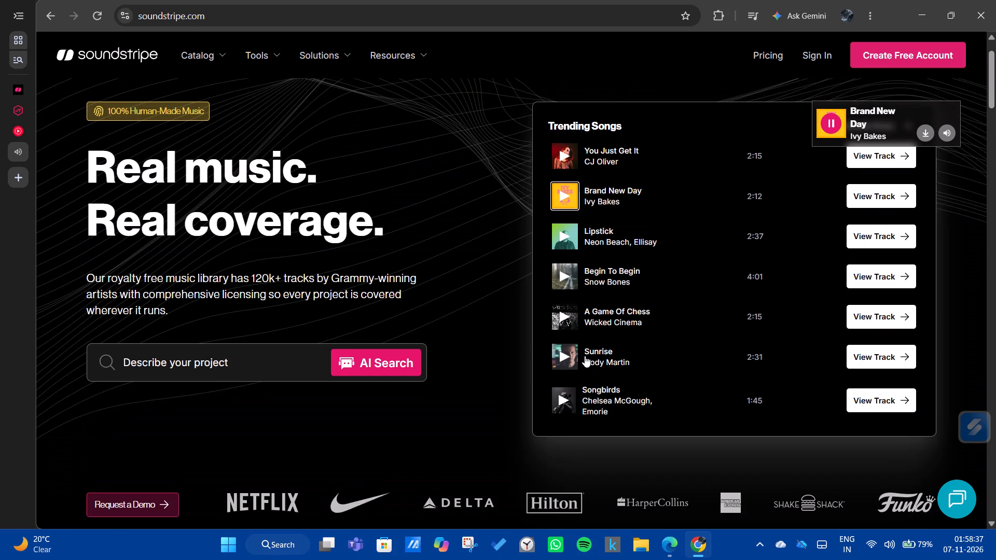
{"action": "scroll", "coordinate": [585, 356], "scroll_direction": "up", "scroll_amount": 5}
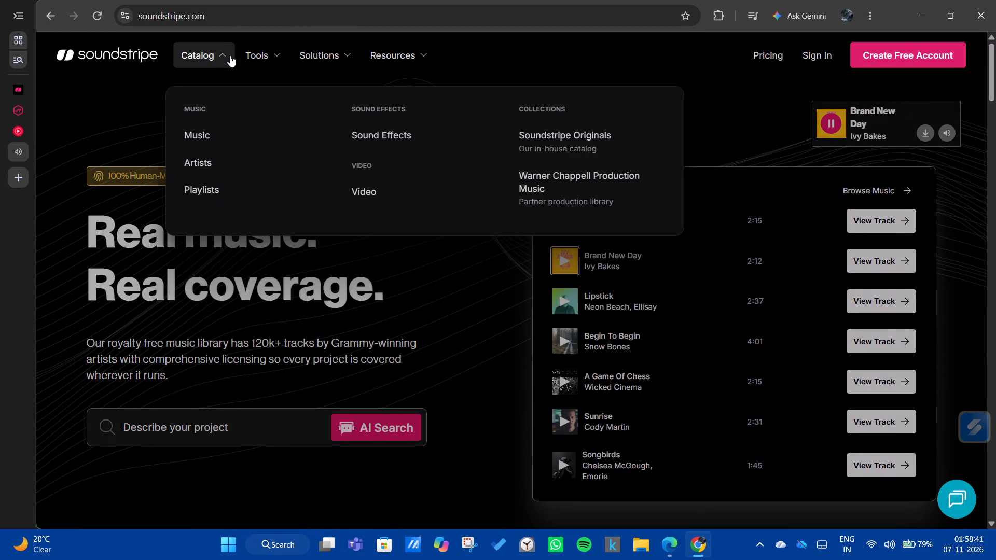
Open Soundstripe's Trending on Socials page and look through its introduction and charts demonstration.
{"action": "left_click", "coordinate": [388, 334]}
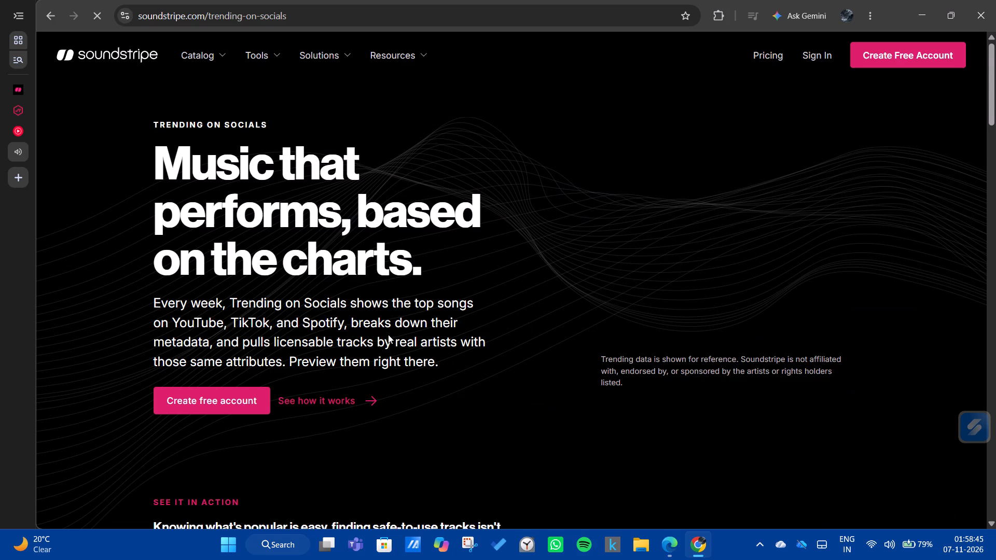
{"action": "scroll", "coordinate": [388, 330], "scroll_direction": "down", "scroll_amount": 8}
{"action": "scroll", "coordinate": [388, 330], "scroll_direction": "up", "scroll_amount": 1}
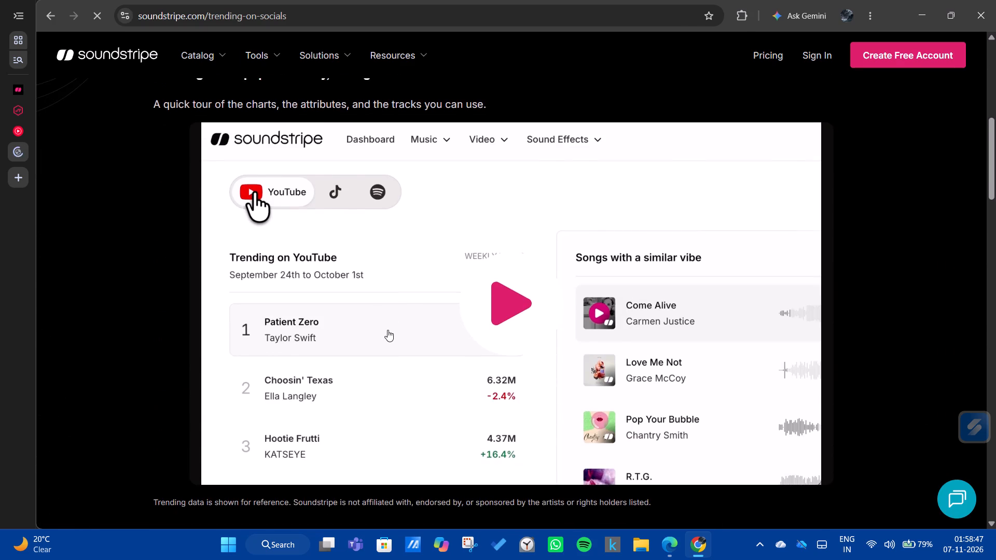
{"action": "scroll", "coordinate": [388, 330], "scroll_direction": "up", "scroll_amount": 7}
{"action": "scroll", "coordinate": [388, 330], "scroll_direction": "down", "scroll_amount": 7}
{"action": "scroll", "coordinate": [412, 263], "scroll_direction": "up", "scroll_amount": 4}
Start creating a free Soundstripe account from the Trending on Socials page.
{"action": "left_click", "coordinate": [246, 201]}
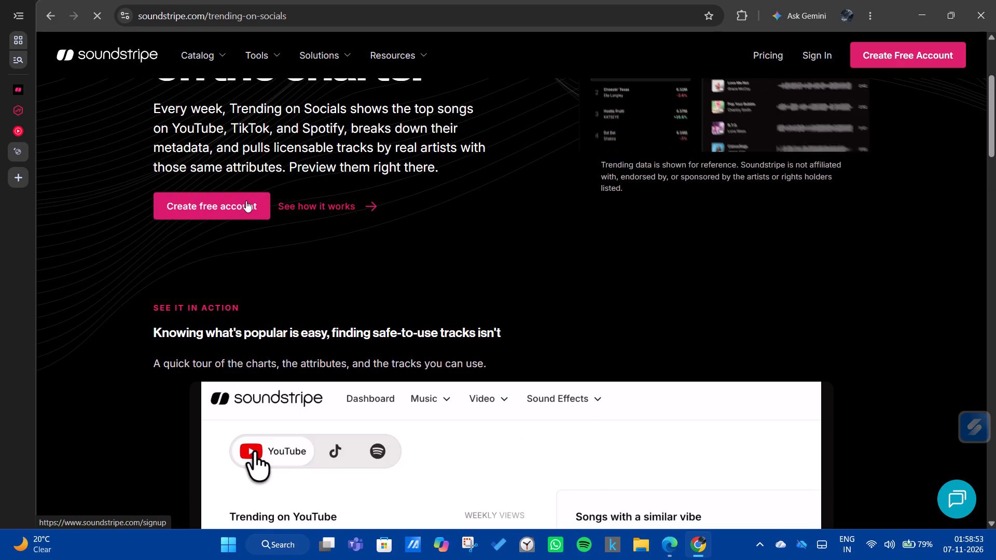
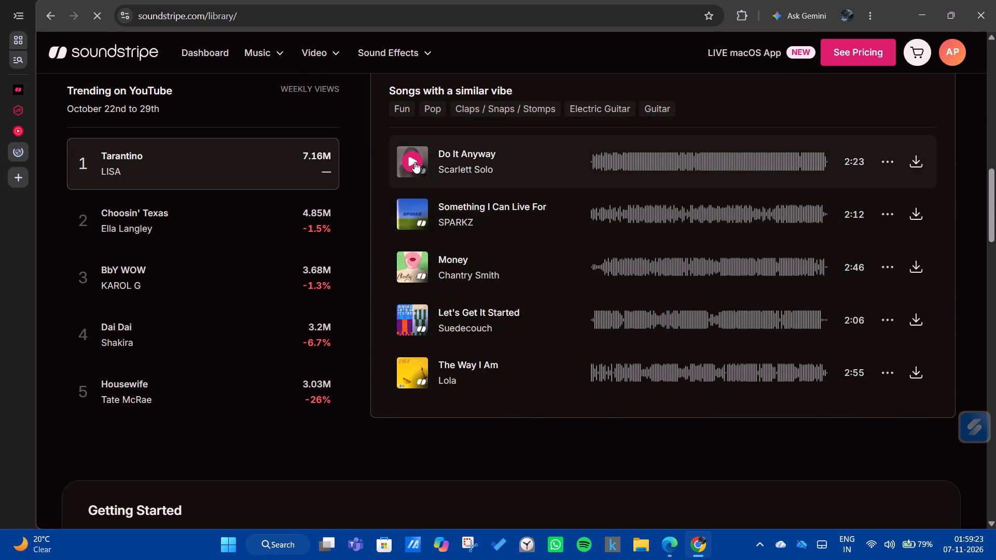
Preview the song Do It Anyway and check its download options.
{"action": "left_click", "coordinate": [412, 162]}
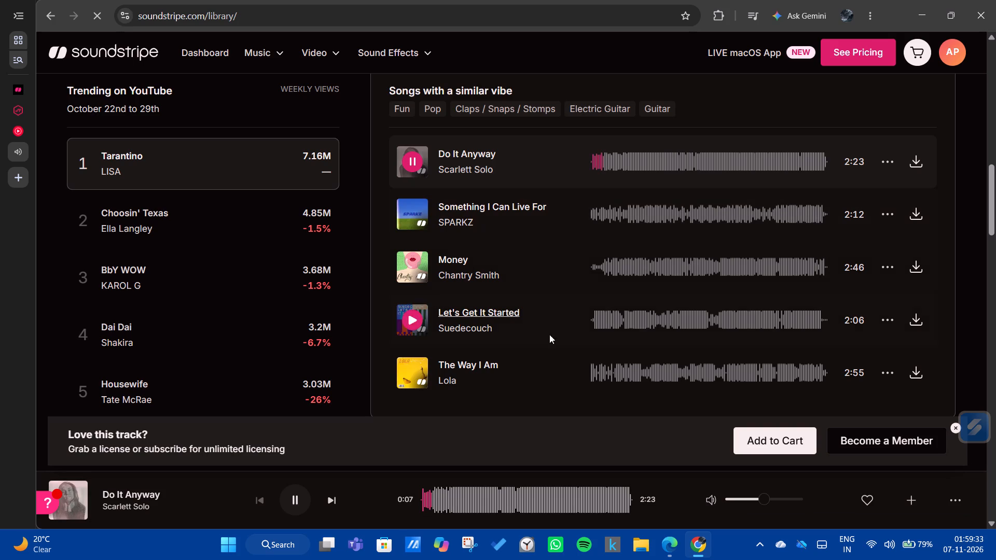
{"action": "left_click", "coordinate": [952, 504]}
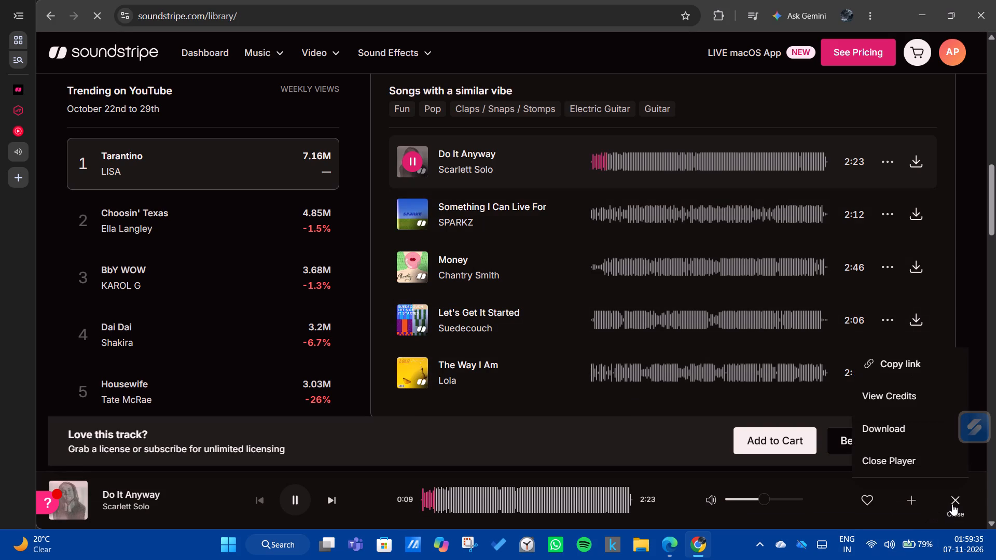
{"action": "left_click", "coordinate": [900, 439]}
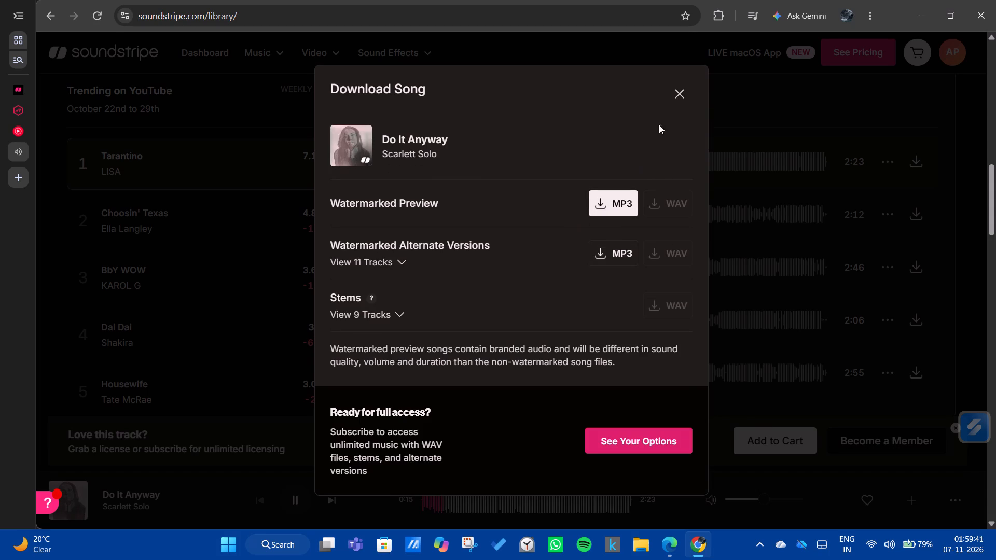
{"action": "left_click", "coordinate": [681, 100]}
Select Tarantino in the YouTube trending chart and look over its songs with a similar vibe.
{"action": "scroll", "coordinate": [485, 331], "scroll_direction": "down", "scroll_amount": 3}
{"action": "scroll", "coordinate": [486, 333], "scroll_direction": "up", "scroll_amount": 4}
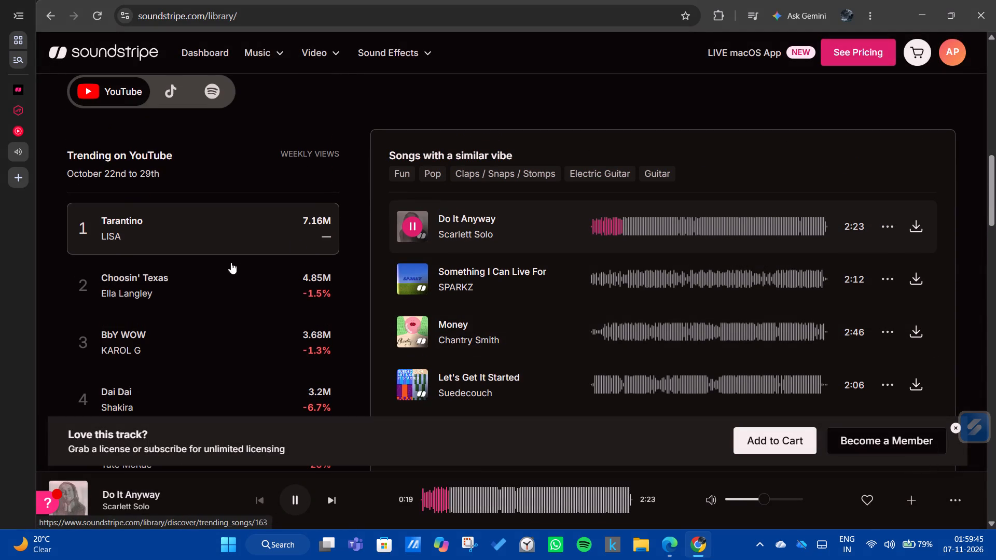
{"action": "left_click", "coordinate": [144, 229]}
{"action": "double_click", "coordinate": [136, 236]}
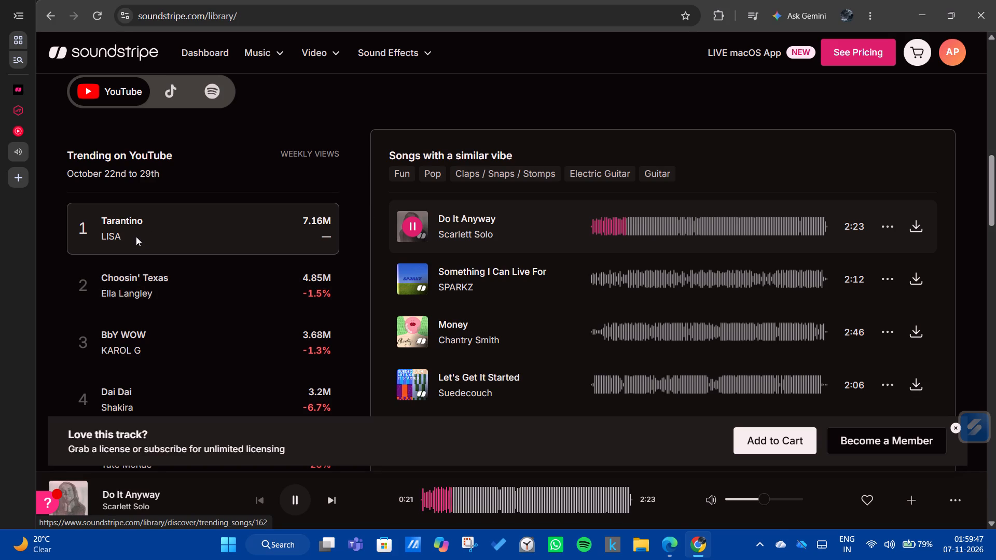
{"action": "left_click", "coordinate": [131, 234]}
{"action": "left_click", "coordinate": [331, 233]}
{"action": "scroll", "coordinate": [169, 292], "scroll_direction": "down", "scroll_amount": 2}
{"action": "scroll", "coordinate": [169, 292], "scroll_direction": "up", "scroll_amount": 1}
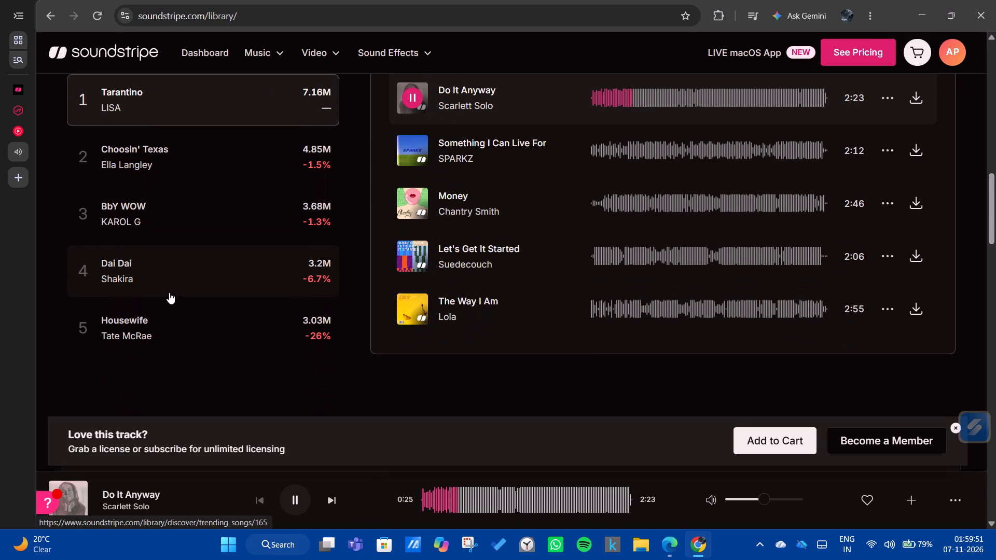
Switch the Trending on Socials chart to Spotify.
{"action": "scroll", "coordinate": [169, 292], "scroll_direction": "up", "scroll_amount": 3}
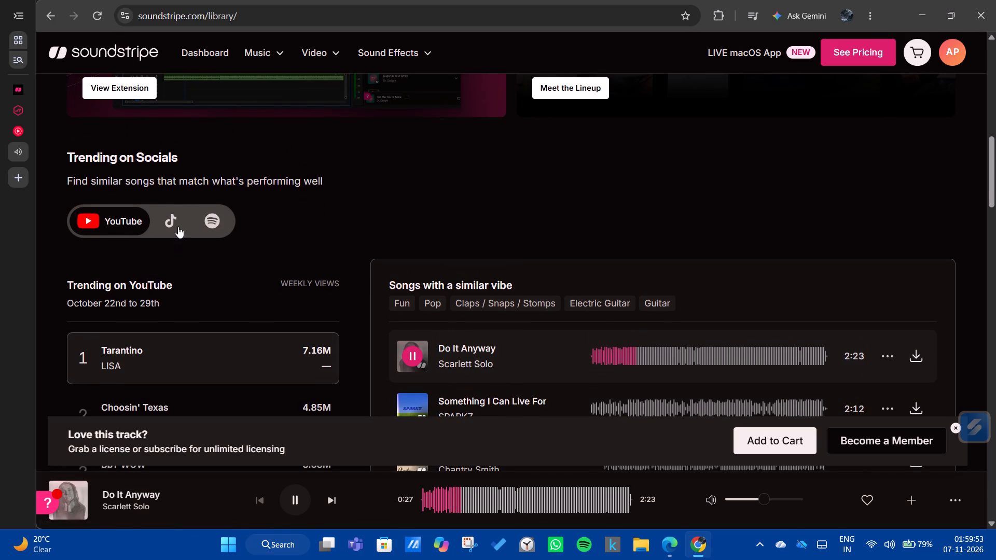
{"action": "left_click", "coordinate": [224, 212]}
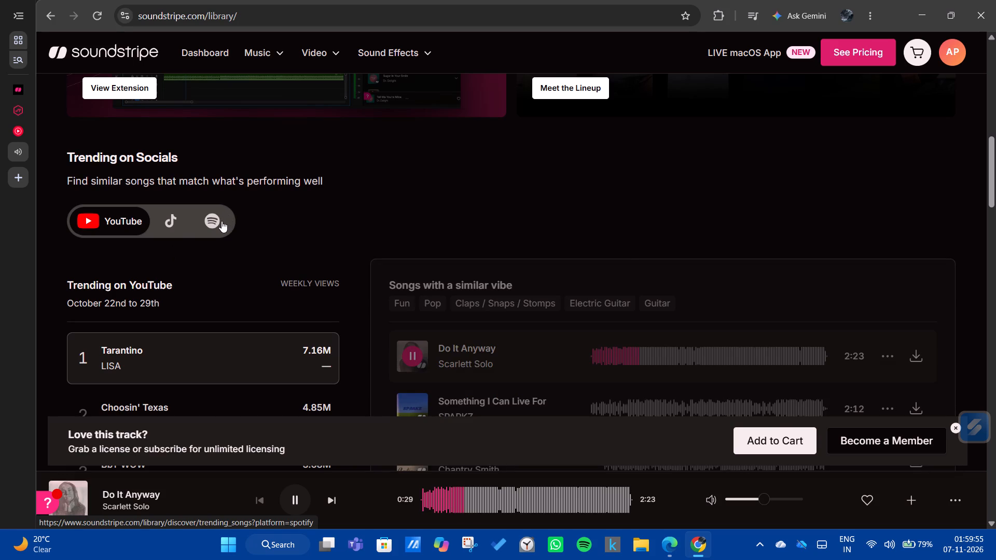
{"action": "left_click", "coordinate": [215, 220]}
{"action": "scroll", "coordinate": [220, 248], "scroll_direction": "down", "scroll_amount": 4}
{"action": "scroll", "coordinate": [226, 251], "scroll_direction": "up", "scroll_amount": 1}
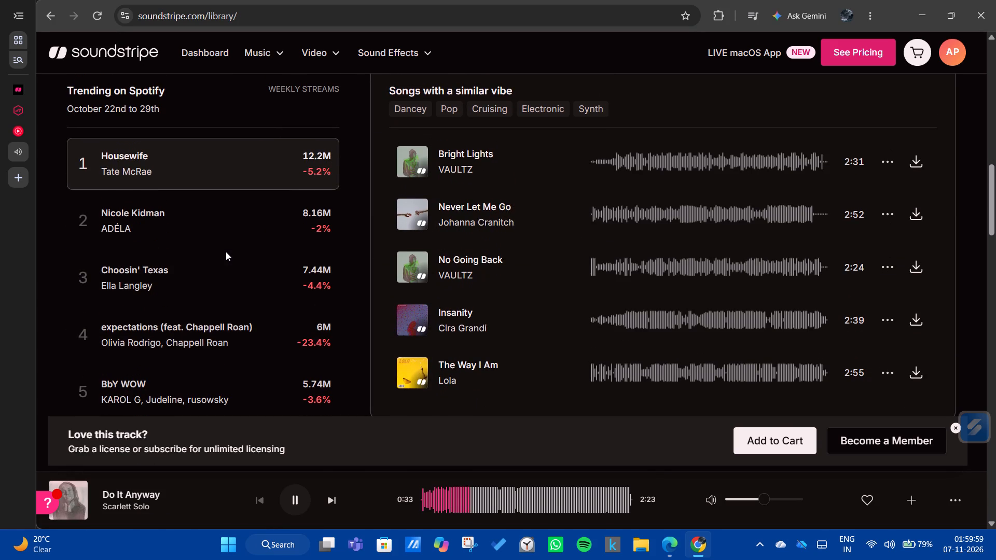
View the similar songs for Choosin' Texas, Nicole Kidman and Housewife, and preview Bright Lights by VAULTZ.
{"action": "left_click", "coordinate": [185, 264]}
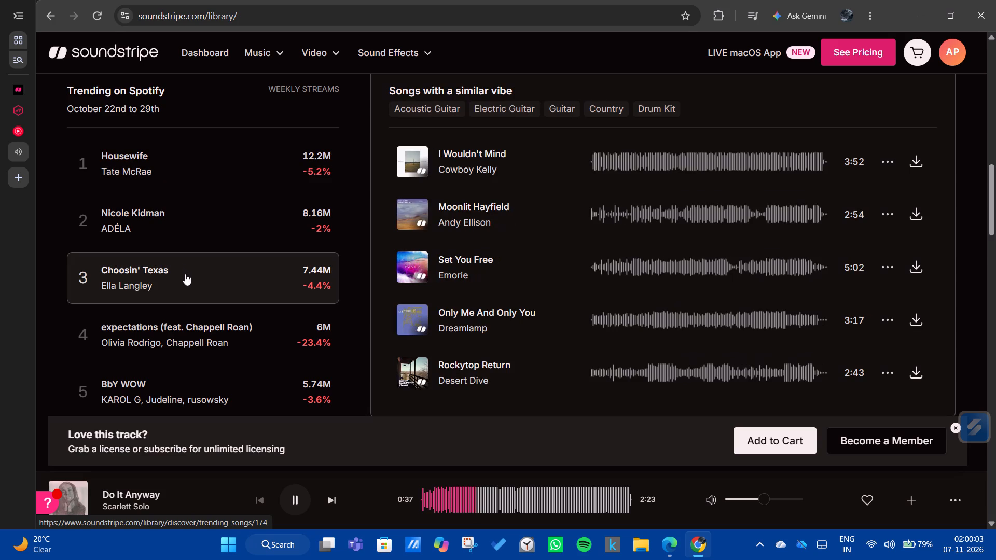
{"action": "left_click", "coordinate": [181, 239]}
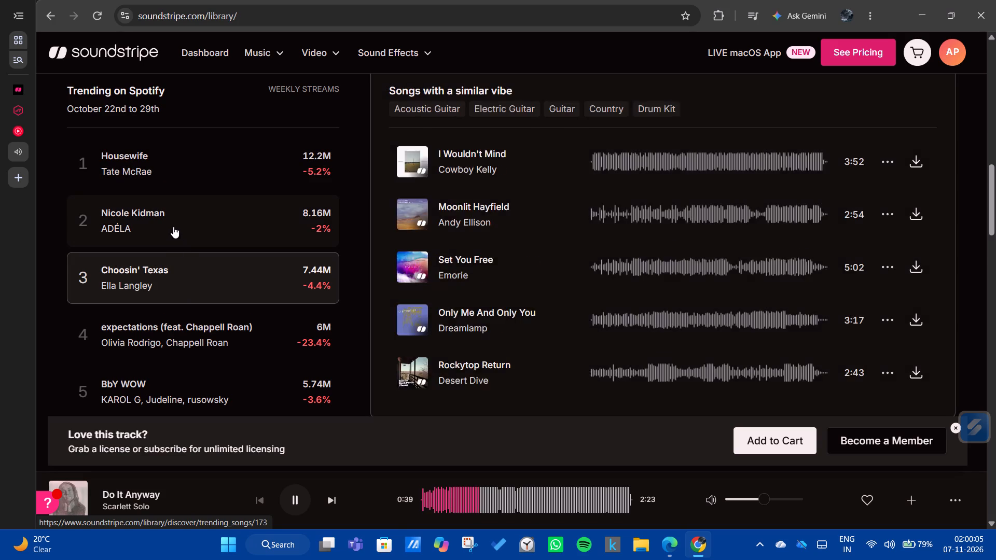
{"action": "left_click", "coordinate": [198, 171]}
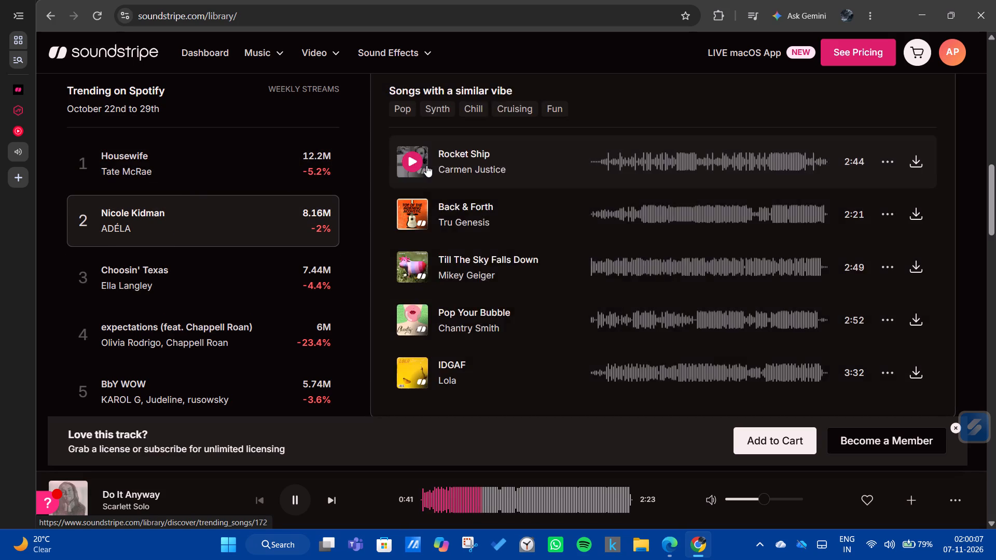
{"action": "left_click", "coordinate": [418, 164]}
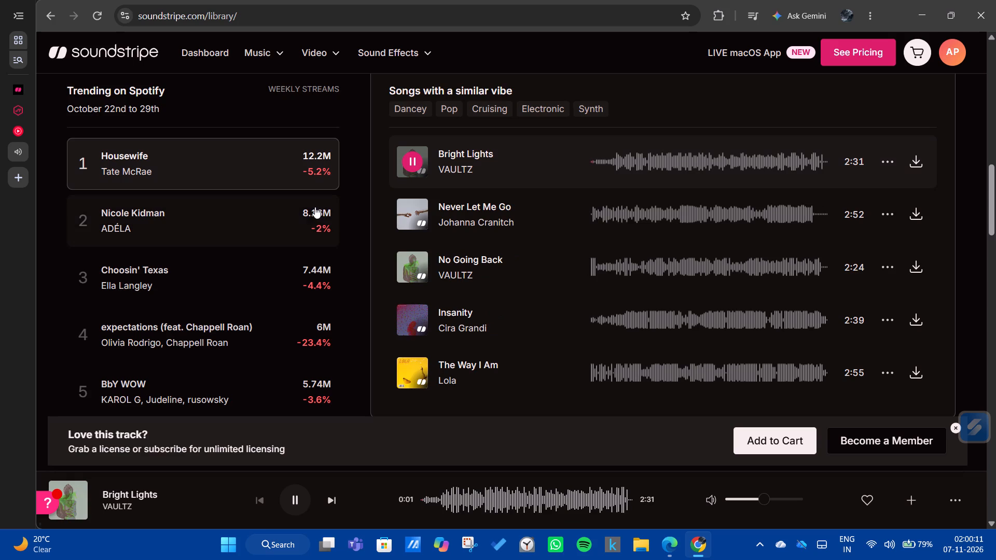
Look through the library page's Getting Started and Popular sections, returning to the introduction at the start of the page.
{"action": "scroll", "coordinate": [315, 207], "scroll_direction": "down", "scroll_amount": 5}
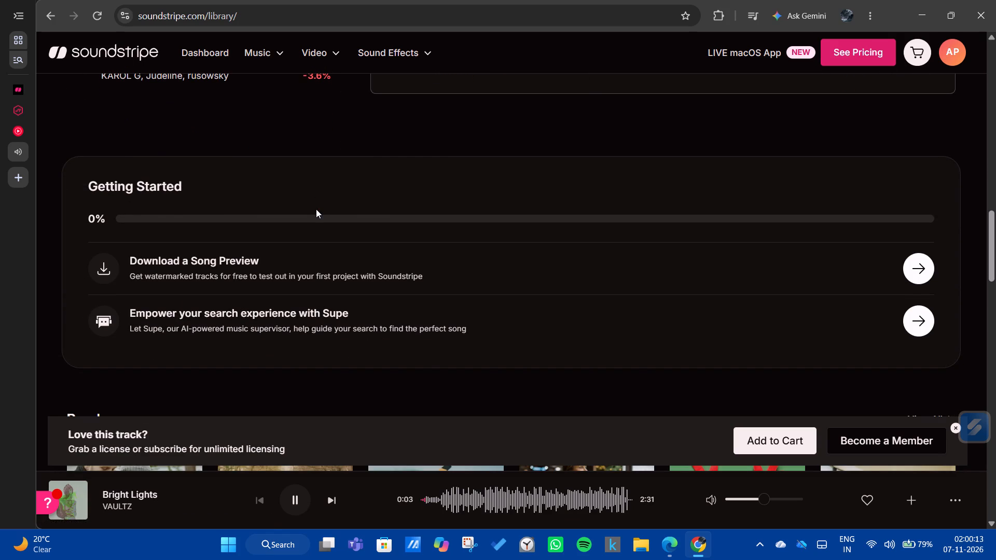
{"action": "scroll", "coordinate": [316, 209], "scroll_direction": "down", "scroll_amount": 5}
{"action": "scroll", "coordinate": [316, 210], "scroll_direction": "up", "scroll_amount": 4}
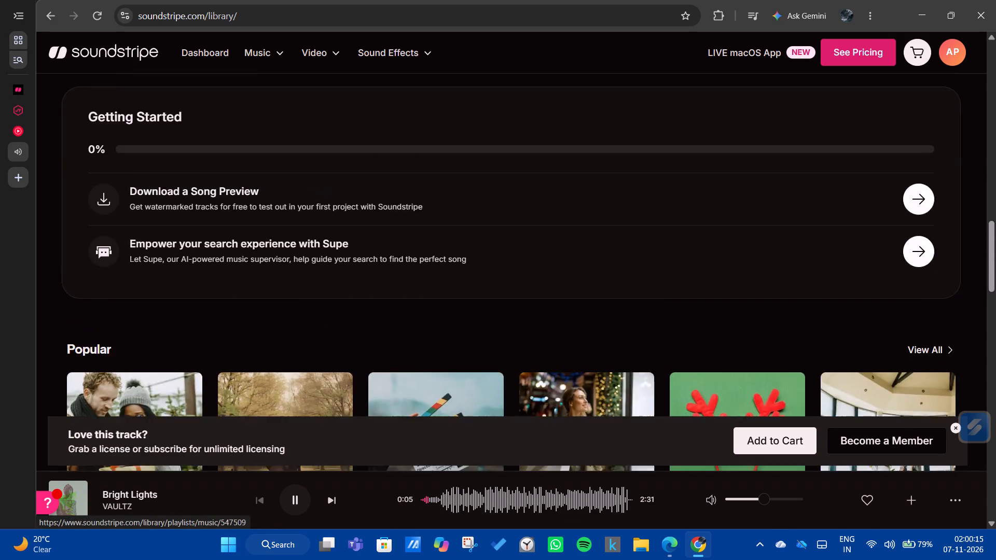
{"action": "scroll", "coordinate": [316, 210], "scroll_direction": "up", "scroll_amount": 20}
{"action": "scroll", "coordinate": [313, 205], "scroll_direction": "up", "scroll_amount": 4}
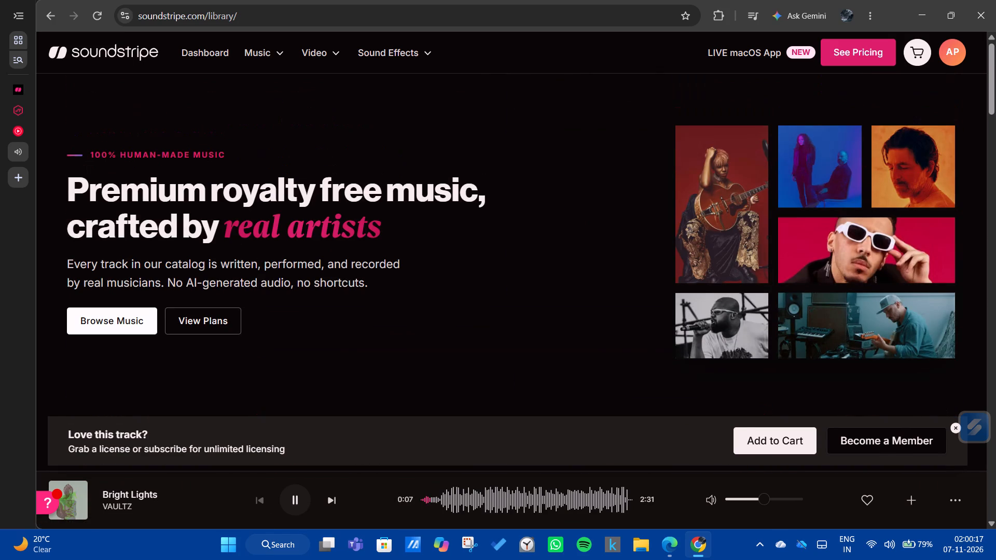
{"action": "scroll", "coordinate": [313, 205], "scroll_direction": "up", "scroll_amount": 1}
Open the Soundstripe dashboard and pause the Bright Lights preview.
{"action": "left_click", "coordinate": [198, 58]}
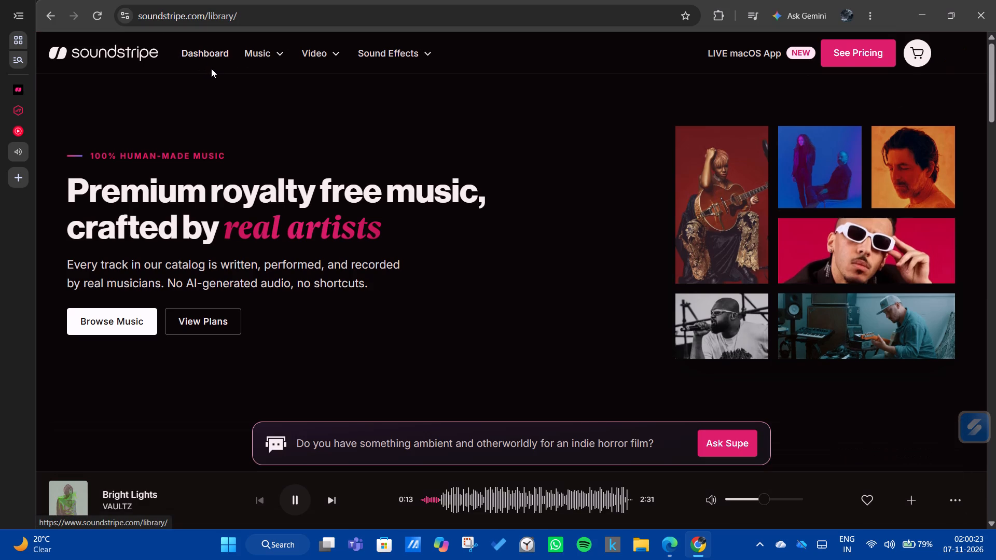
{"action": "left_click", "coordinate": [279, 503]}
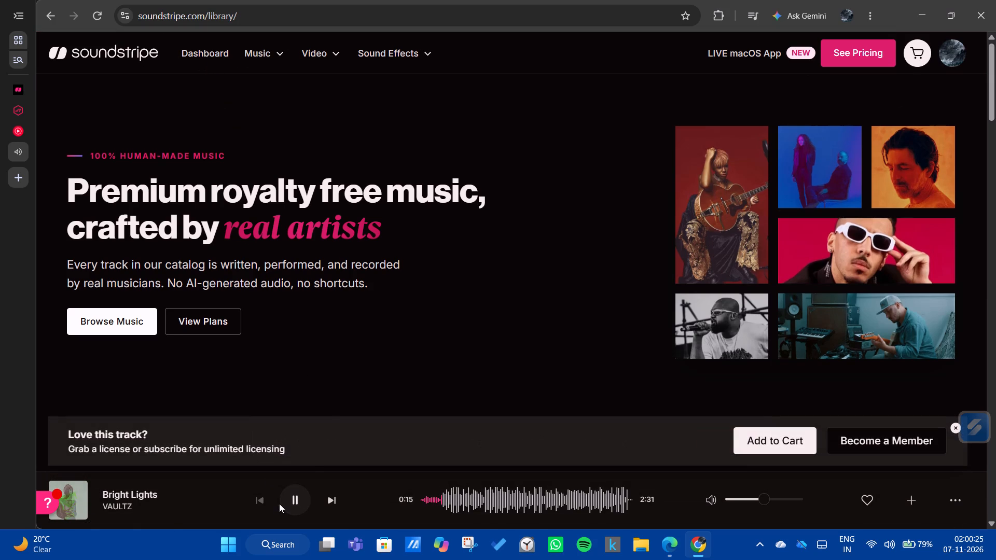
{"action": "left_click", "coordinate": [299, 502]}
Look through the dashboard's trending songs, Popular and Featured Playlists sections for suitable music.
{"action": "scroll", "coordinate": [389, 357], "scroll_direction": "down", "scroll_amount": 5}
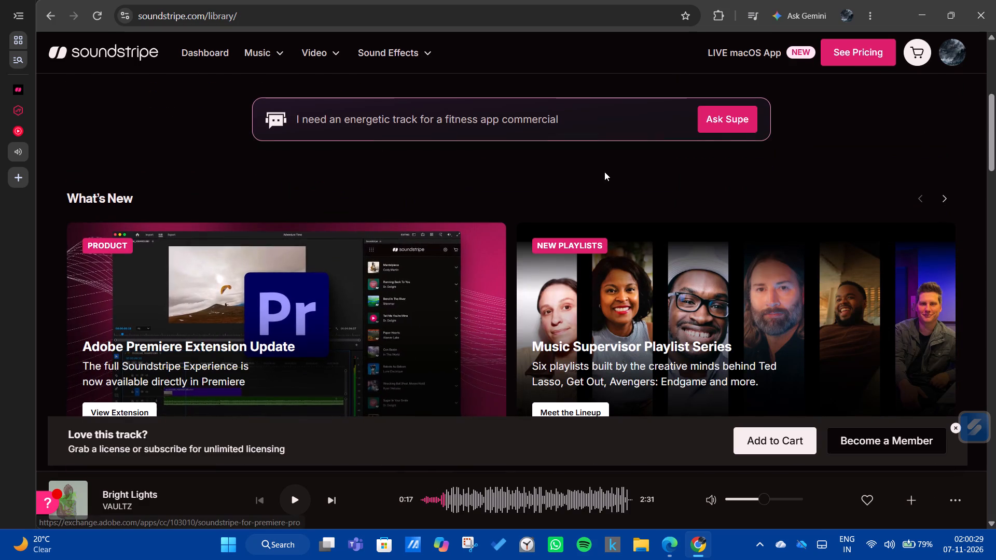
{"action": "scroll", "coordinate": [604, 171], "scroll_direction": "down", "scroll_amount": 14}
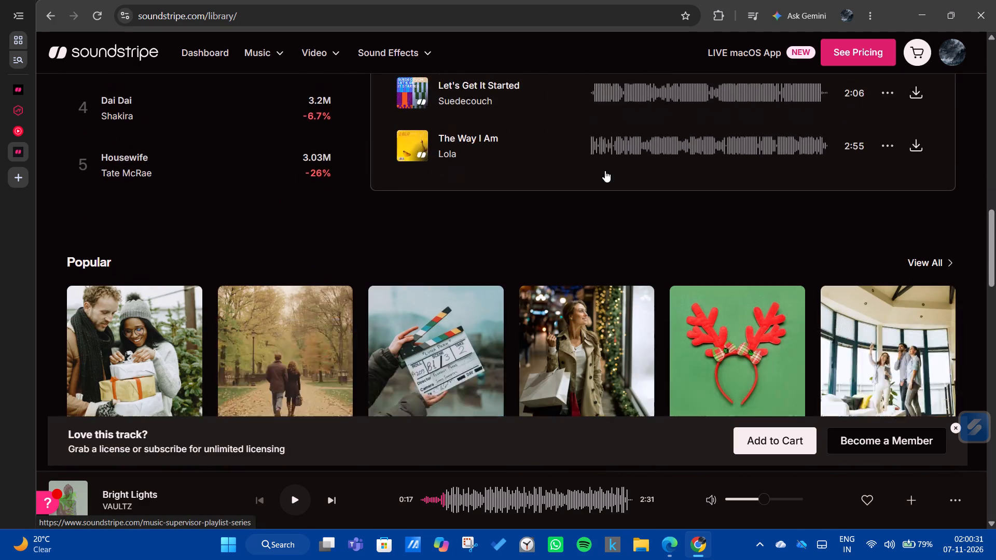
{"action": "scroll", "coordinate": [605, 171], "scroll_direction": "down", "scroll_amount": 5}
{"action": "scroll", "coordinate": [605, 171], "scroll_direction": "up", "scroll_amount": 4}
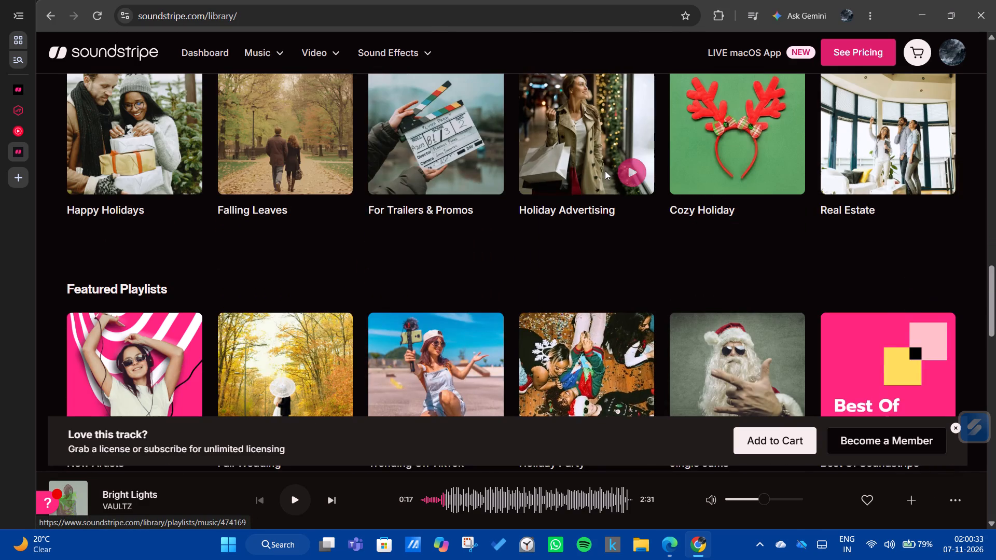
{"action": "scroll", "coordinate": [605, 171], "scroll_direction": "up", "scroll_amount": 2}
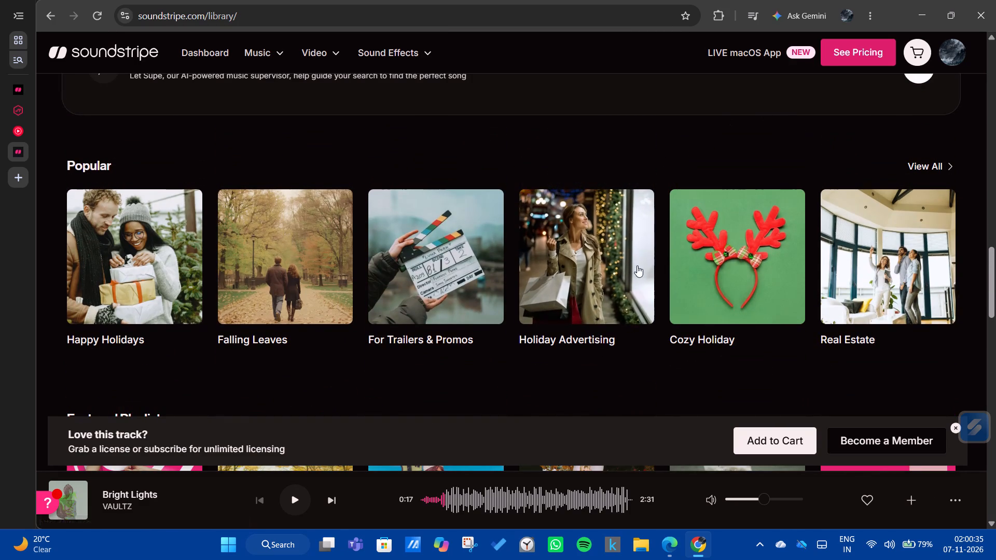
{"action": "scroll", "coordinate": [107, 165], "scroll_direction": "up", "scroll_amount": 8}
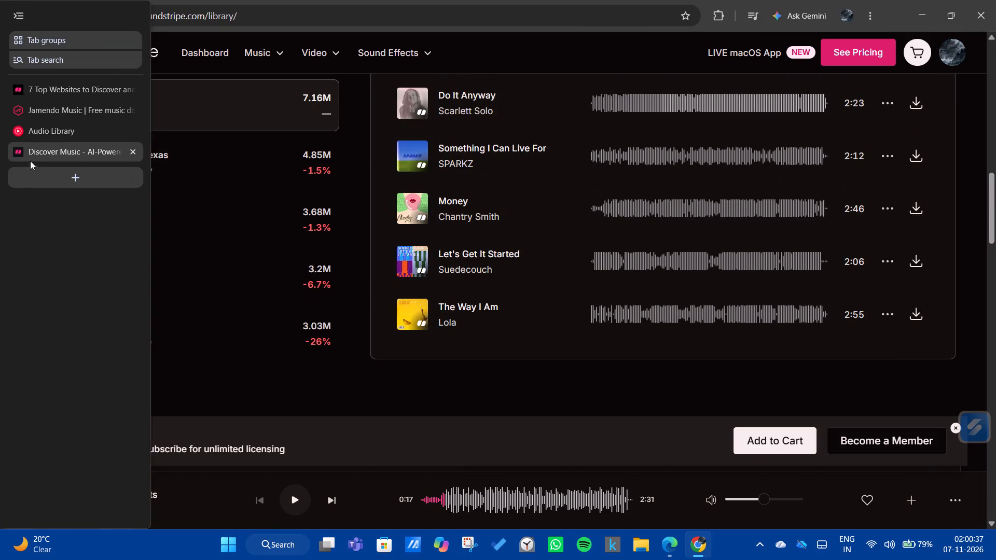
Close the Soundstripe library, Audio Library, Jamendo Music and 7 Top Websites tabs, keeping only a new blank tab open.
{"action": "left_click", "coordinate": [142, 156]}
{"action": "left_click", "coordinate": [137, 153]}
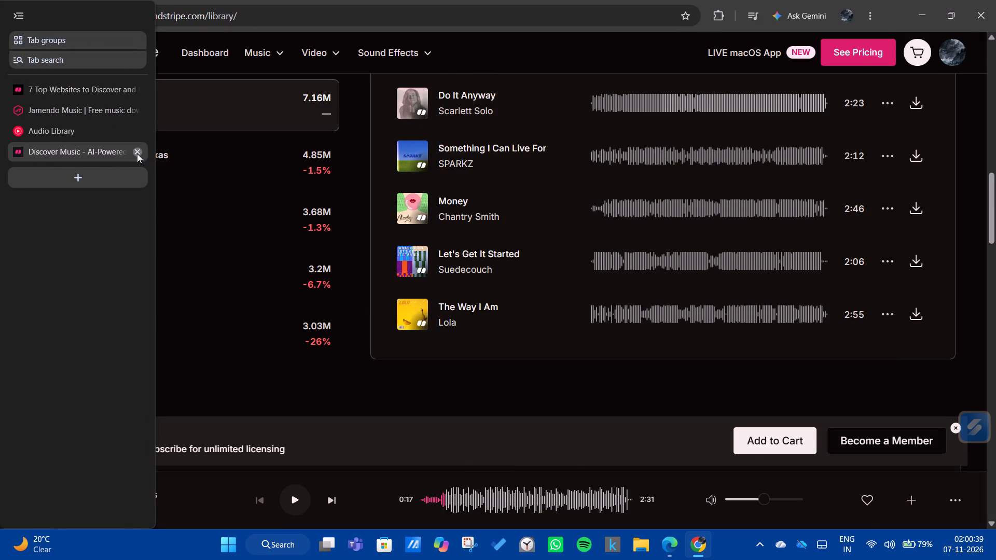
{"action": "left_click", "coordinate": [128, 136]}
{"action": "left_click", "coordinate": [131, 135]}
{"action": "left_click", "coordinate": [138, 135]}
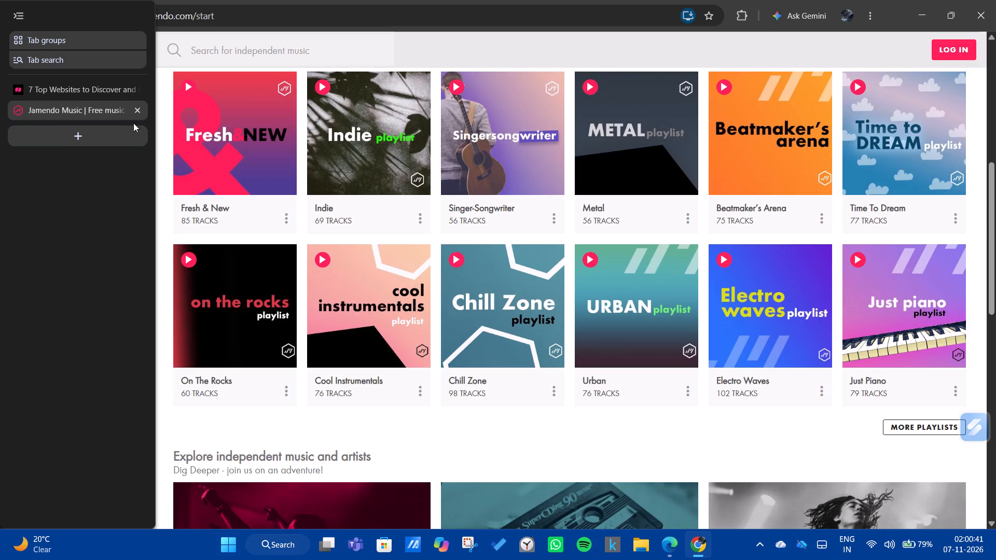
{"action": "left_click", "coordinate": [137, 112]}
{"action": "left_click", "coordinate": [117, 118]}
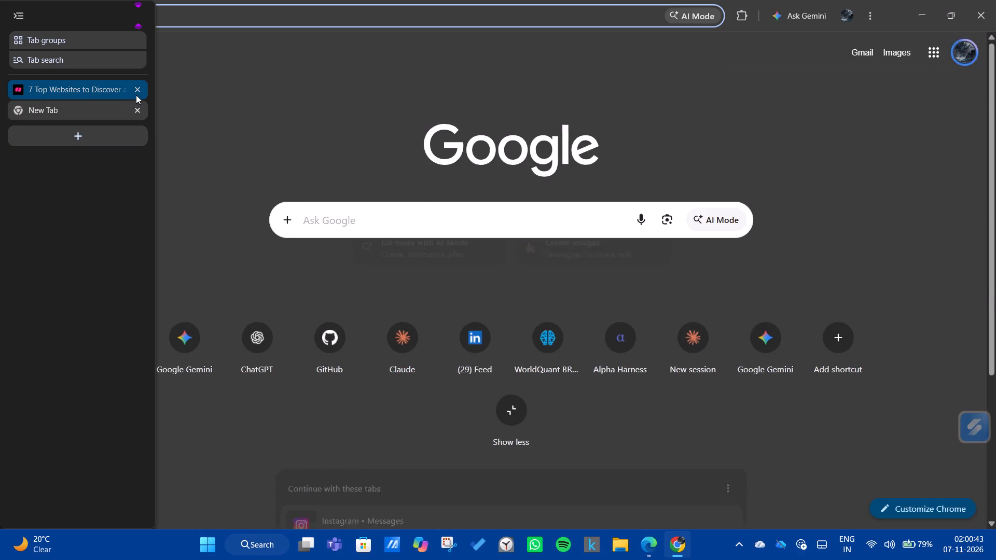
{"action": "left_click", "coordinate": [136, 95]}
{"action": "left_click", "coordinate": [139, 92]}
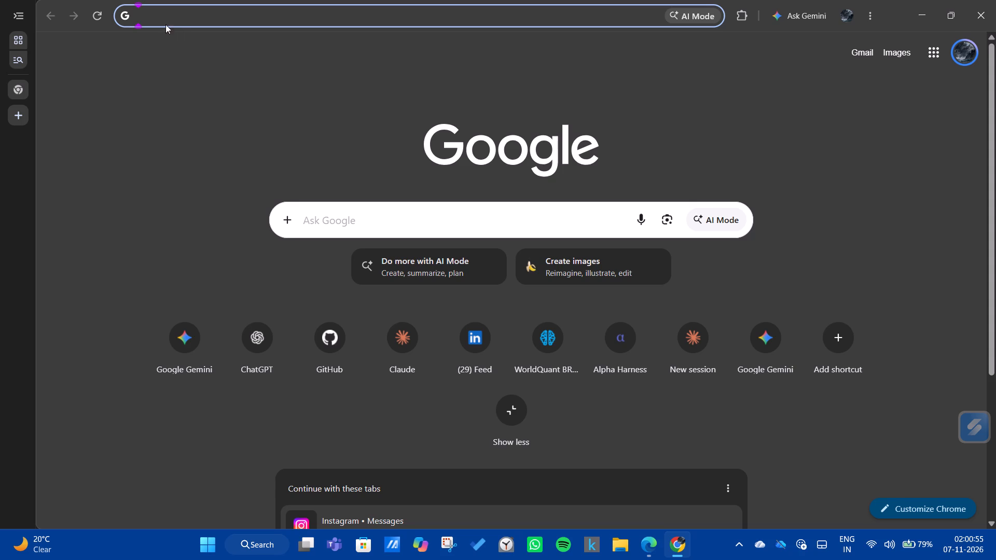
Open the address bar's recent search suggestions in the new blank tab.
{"action": "left_click", "coordinate": [167, 20]}
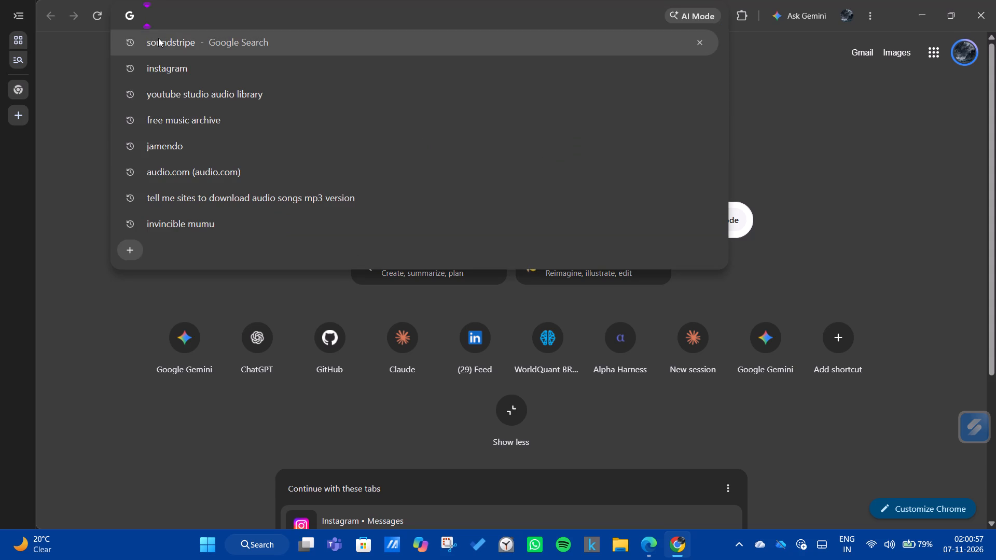
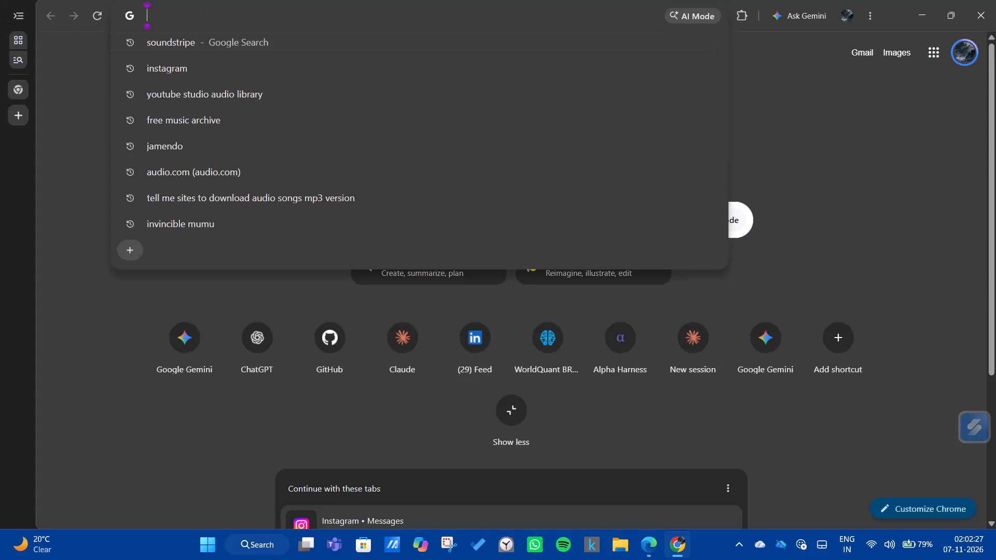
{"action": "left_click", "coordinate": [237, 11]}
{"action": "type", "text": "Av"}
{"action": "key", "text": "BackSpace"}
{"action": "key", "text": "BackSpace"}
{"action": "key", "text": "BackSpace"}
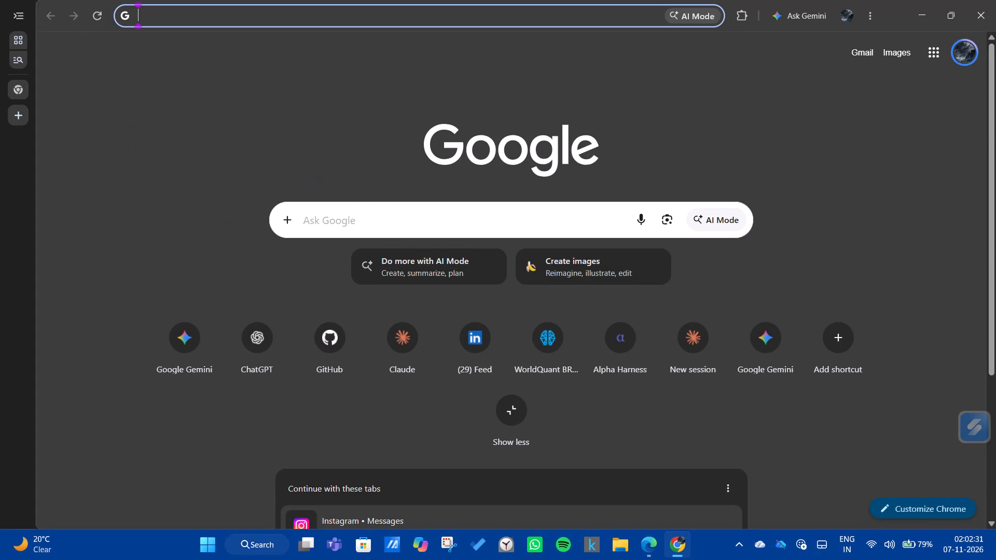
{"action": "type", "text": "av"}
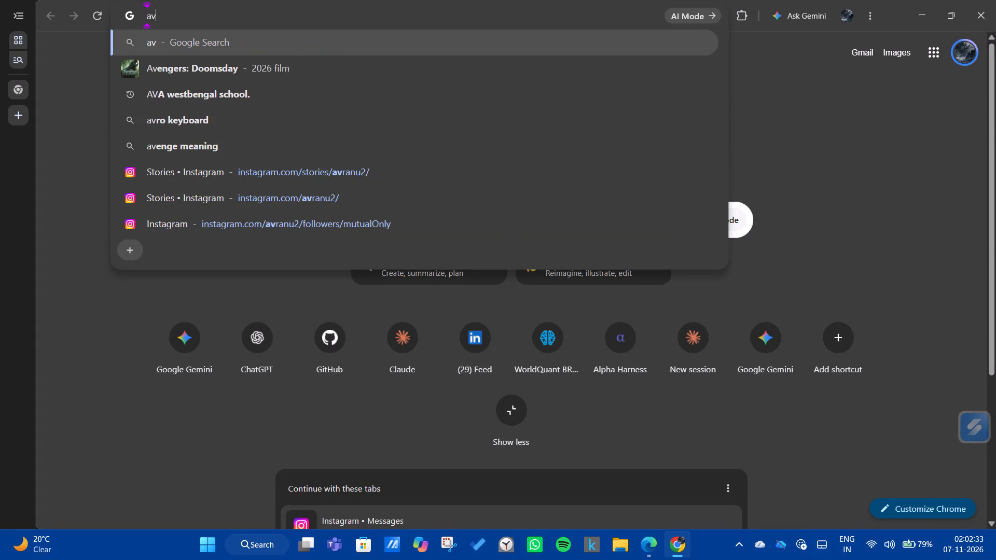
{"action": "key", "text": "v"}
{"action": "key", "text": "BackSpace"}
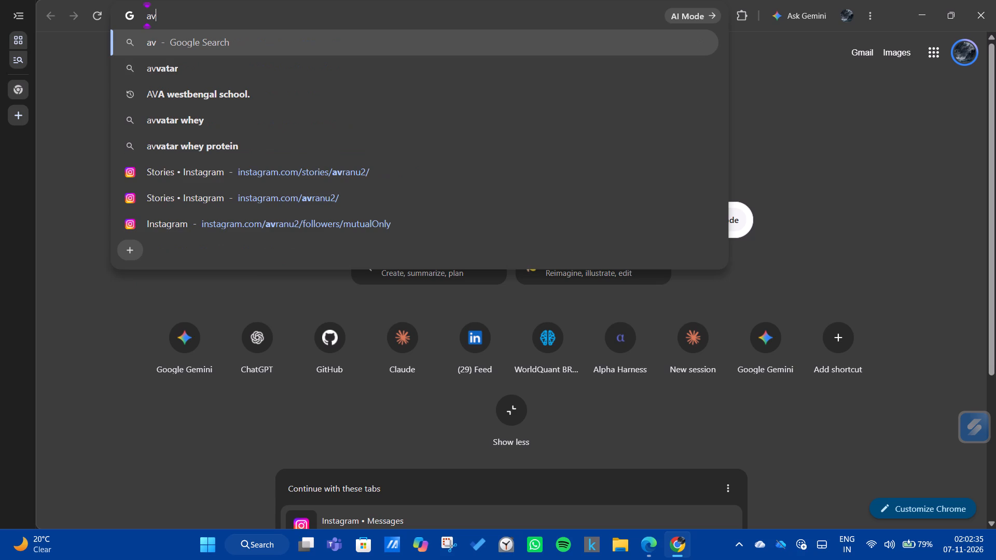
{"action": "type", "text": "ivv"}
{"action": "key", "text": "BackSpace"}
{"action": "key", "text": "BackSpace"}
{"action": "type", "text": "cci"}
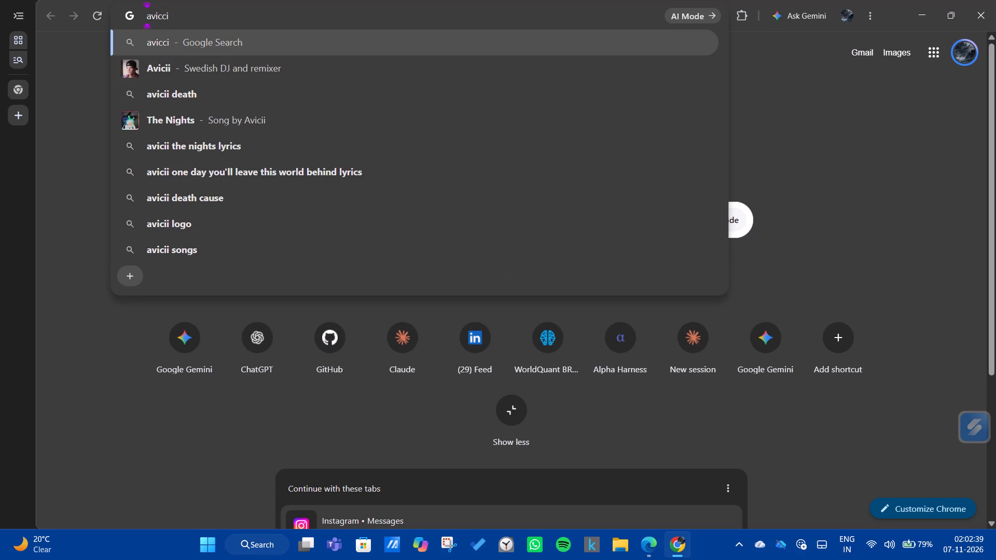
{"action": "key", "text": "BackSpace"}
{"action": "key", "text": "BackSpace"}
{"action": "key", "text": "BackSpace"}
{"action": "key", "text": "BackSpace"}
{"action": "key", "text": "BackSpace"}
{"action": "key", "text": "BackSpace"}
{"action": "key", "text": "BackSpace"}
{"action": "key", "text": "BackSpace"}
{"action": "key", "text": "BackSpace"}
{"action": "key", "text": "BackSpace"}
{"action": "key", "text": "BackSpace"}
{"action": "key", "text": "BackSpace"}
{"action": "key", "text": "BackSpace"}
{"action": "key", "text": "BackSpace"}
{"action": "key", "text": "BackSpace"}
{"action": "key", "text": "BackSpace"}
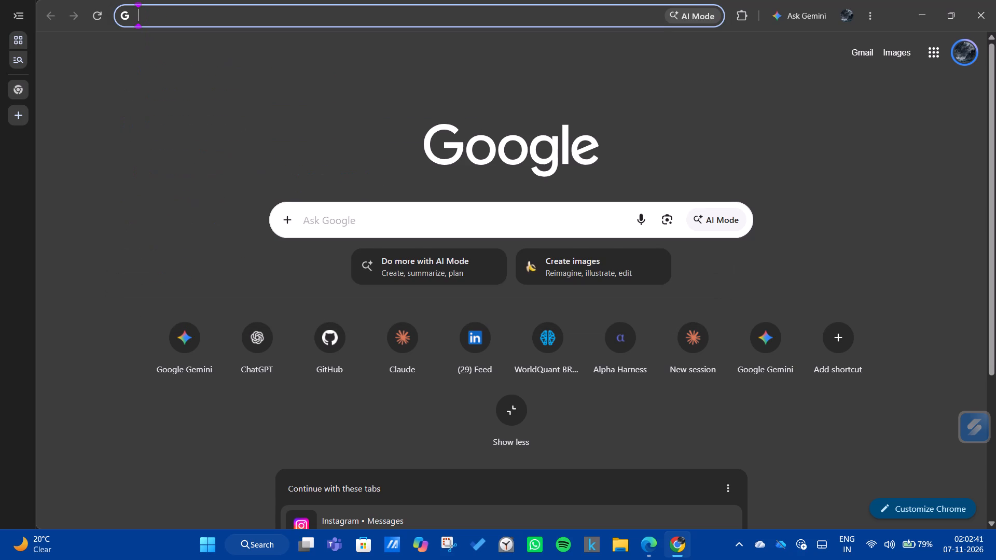
Search Google for "the nights mp3" and open the MP3.pm result for avicii the night.
{"action": "type", "text": "the night"}
{"action": "type", "text": "s"}
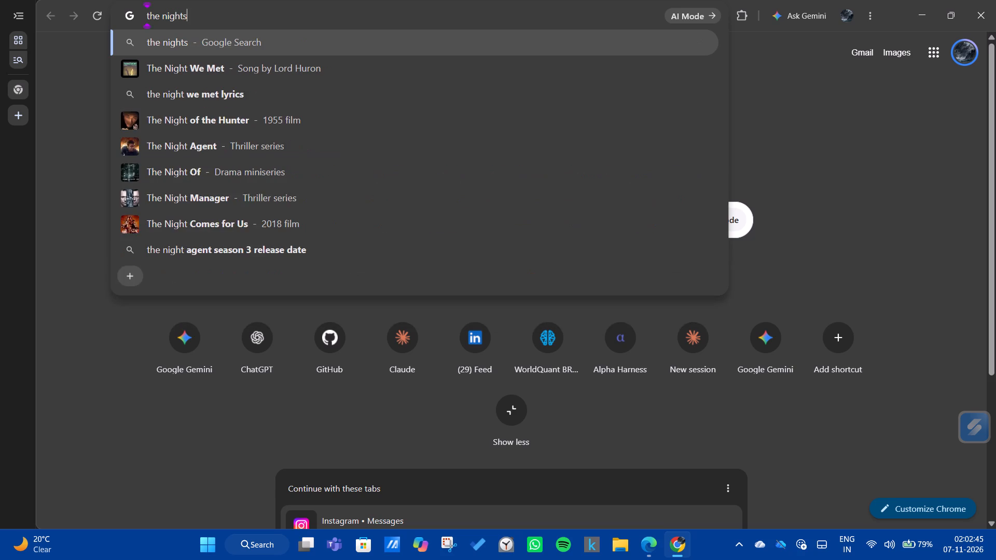
{"action": "key", "text": "space"}
{"action": "key", "text": "Down"}
{"action": "key", "text": "Down"}
{"action": "key", "text": "Down"}
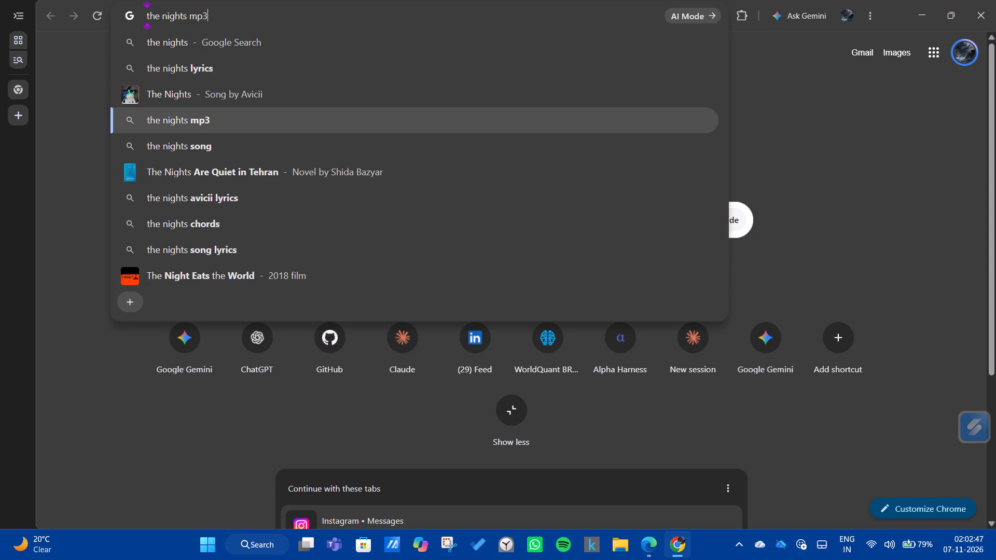
{"action": "key", "text": "Return"}
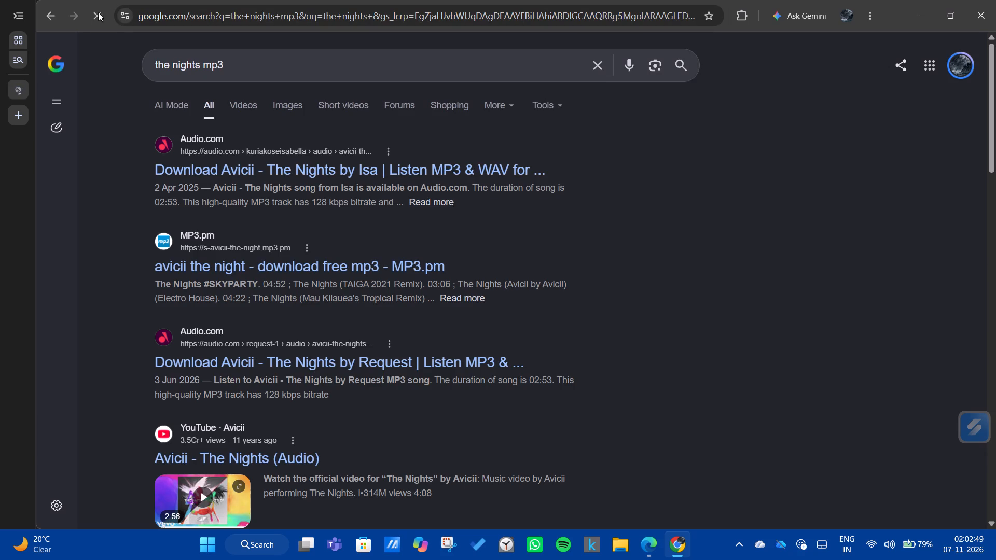
{"action": "left_click", "coordinate": [256, 251]}
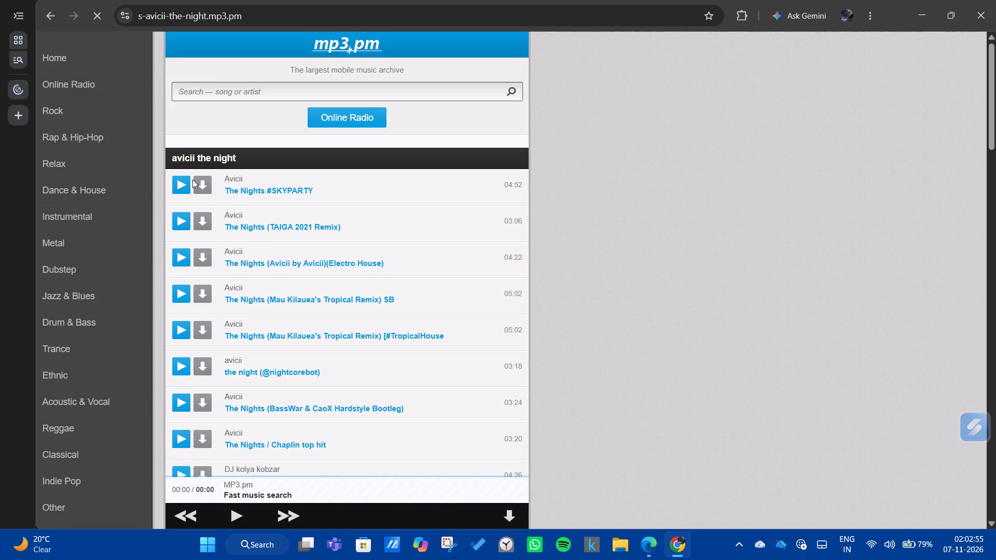
Try to play Avicii's The Nights #SKYPARTY on MP3.pm, getting back from the advertising pages and retrying.
{"action": "left_click", "coordinate": [182, 187]}
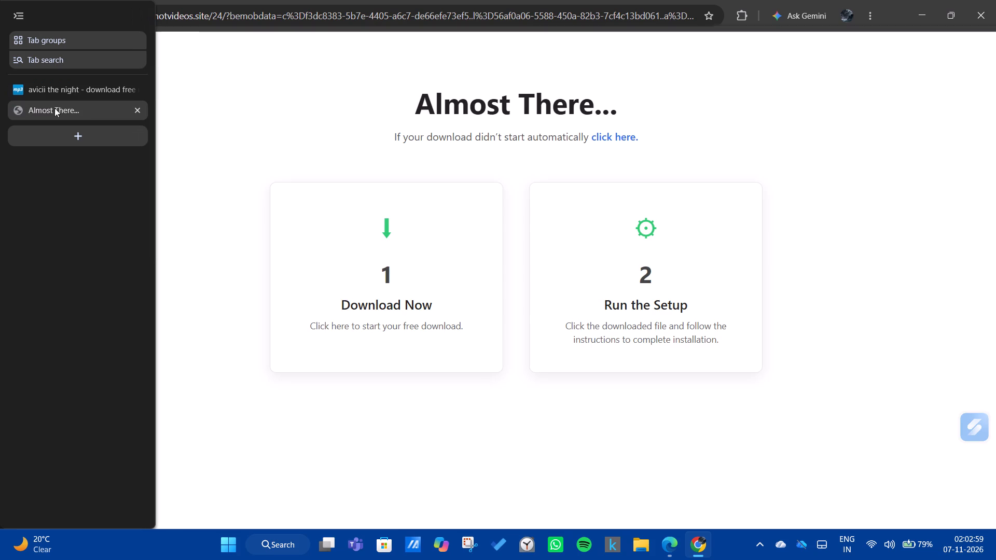
{"action": "left_click", "coordinate": [101, 101]}
{"action": "left_click", "coordinate": [98, 95]}
{"action": "left_click", "coordinate": [182, 185]}
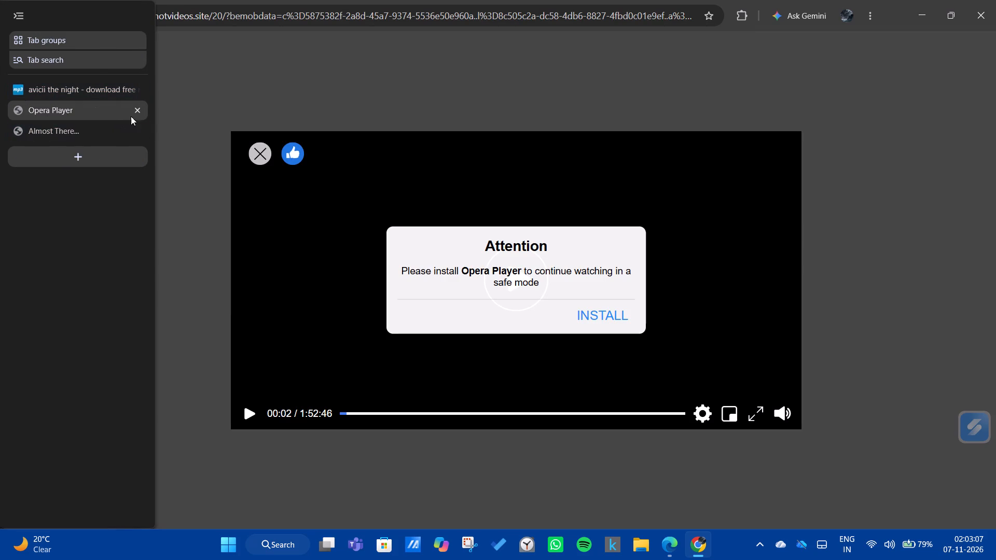
{"action": "left_click", "coordinate": [139, 114]}
{"action": "left_click", "coordinate": [183, 185]}
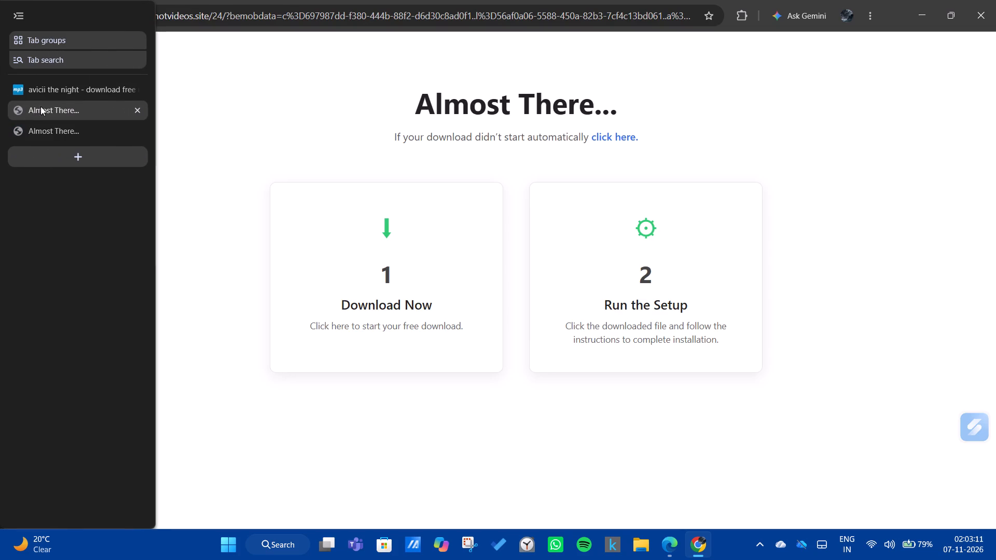
{"action": "left_click", "coordinate": [140, 109]}
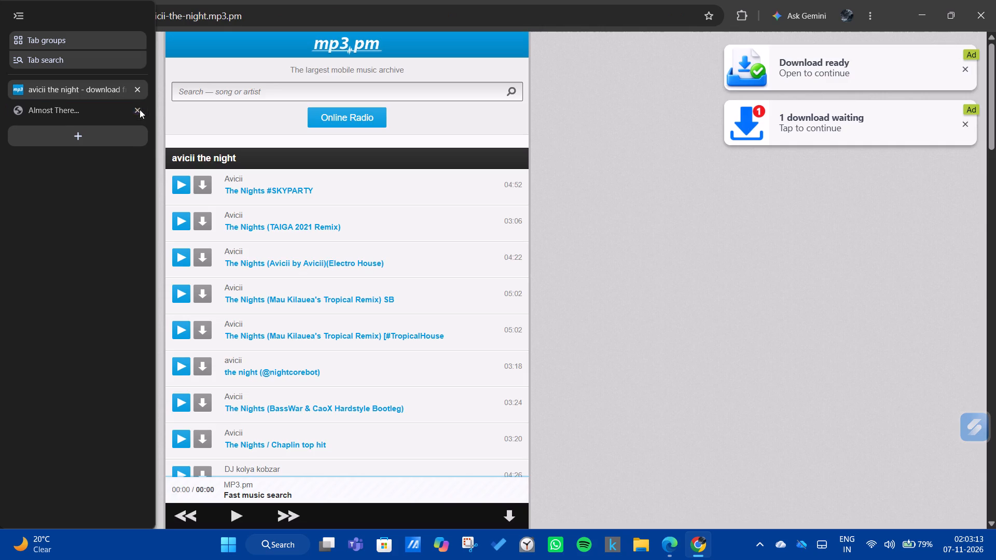
{"action": "left_click", "coordinate": [174, 185]}
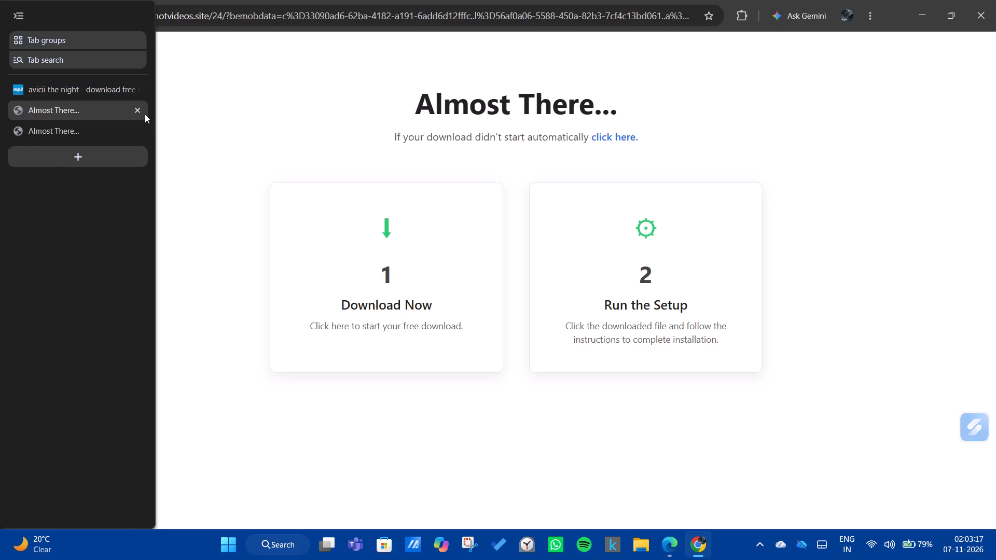
Close the remaining Almost There... advertising pages and the MP3.pm page.
{"action": "left_click", "coordinate": [145, 114]}
{"action": "left_click", "coordinate": [141, 108]}
{"action": "left_click", "coordinate": [137, 105]}
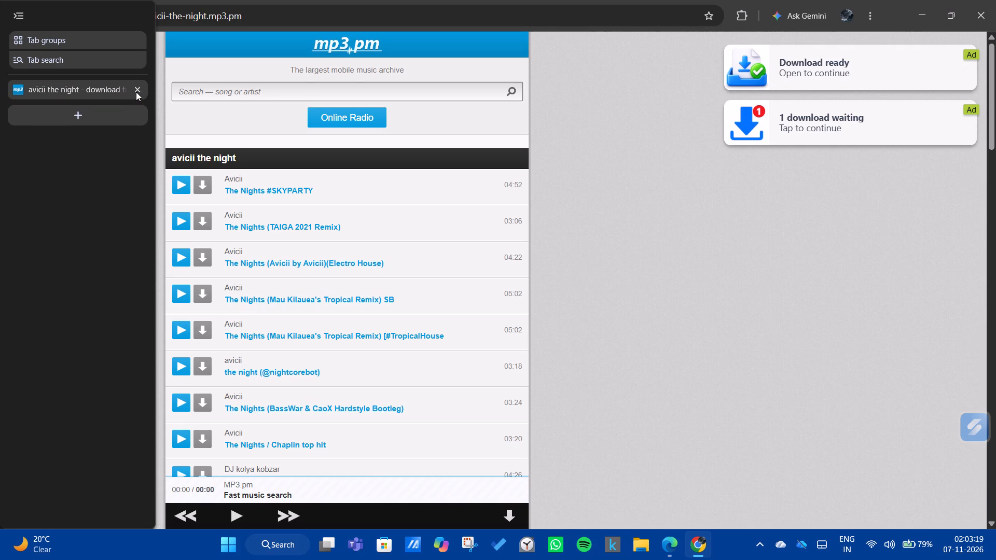
{"action": "left_click", "coordinate": [136, 92]}
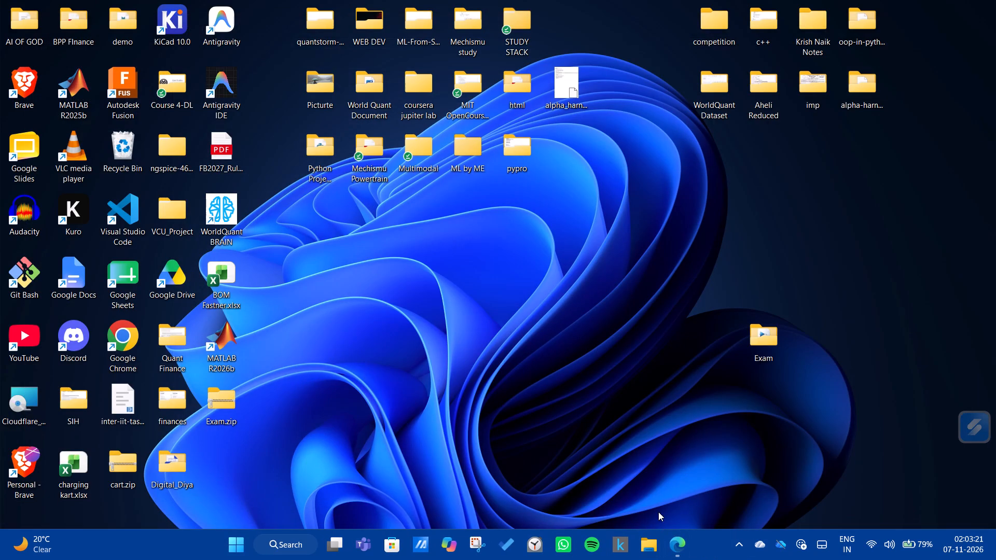
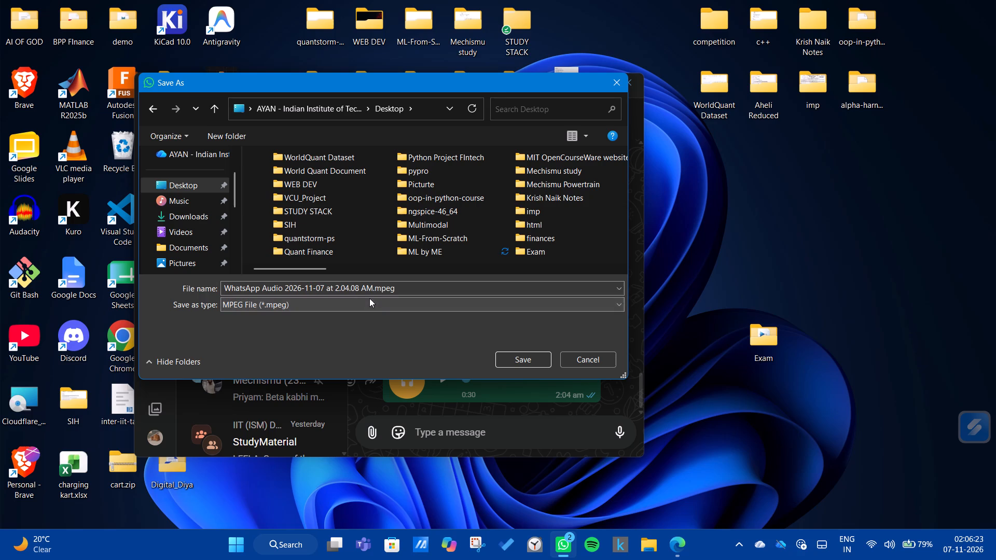
{"action": "left_click", "coordinate": [370, 288]}
{"action": "left_click", "coordinate": [371, 292]}
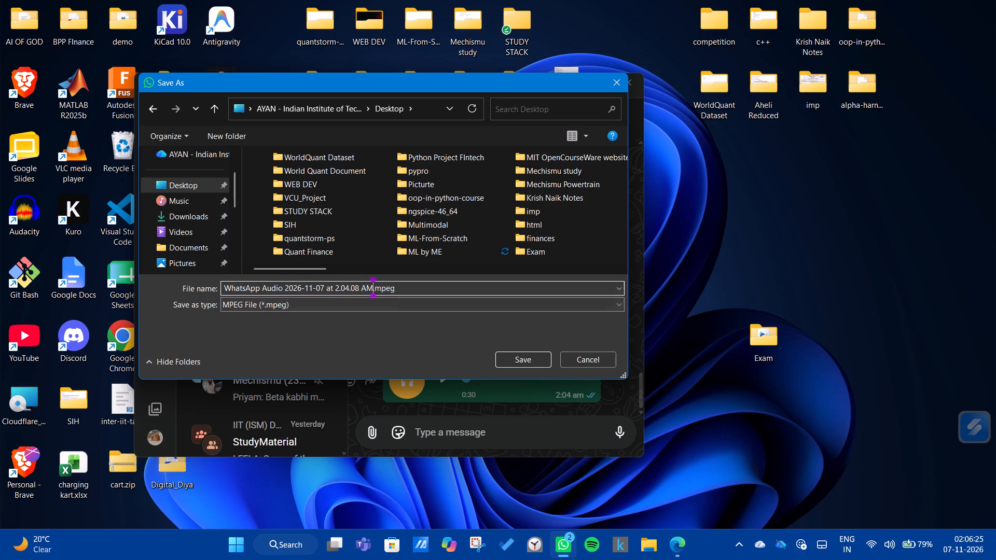
{"action": "key", "text": "BackSpace"}
{"action": "key", "text": "BackSpace"}
{"action": "key", "text": "BackSpace"}
{"action": "key", "text": "BackSpace"}
{"action": "key", "text": "BackSpace"}
{"action": "key", "text": "BackSpace"}
{"action": "key", "text": "BackSpace"}
{"action": "key", "text": "BackSpace"}
{"action": "key", "text": "BackSpace"}
{"action": "key", "text": "BackSpace"}
{"action": "key", "text": "BackSpace"}
{"action": "key", "text": "BackSpace"}
{"action": "key", "text": "BackSpace"}
{"action": "key", "text": "BackSpace"}
{"action": "key", "text": "BackSpace"}
{"action": "key", "text": "BackSpace"}
{"action": "key", "text": "BackSpace"}
{"action": "key", "text": "BackSpace"}
{"action": "key", "text": "BackSpace"}
{"action": "key", "text": "BackSpace"}
{"action": "left_click", "coordinate": [196, 187]}
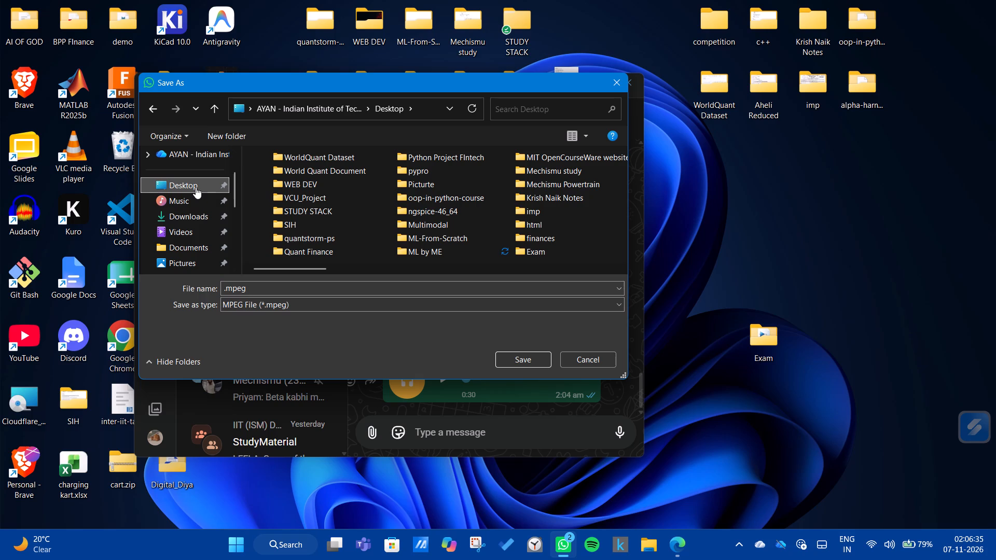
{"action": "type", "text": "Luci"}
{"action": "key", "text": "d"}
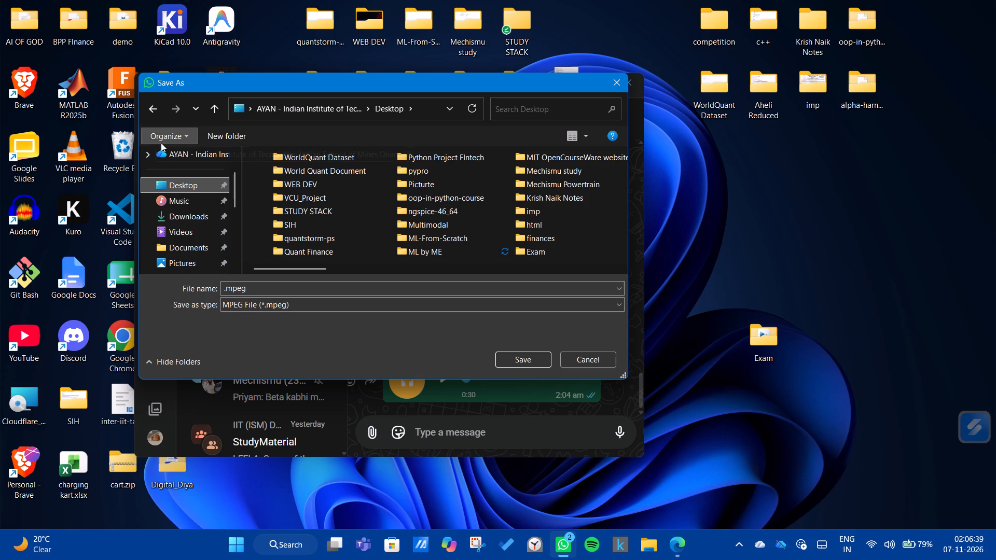
{"action": "left_click", "coordinate": [224, 288]}
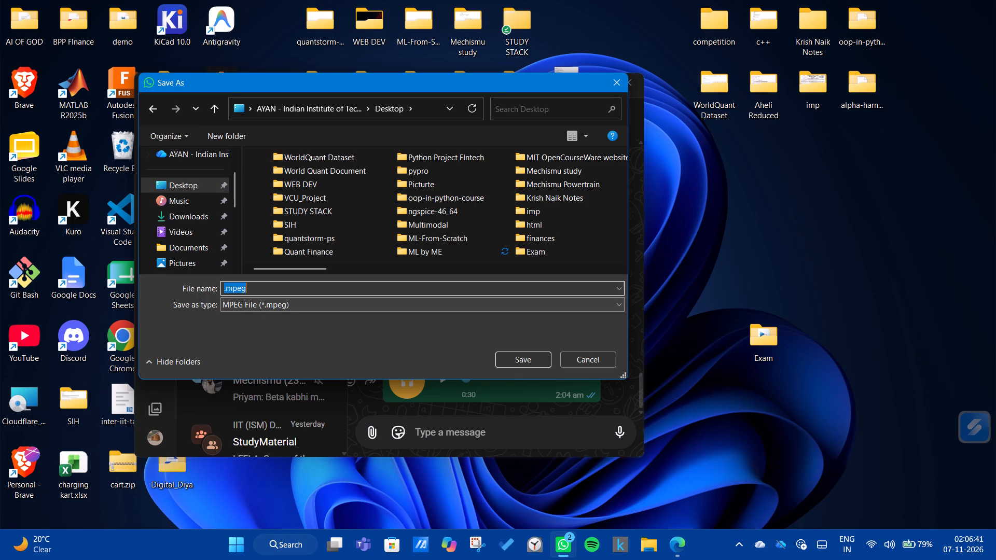
{"action": "left_click", "coordinate": [225, 288]}
{"action": "key", "text": "Left"}
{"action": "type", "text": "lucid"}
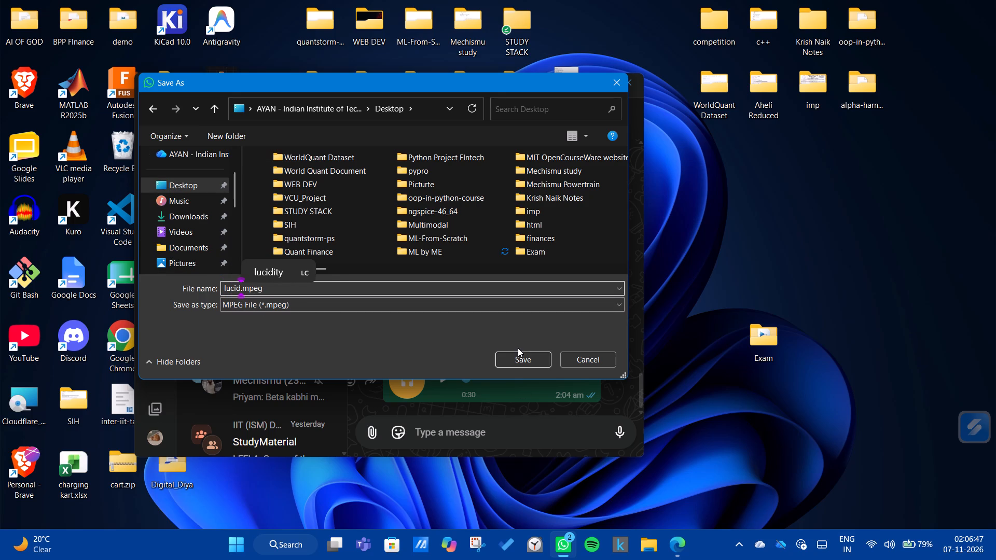
{"action": "left_click", "coordinate": [543, 301]}
{"action": "left_click", "coordinate": [534, 310]}
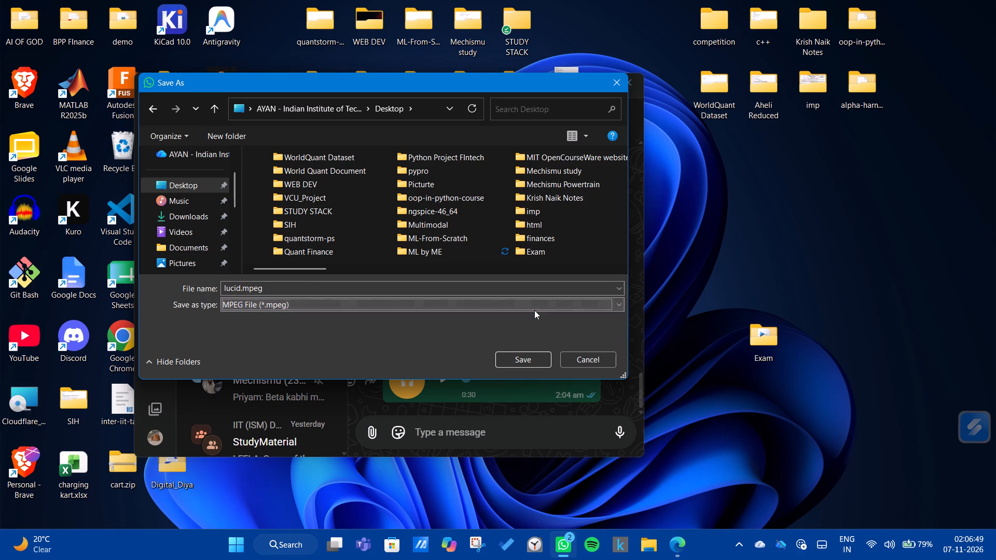
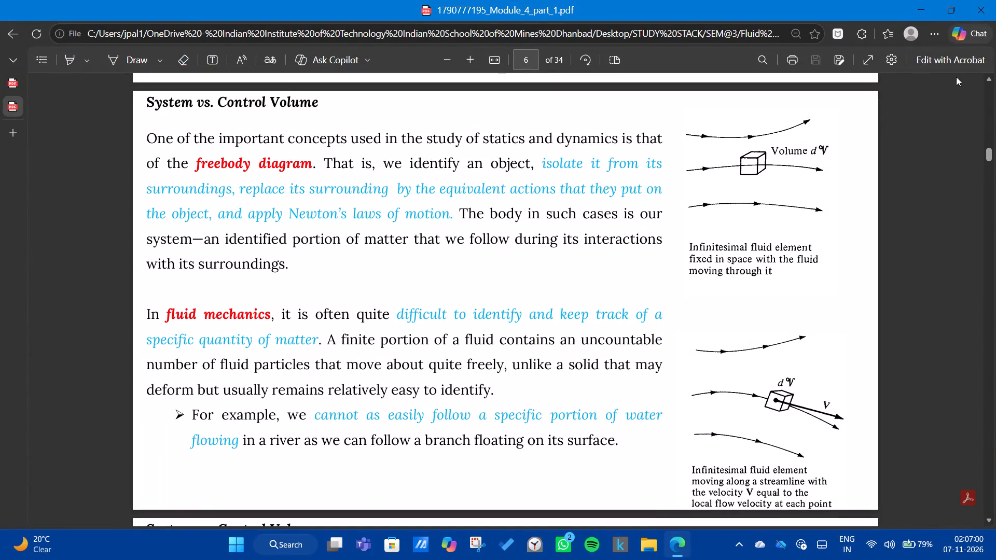
Minimise the Module_4_part_1 PDF window to bring up the desktop.
{"action": "left_click", "coordinate": [912, 14]}
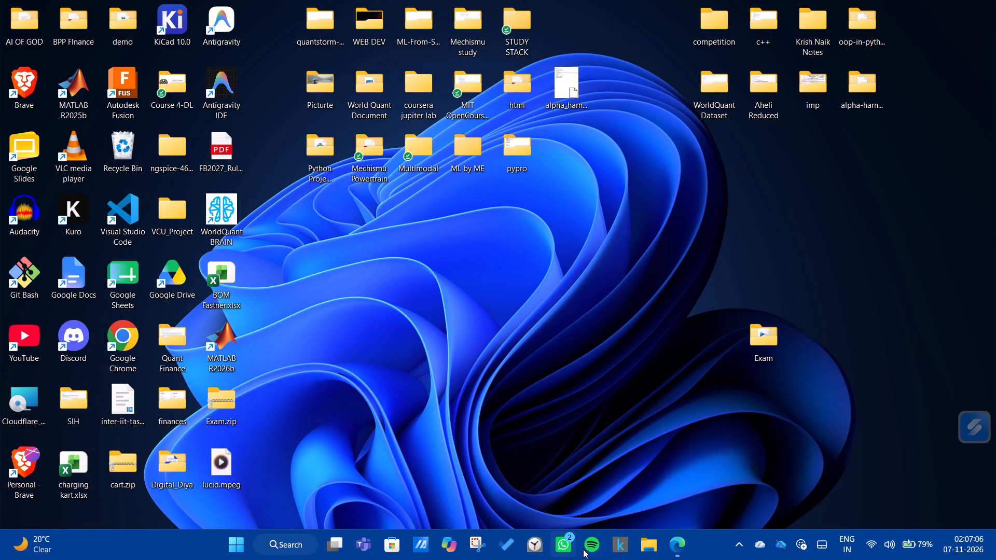
Open the system notifications and calendar view.
{"action": "left_click", "coordinate": [977, 531]}
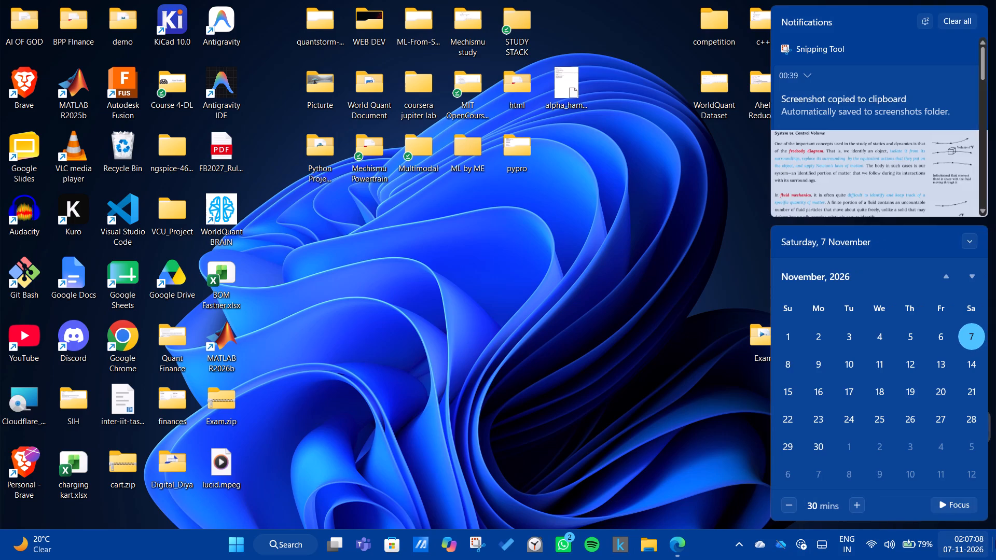
Dismiss the open notifications and calendar flyout from the desktop.
{"action": "left_click", "coordinate": [995, 540]}
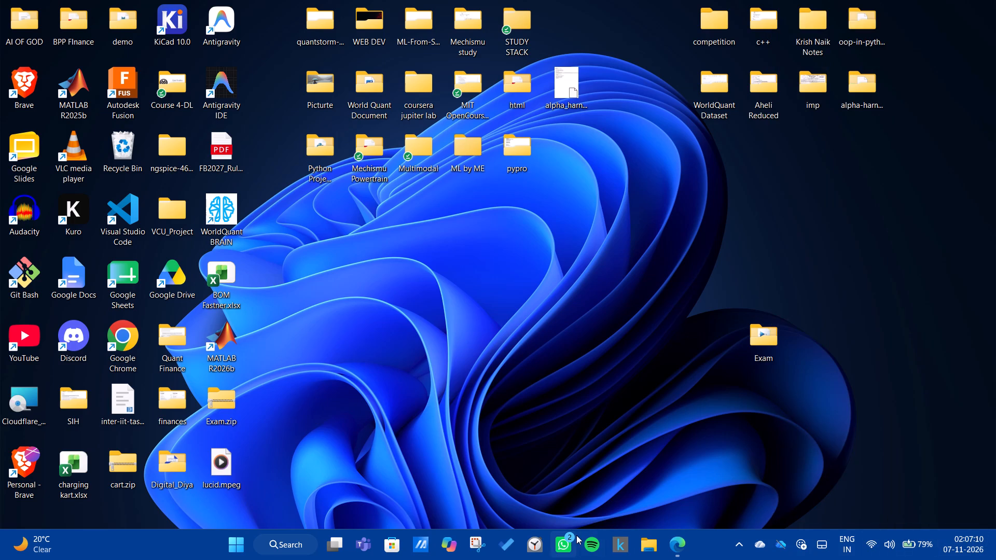
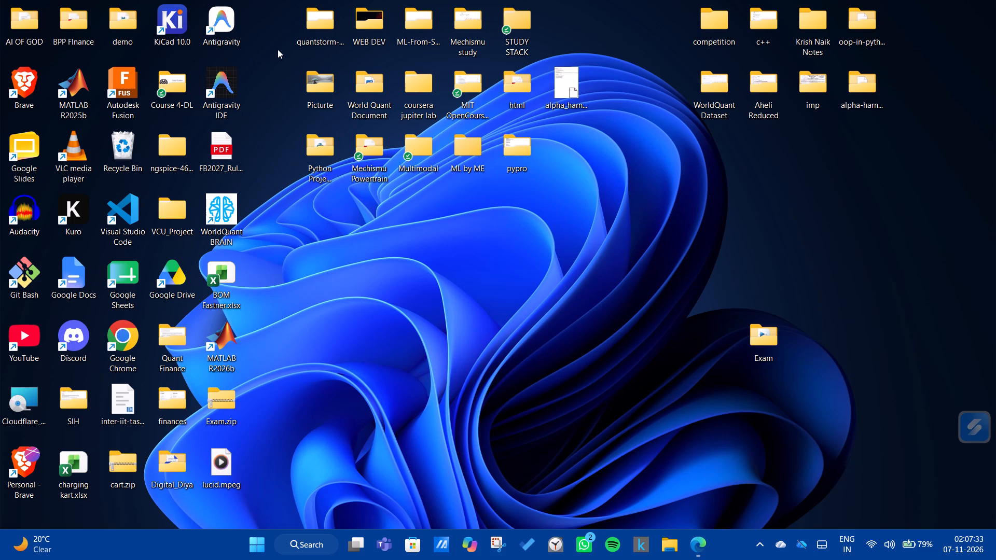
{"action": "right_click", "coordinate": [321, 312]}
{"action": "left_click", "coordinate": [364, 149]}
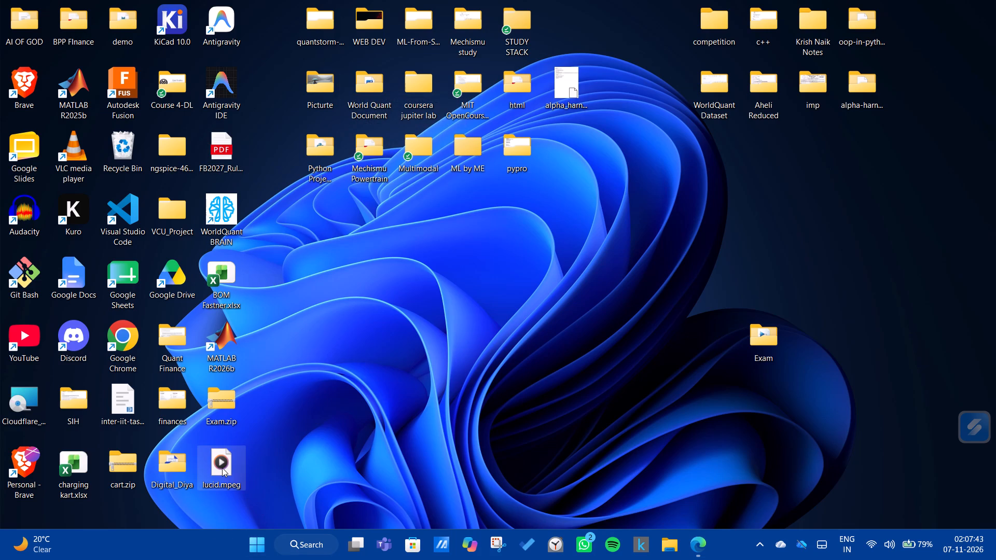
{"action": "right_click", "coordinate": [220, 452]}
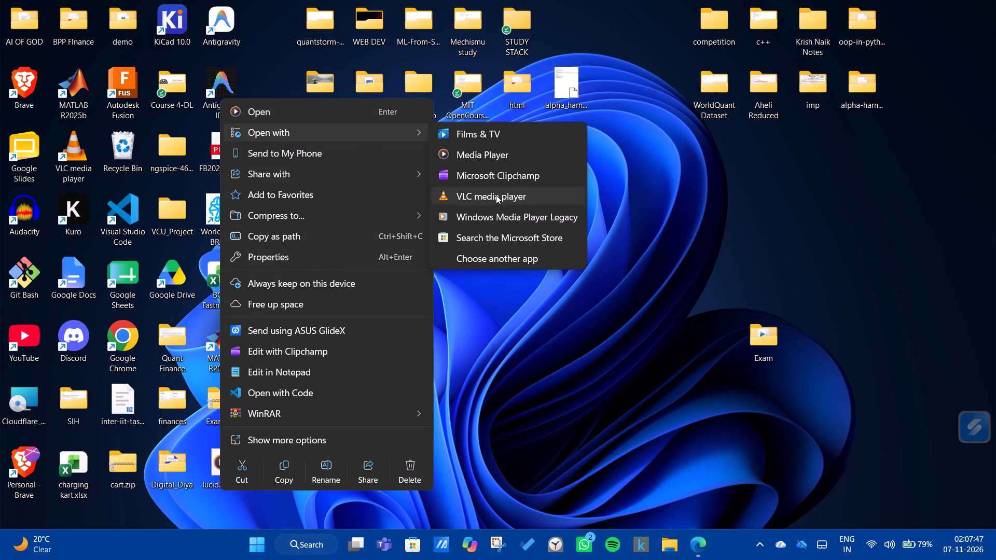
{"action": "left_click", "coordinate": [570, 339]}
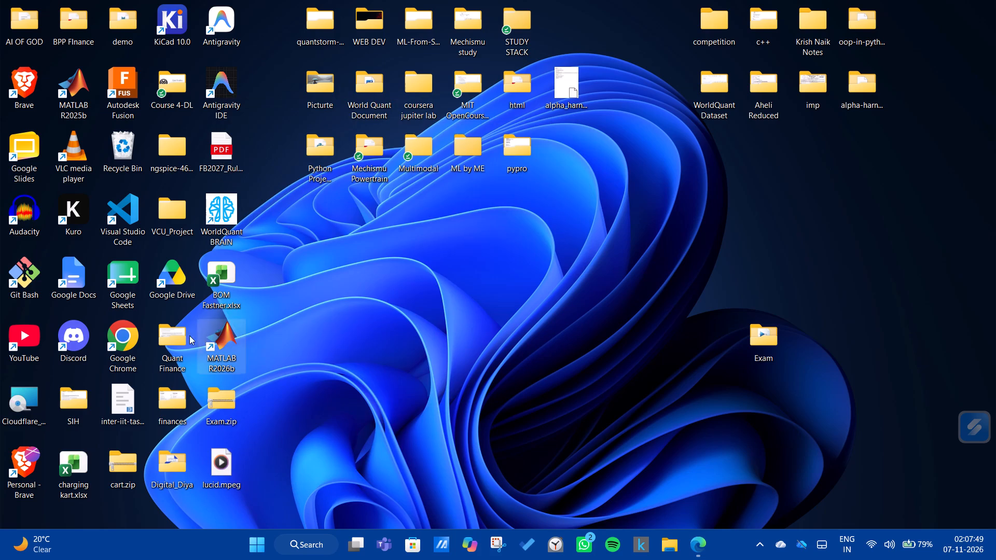
Launch Audacity, accept the offered 3.7.9 update, and close the welcome window.
{"action": "double_click", "coordinate": [22, 224]}
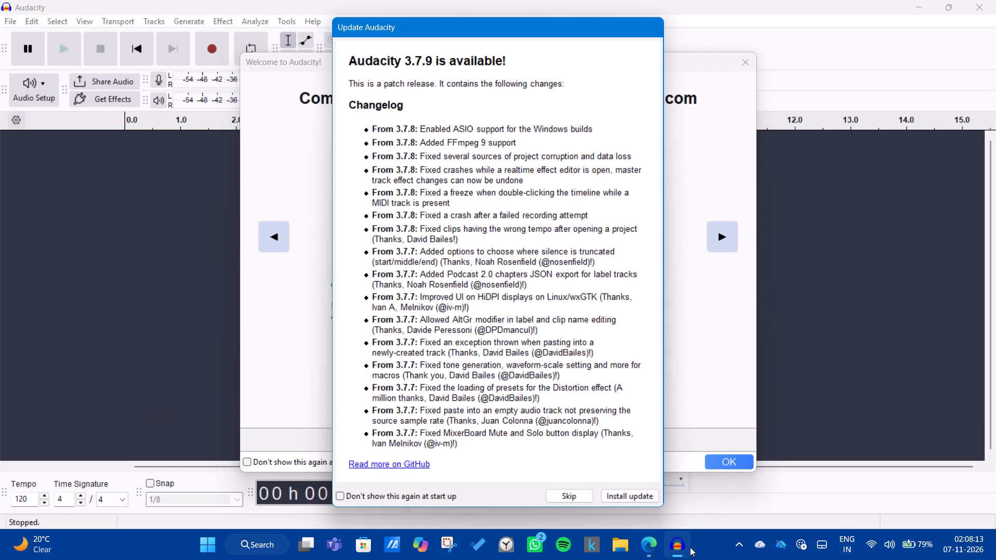
{"action": "left_click", "coordinate": [626, 500]}
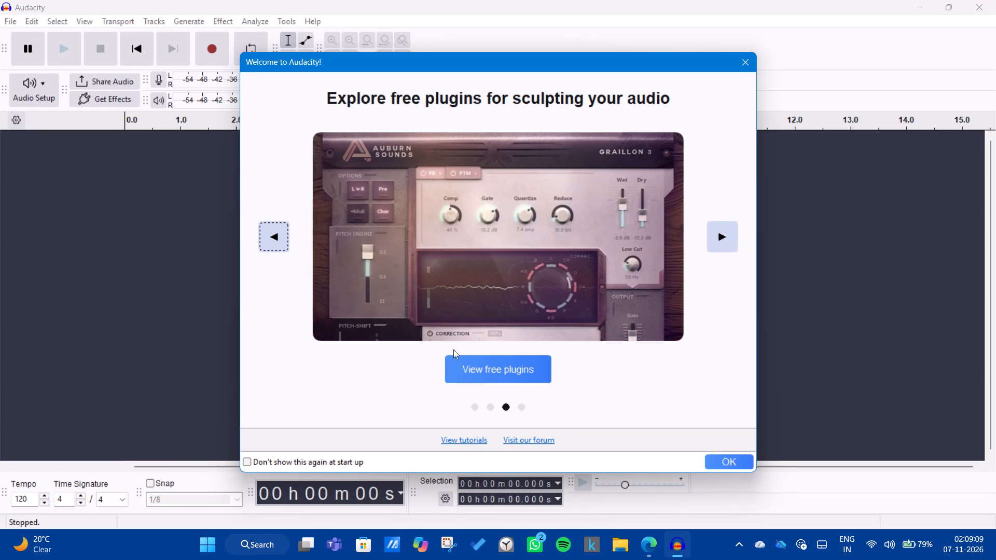
{"action": "left_click", "coordinate": [756, 58]}
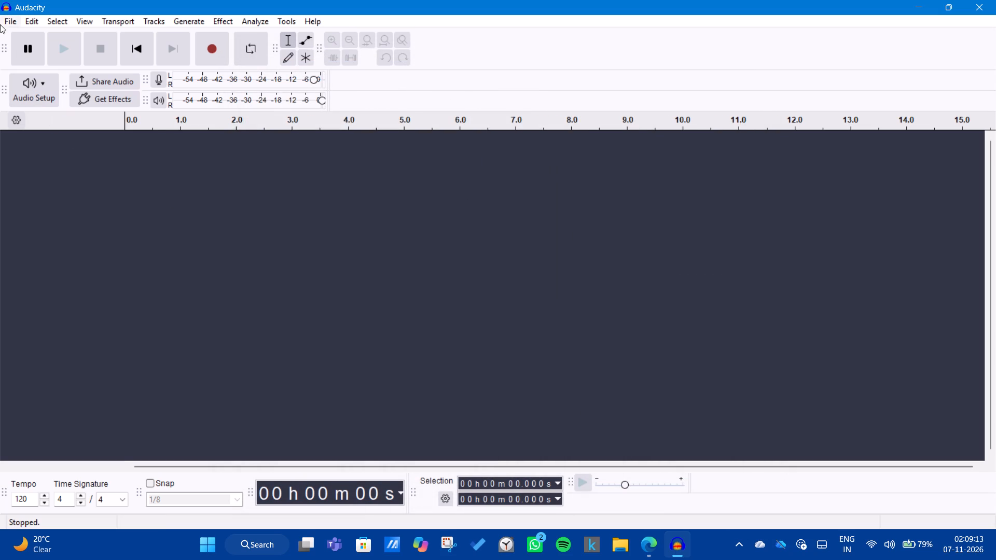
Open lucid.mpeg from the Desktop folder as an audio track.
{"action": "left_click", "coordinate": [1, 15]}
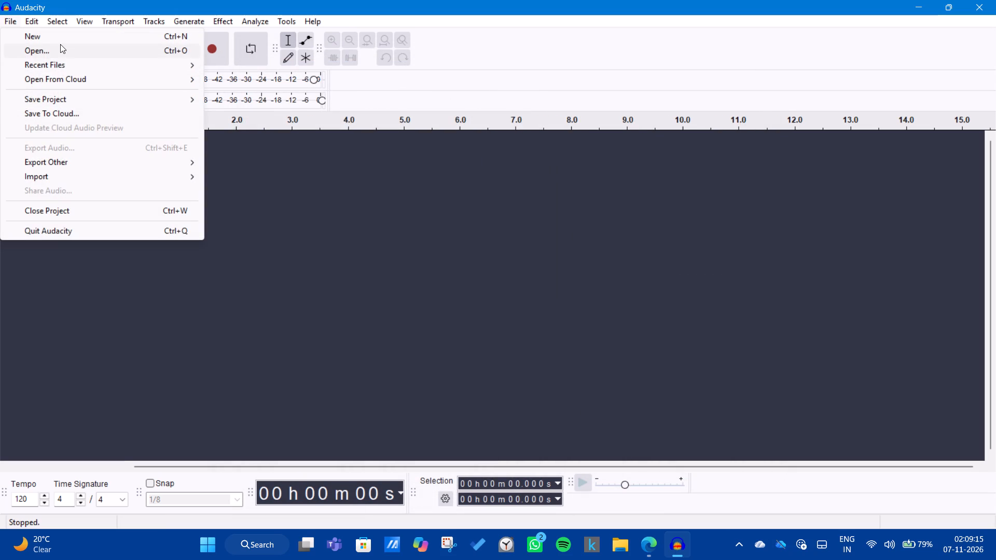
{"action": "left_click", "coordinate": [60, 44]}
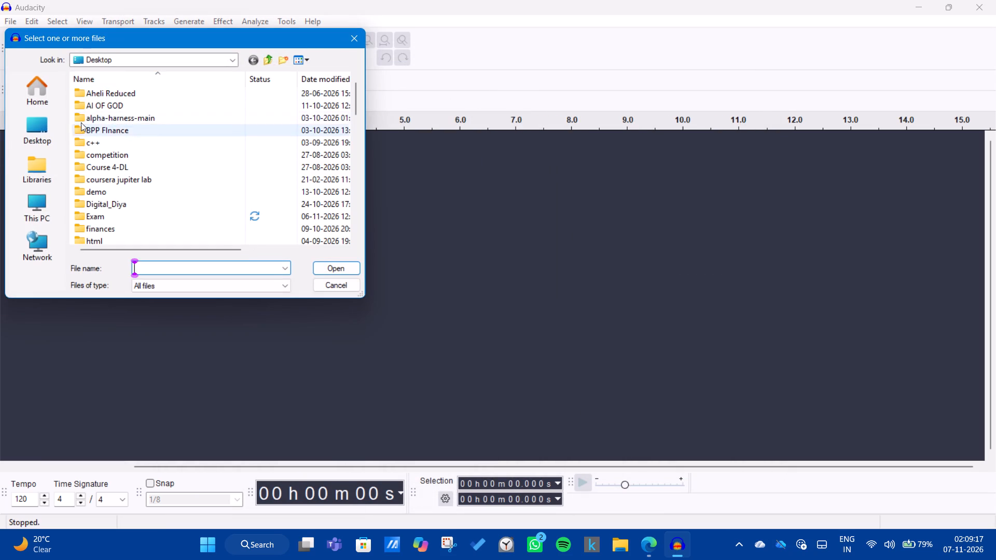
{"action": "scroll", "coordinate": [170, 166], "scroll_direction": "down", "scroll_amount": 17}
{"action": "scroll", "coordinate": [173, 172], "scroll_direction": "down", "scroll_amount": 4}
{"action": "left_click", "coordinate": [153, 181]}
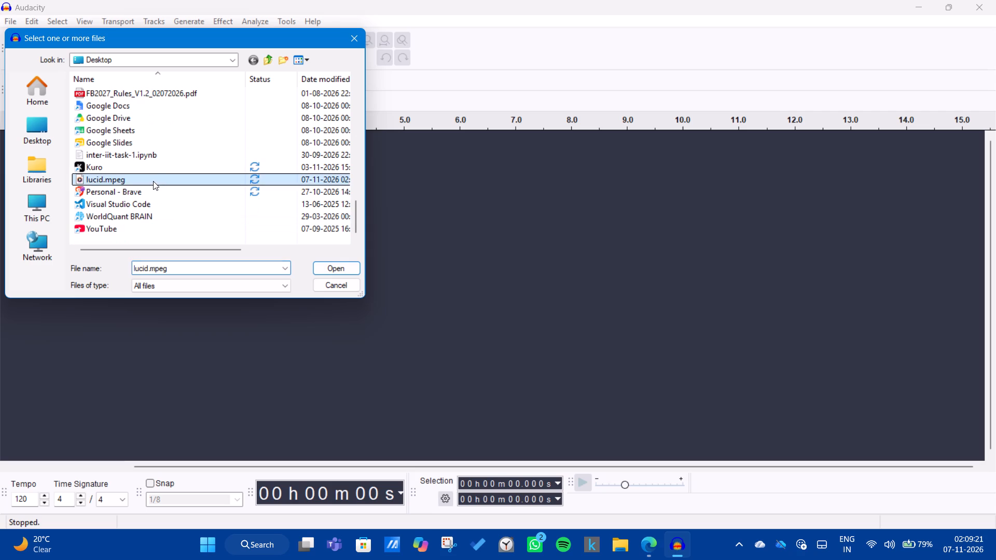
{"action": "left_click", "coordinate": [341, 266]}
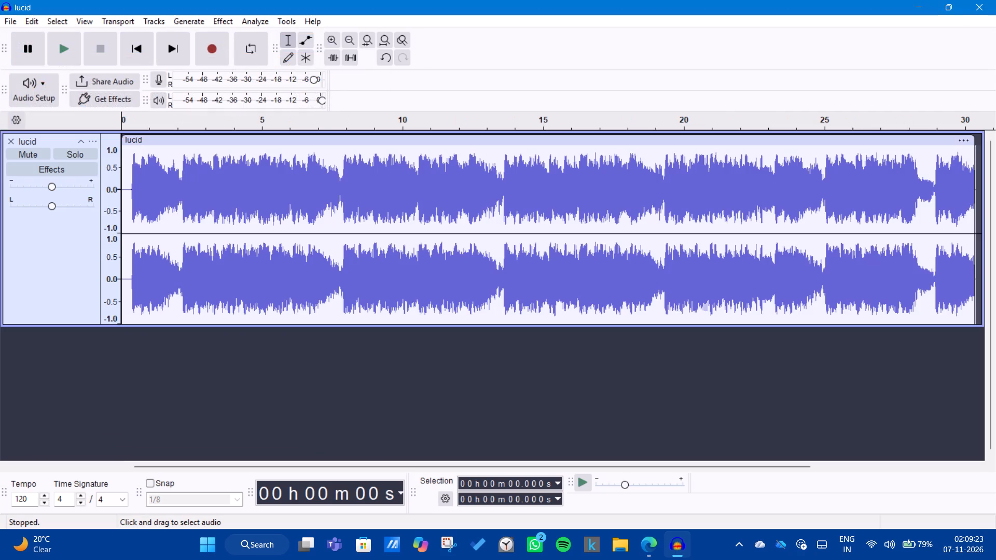
Play the lucid track from the start, try to duplicate it during playback, and pause.
{"action": "left_click", "coordinate": [62, 58]}
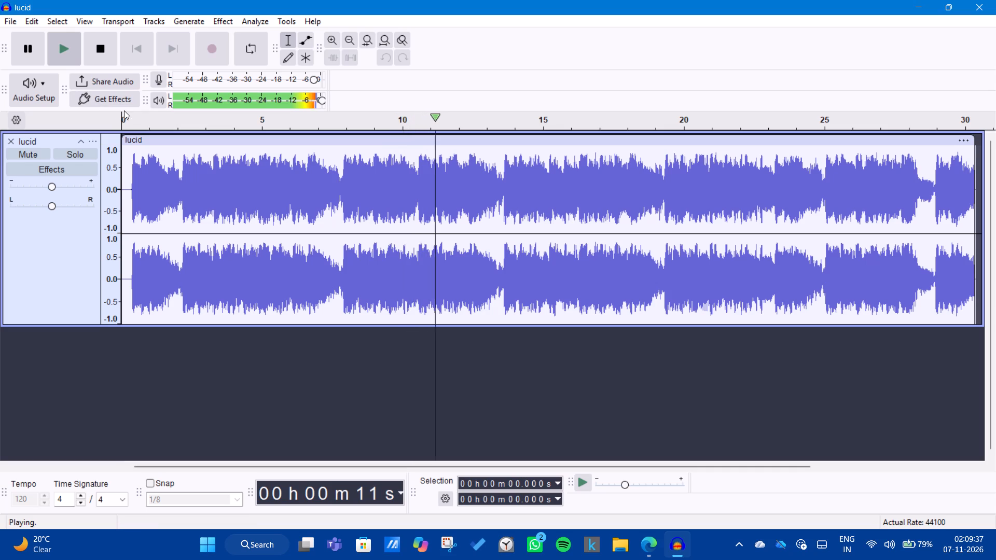
{"action": "key", "text": "ctrl+d"}
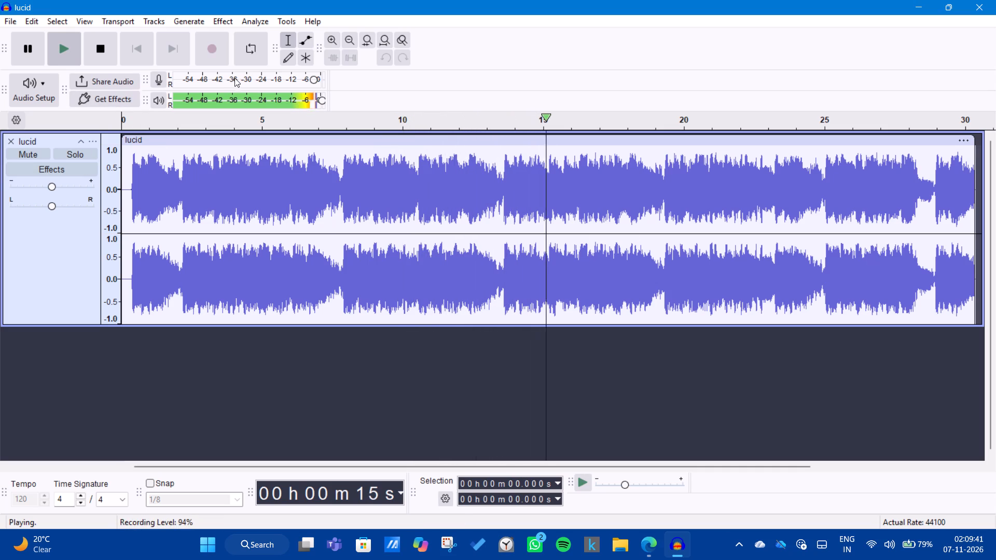
{"action": "left_click", "coordinate": [38, 50]}
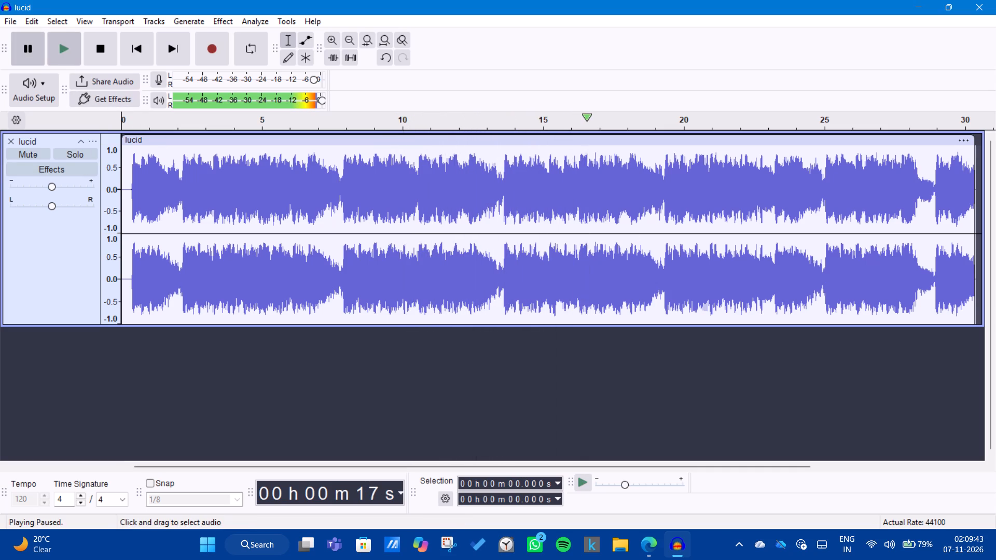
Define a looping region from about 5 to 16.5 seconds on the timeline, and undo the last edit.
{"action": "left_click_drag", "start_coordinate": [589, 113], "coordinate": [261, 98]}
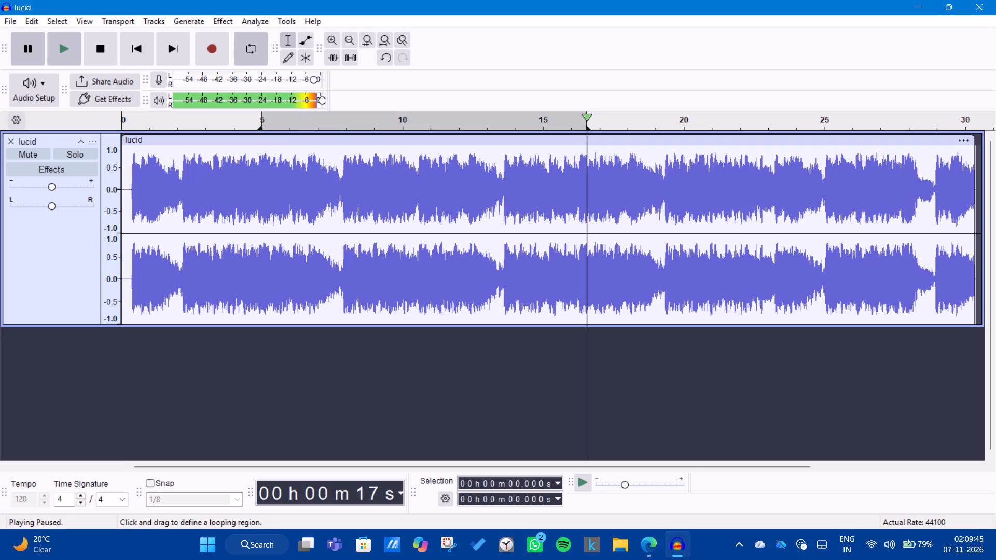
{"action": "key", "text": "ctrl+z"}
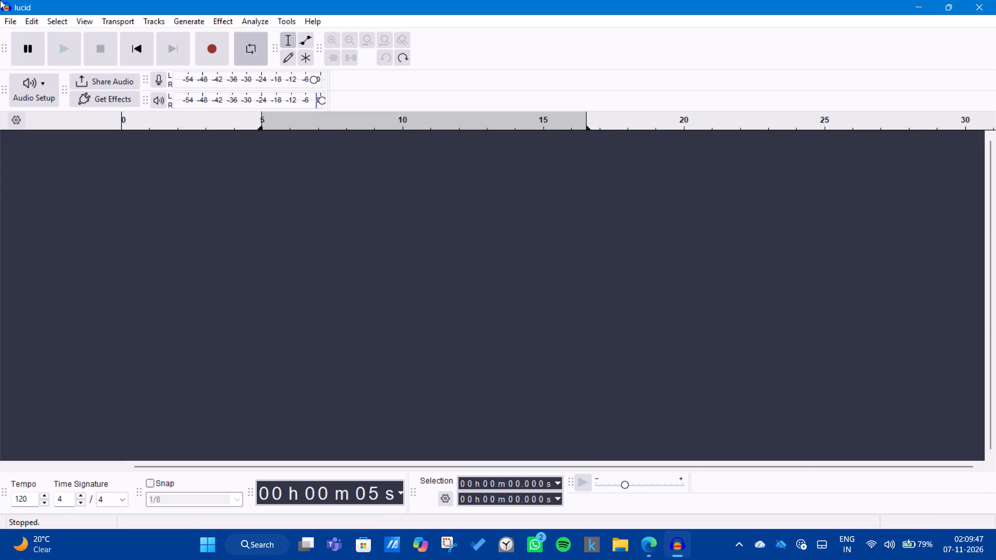
Open lucid.mpeg from the Desktop folder again and close the empty lucid project window.
{"action": "left_click", "coordinate": [9, 18]}
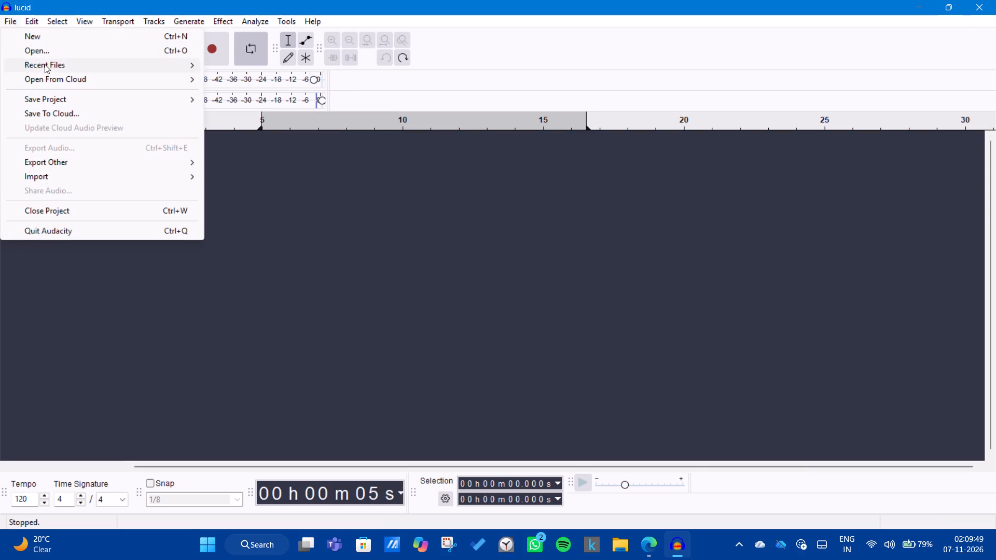
{"action": "left_click", "coordinate": [53, 47]}
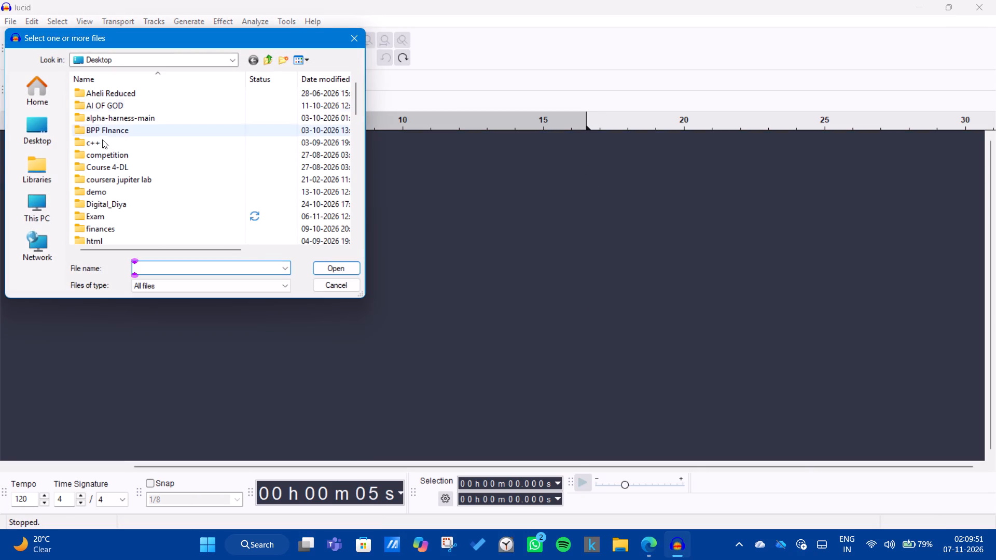
{"action": "scroll", "coordinate": [108, 209], "scroll_direction": "down", "scroll_amount": 11}
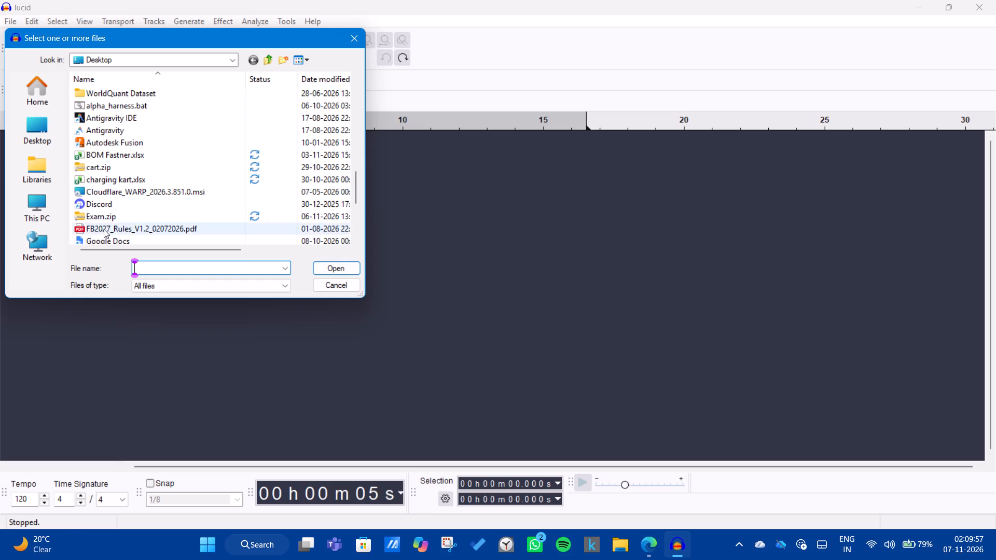
{"action": "scroll", "coordinate": [101, 228], "scroll_direction": "down", "scroll_amount": 5}
{"action": "left_click", "coordinate": [117, 178]}
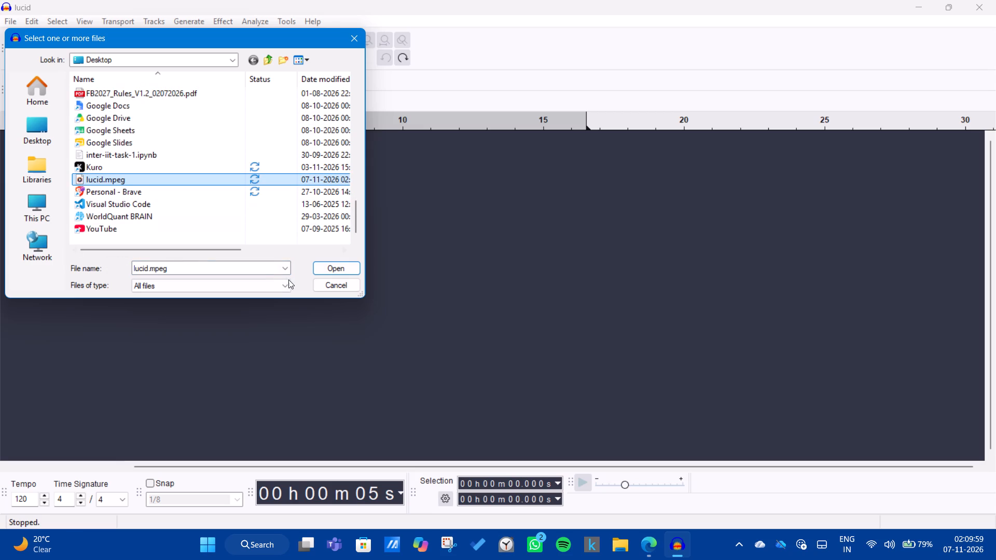
{"action": "left_click", "coordinate": [330, 266]}
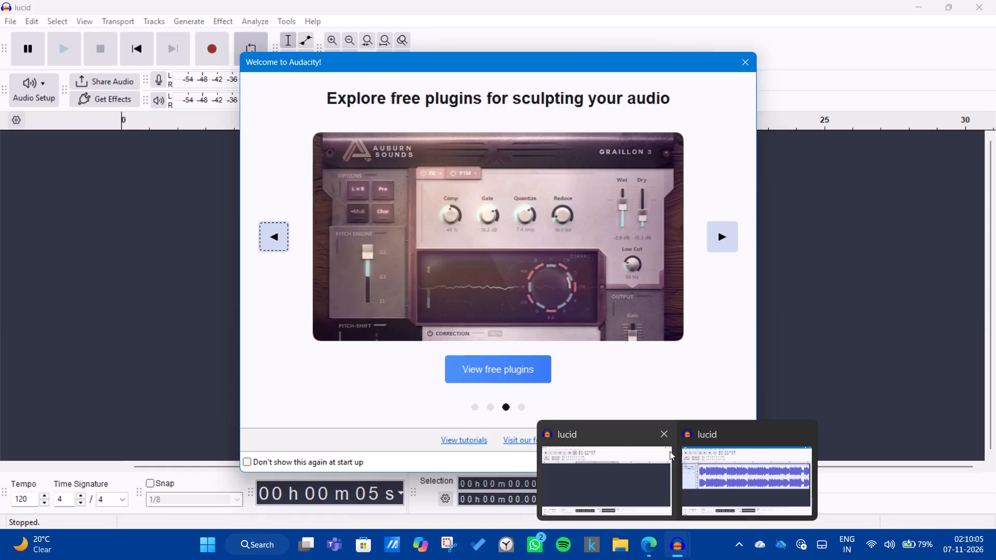
{"action": "left_click", "coordinate": [663, 437]}
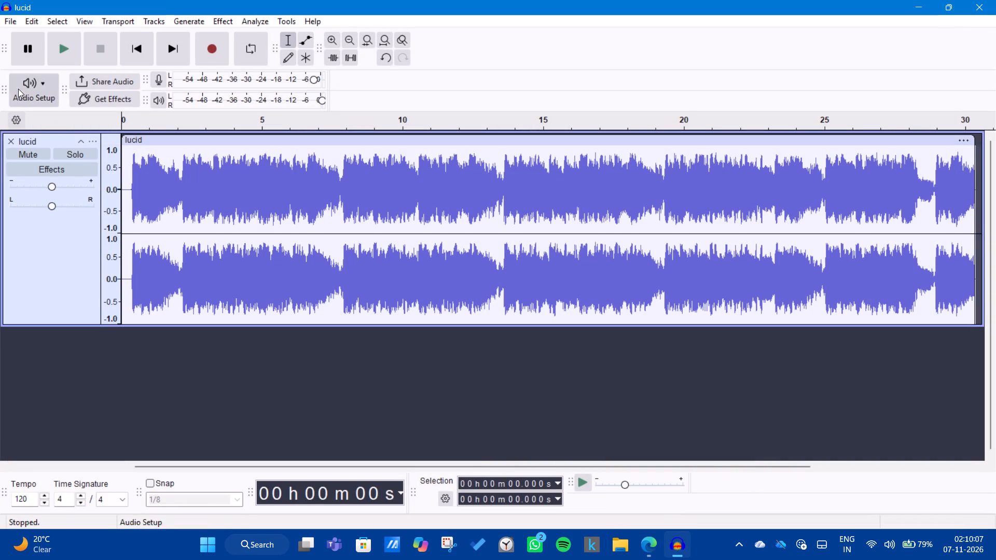
Play the beginning of the reopened lucid track and stop playback.
{"action": "left_click", "coordinate": [65, 50]}
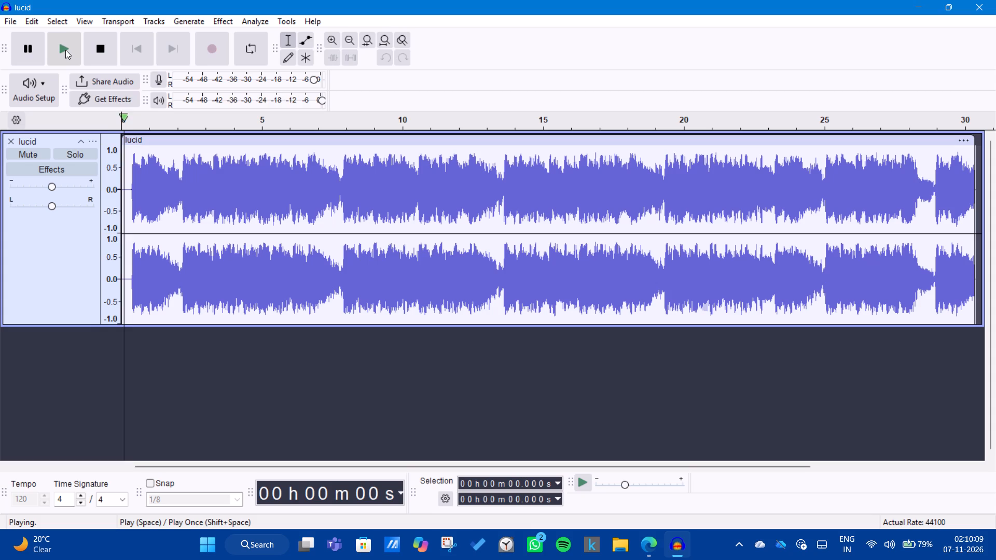
{"action": "left_click", "coordinate": [64, 50]}
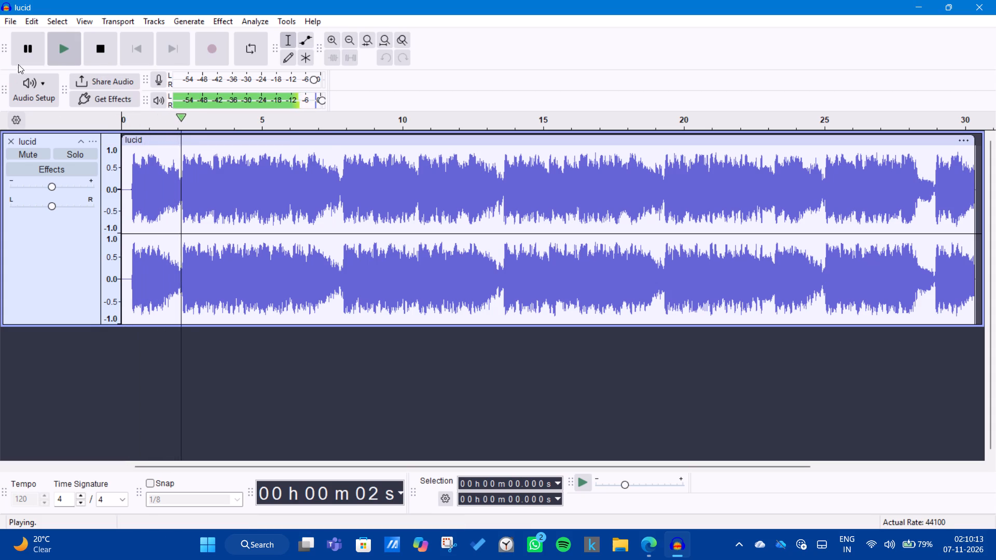
{"action": "left_click", "coordinate": [100, 53]}
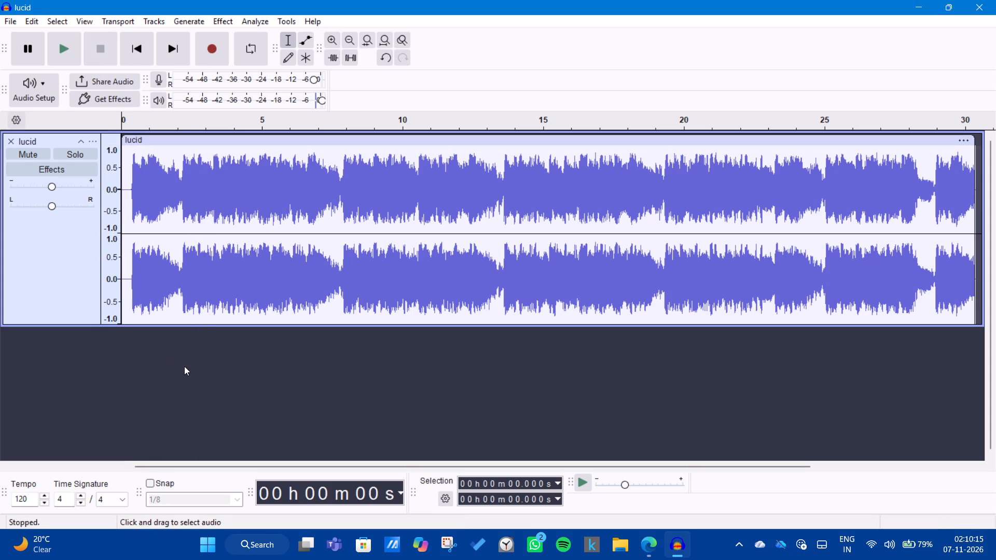
Select the entire lucid track and duplicate it as a second track.
{"action": "left_click", "coordinate": [50, 274]}
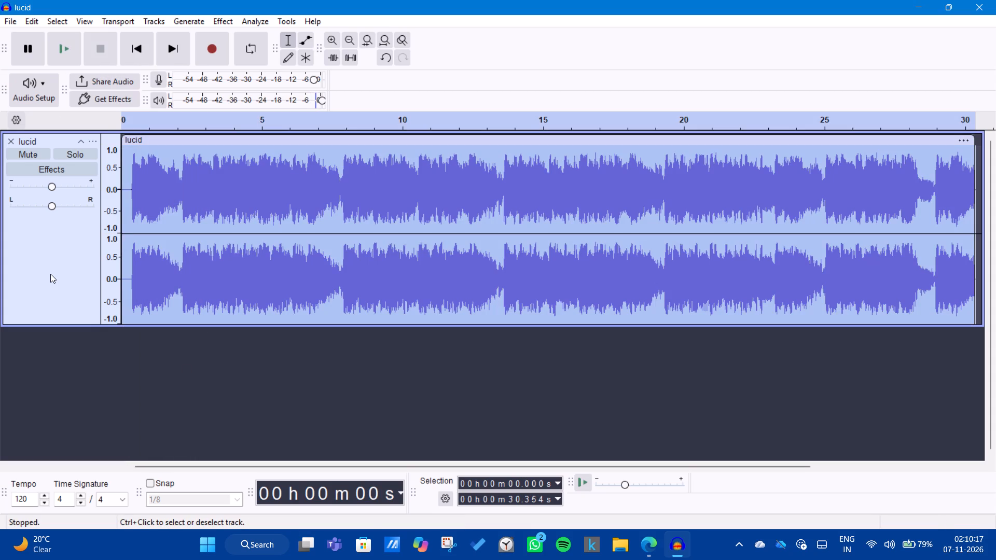
{"action": "key", "text": "ctrl+d"}
{"action": "scroll", "coordinate": [198, 288], "scroll_direction": "down", "scroll_amount": 3}
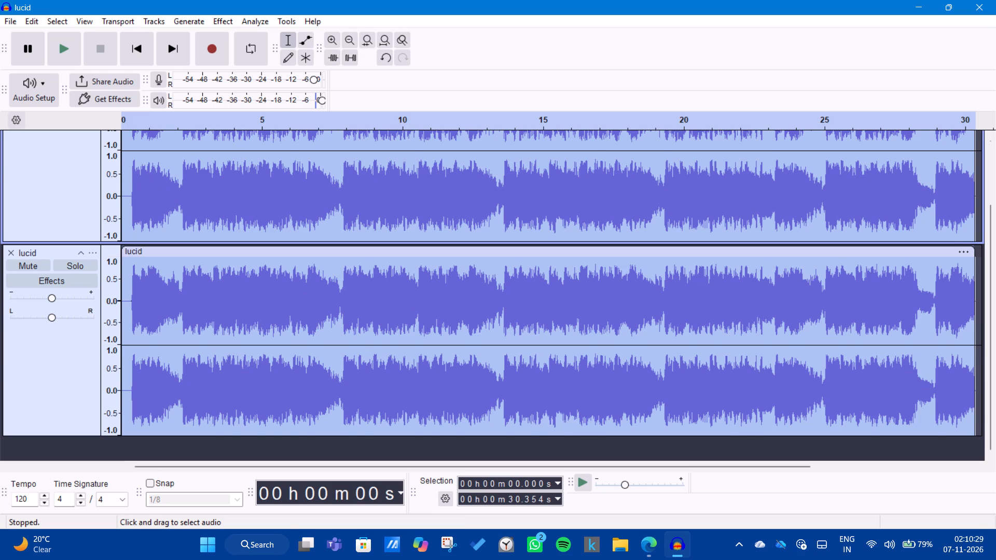
{"action": "scroll", "coordinate": [299, 262], "scroll_direction": "up", "scroll_amount": 3}
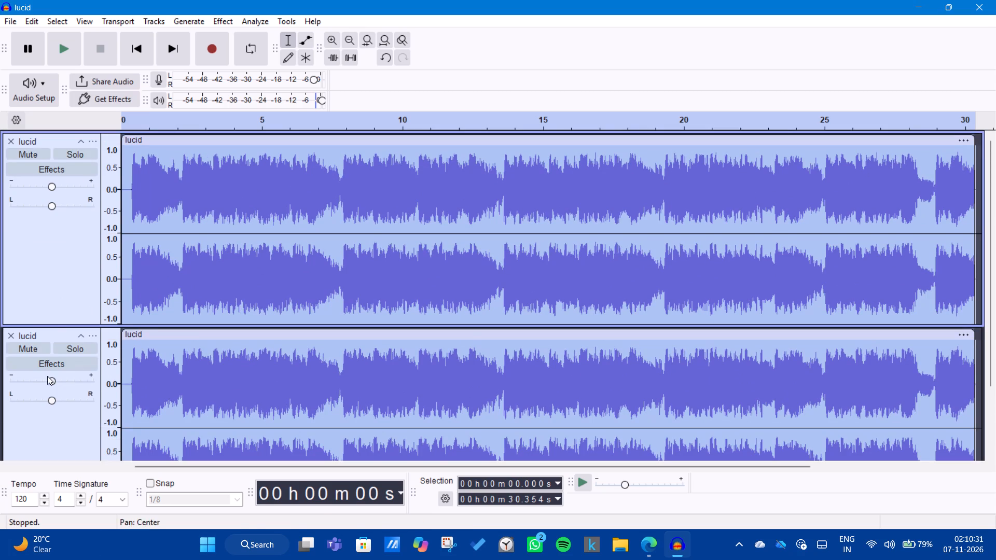
Pan the original lucid track fully left and the duplicate track fully right.
{"action": "left_click_drag", "start_coordinate": [51, 209], "coordinate": [0, 209]}
{"action": "left_click_drag", "start_coordinate": [47, 403], "coordinate": [108, 401]}
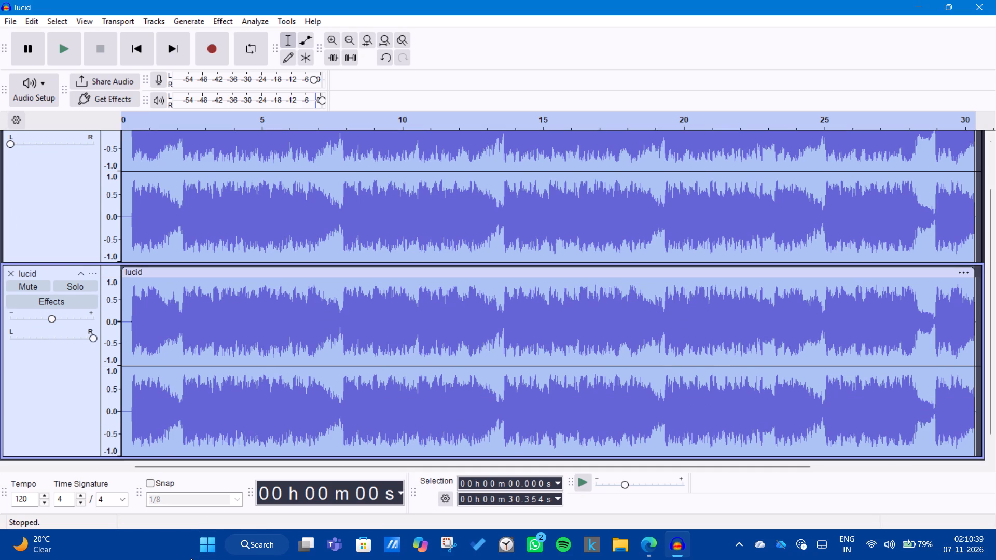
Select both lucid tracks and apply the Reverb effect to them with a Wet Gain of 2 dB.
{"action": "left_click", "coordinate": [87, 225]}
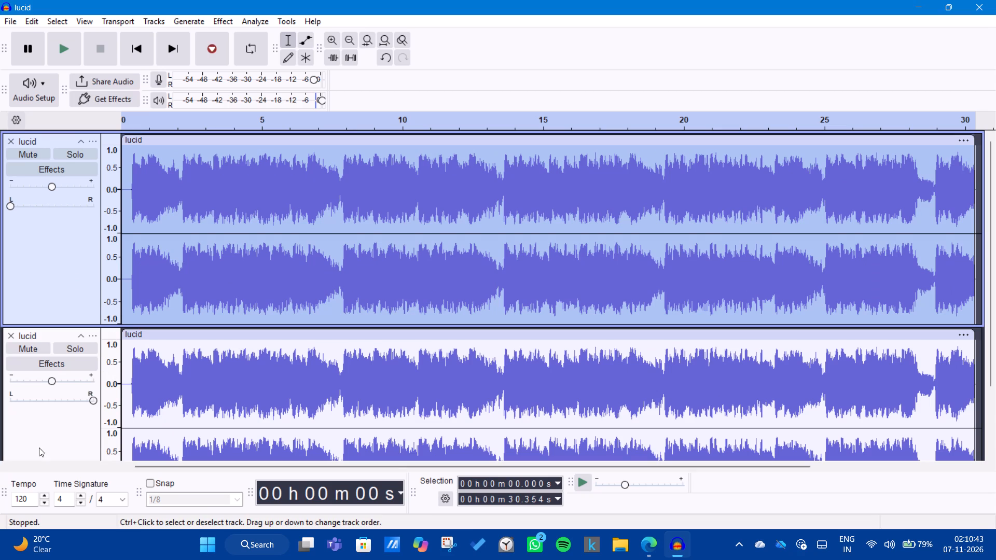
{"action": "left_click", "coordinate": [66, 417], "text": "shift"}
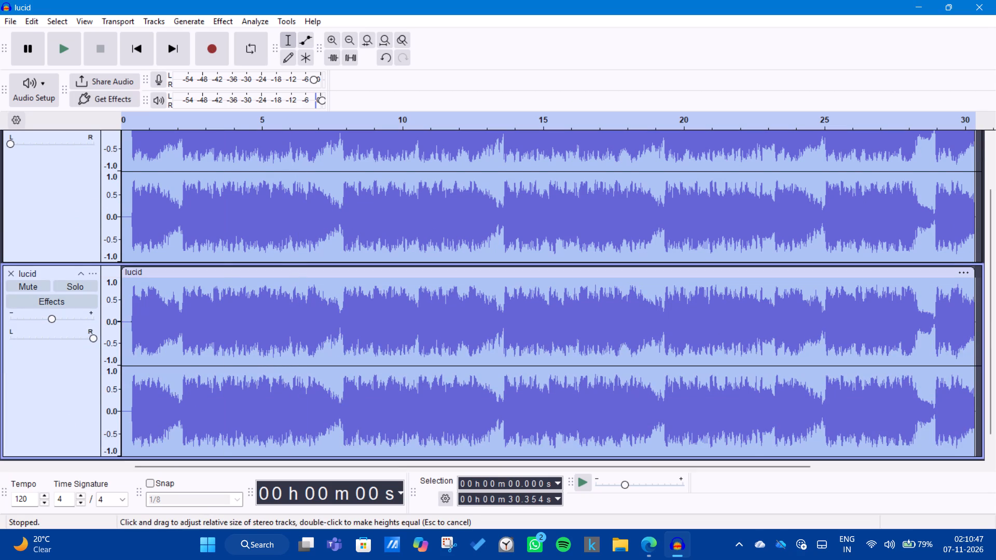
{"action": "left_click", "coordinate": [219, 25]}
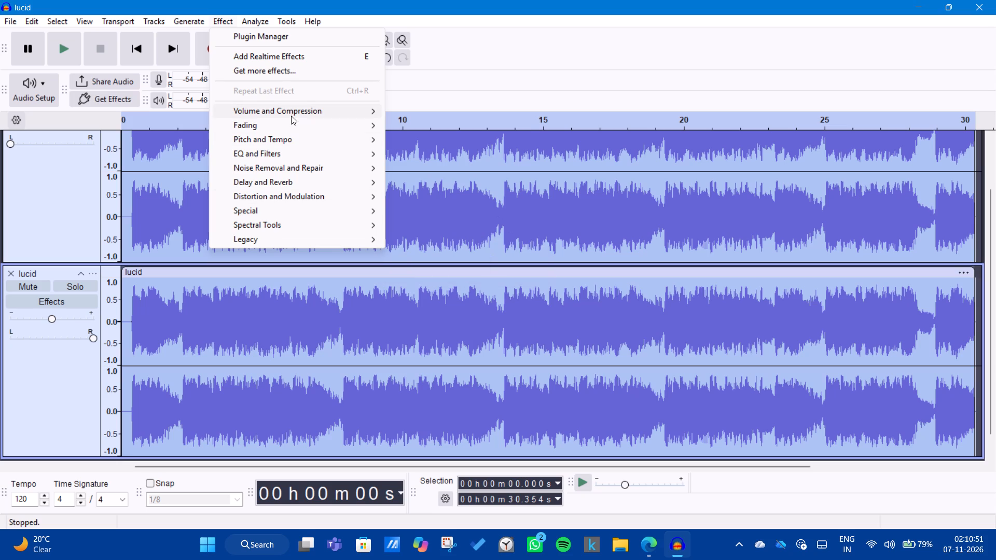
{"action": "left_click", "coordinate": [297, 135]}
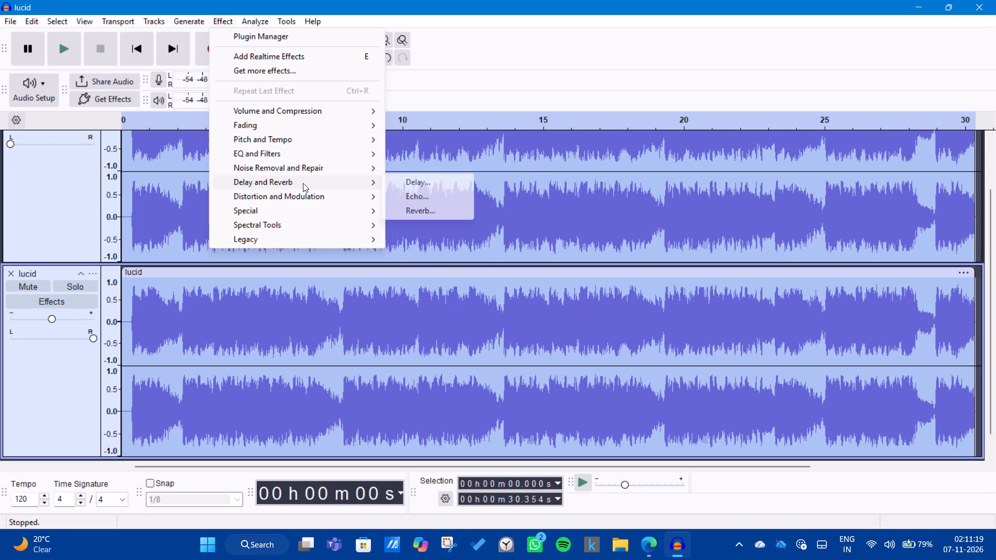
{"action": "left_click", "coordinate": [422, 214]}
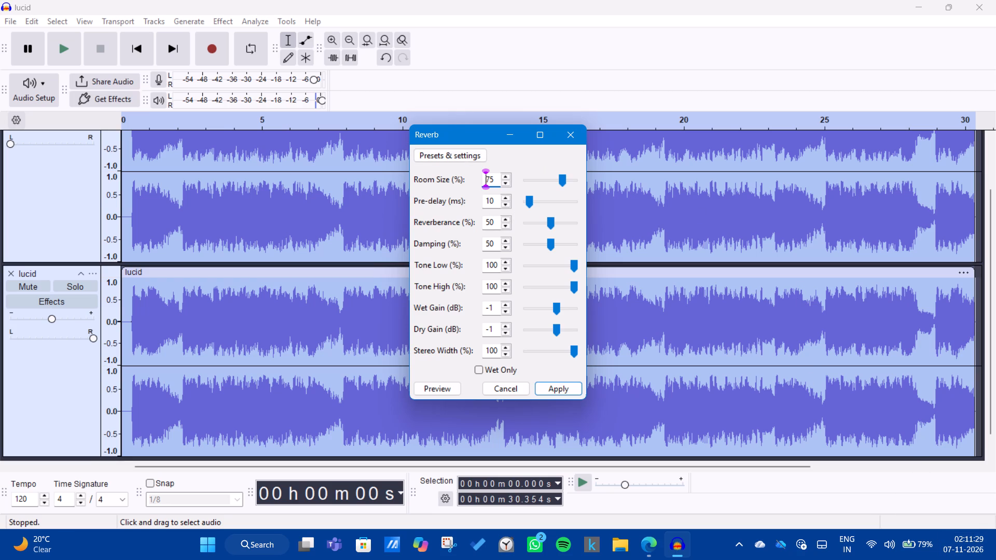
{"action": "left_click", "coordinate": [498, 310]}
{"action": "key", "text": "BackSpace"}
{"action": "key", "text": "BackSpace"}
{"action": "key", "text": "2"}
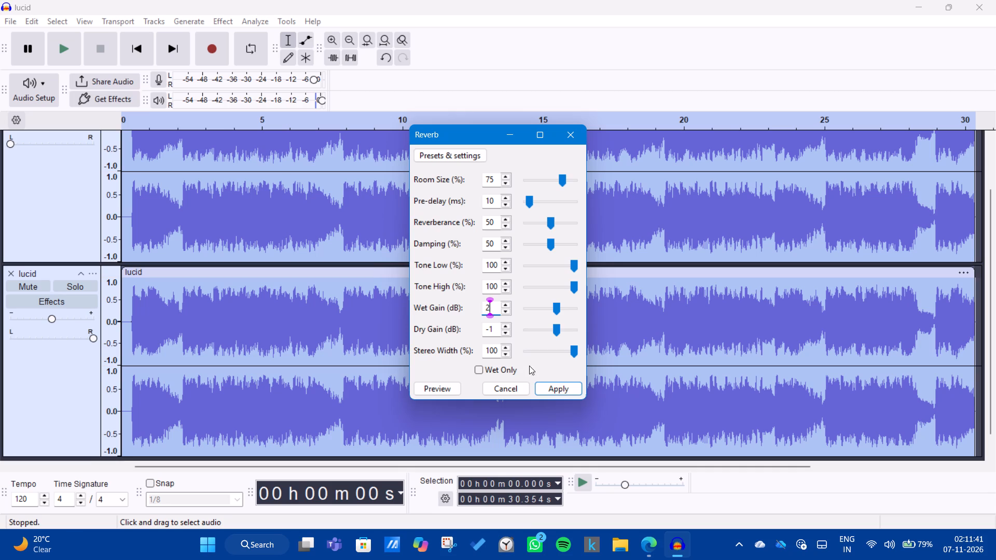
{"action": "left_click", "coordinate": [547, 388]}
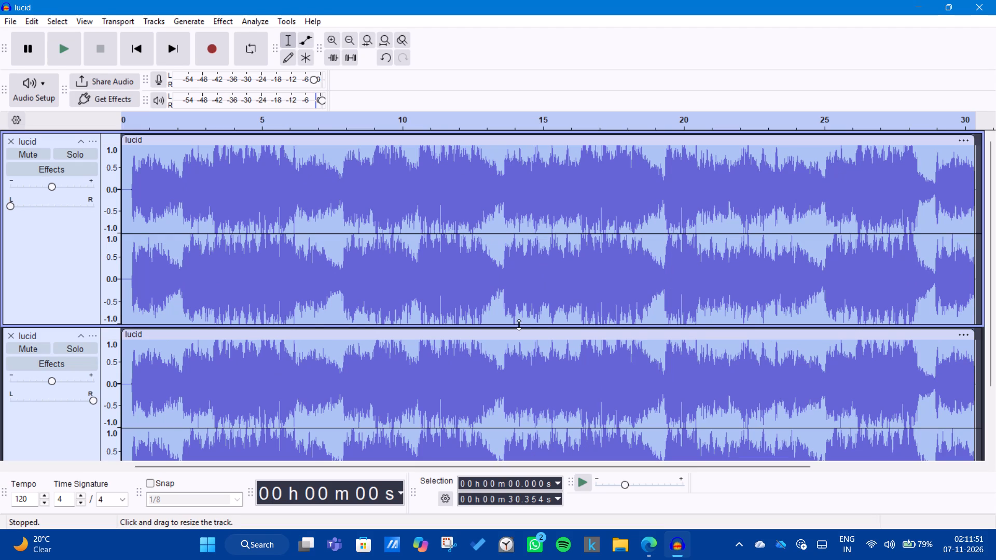
Switch to the Envelope tool.
{"action": "key", "text": "F2"}
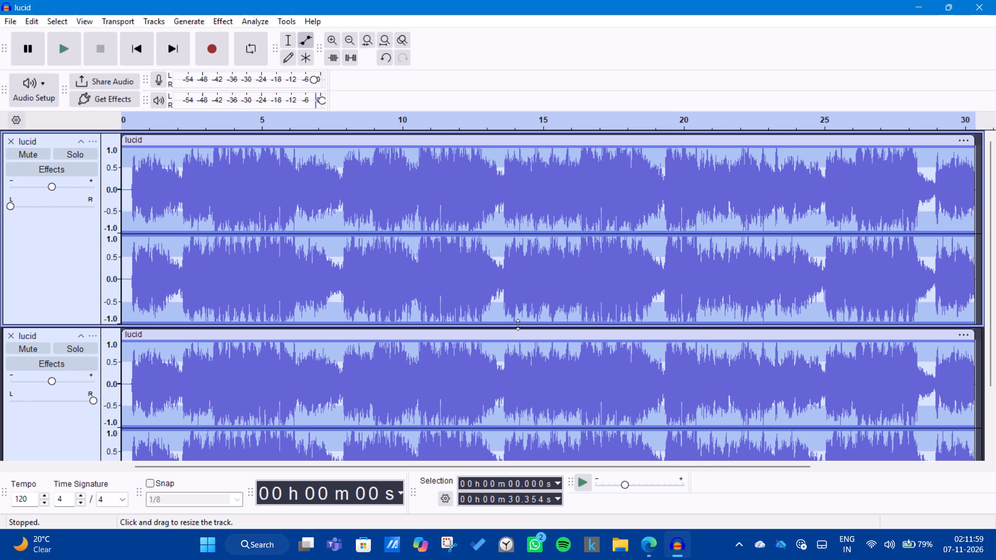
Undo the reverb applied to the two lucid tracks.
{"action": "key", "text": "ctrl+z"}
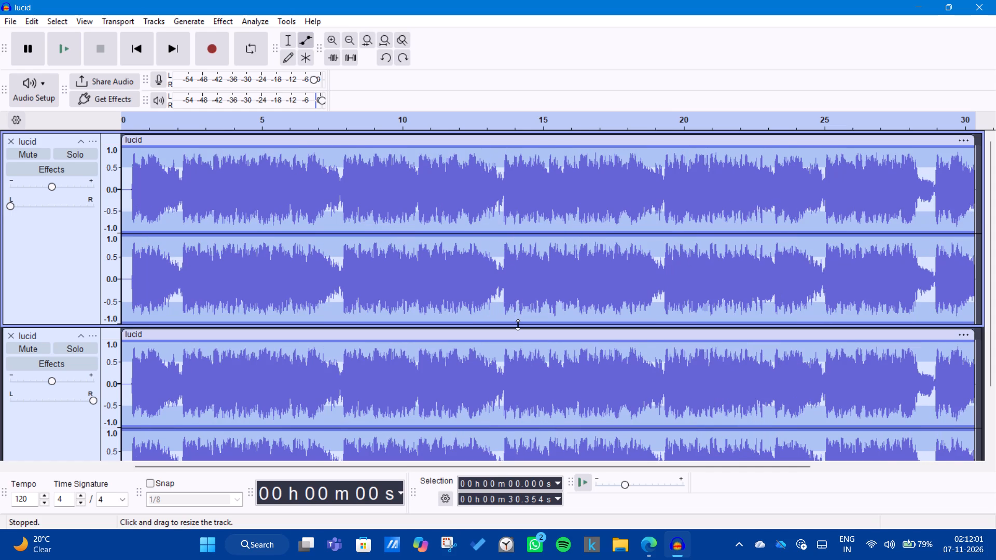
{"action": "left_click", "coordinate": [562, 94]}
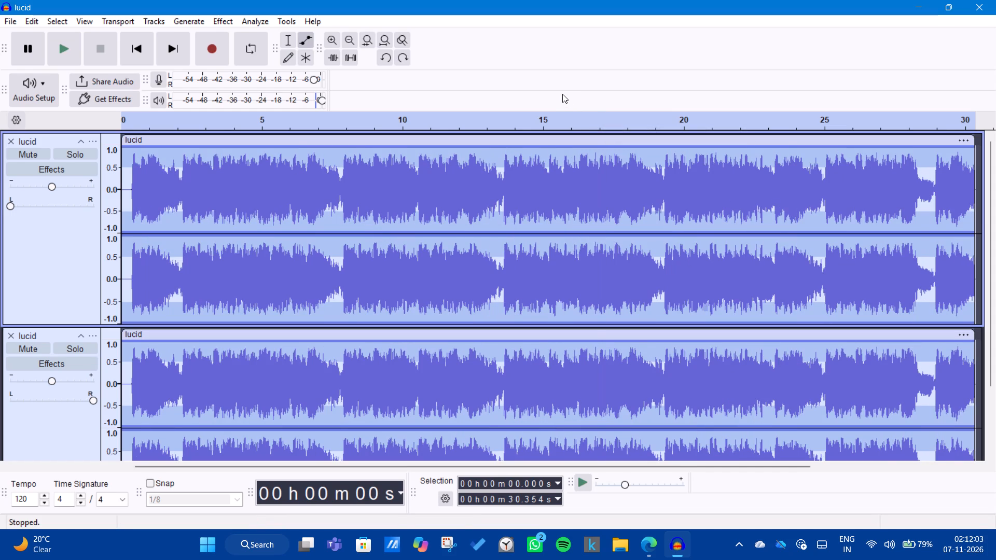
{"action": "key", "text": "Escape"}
Select both the original and the duplicate lucid tracks again.
{"action": "left_click", "coordinate": [114, 181]}
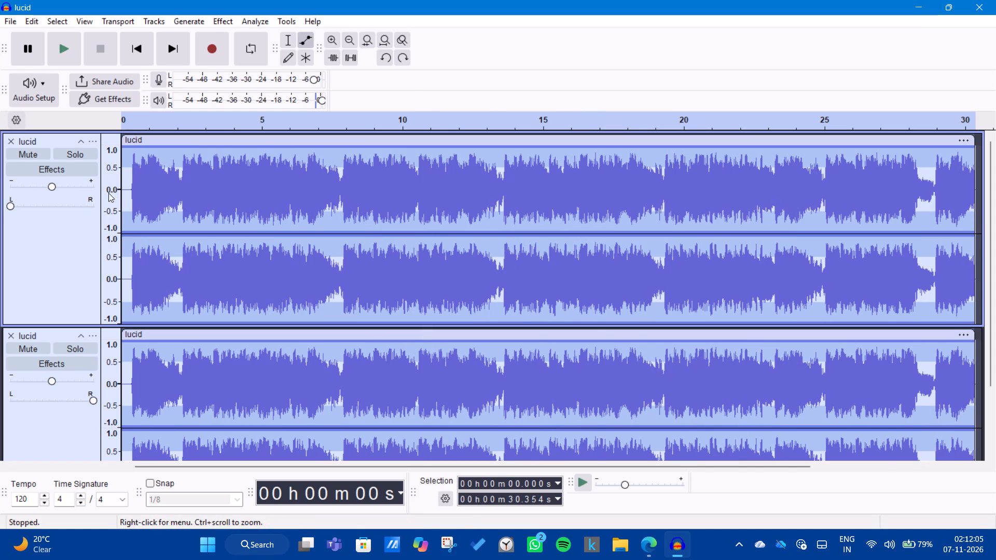
{"action": "left_click", "coordinate": [71, 252]}
{"action": "left_click", "coordinate": [71, 279]}
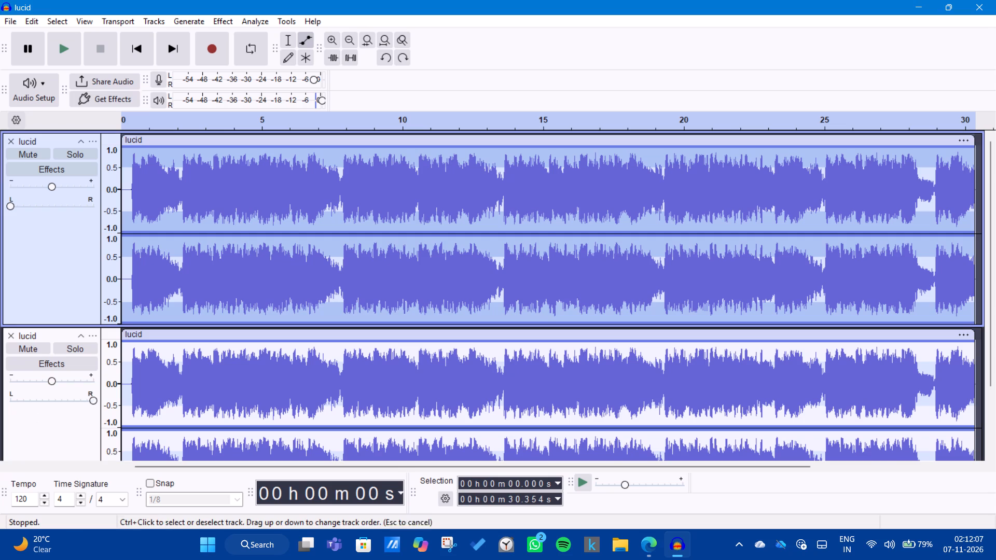
{"action": "left_click", "coordinate": [37, 424]}
{"action": "left_click", "coordinate": [81, 199]}
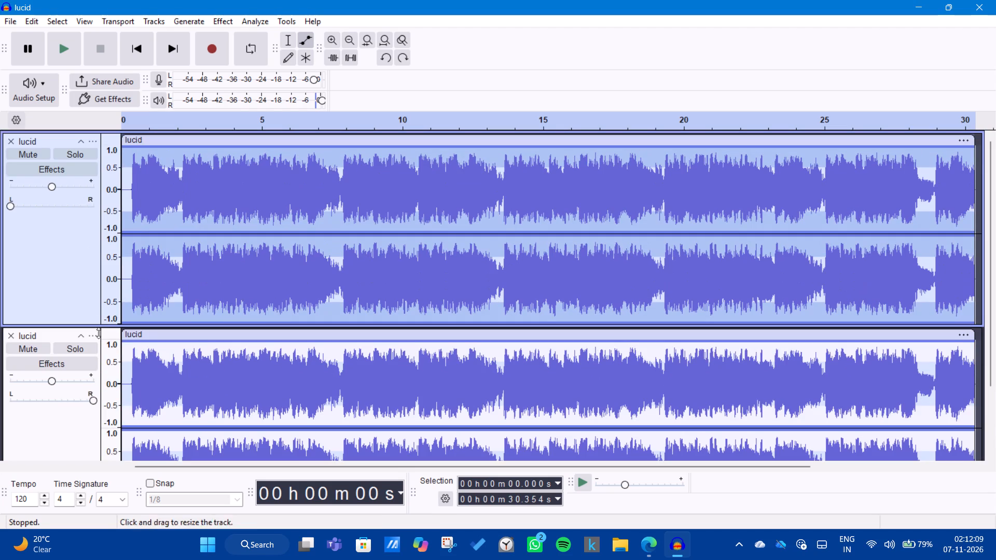
{"action": "left_click", "coordinate": [64, 432], "text": "shift"}
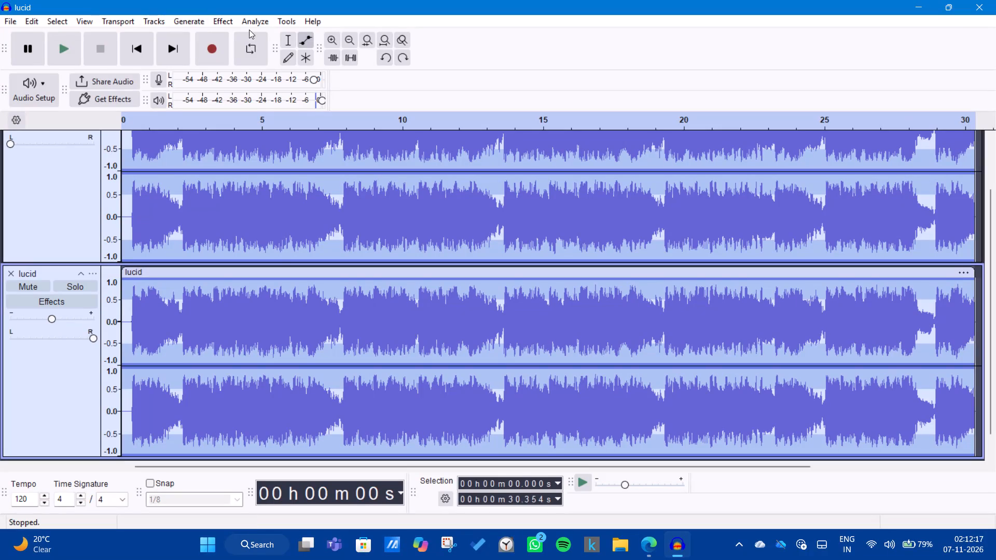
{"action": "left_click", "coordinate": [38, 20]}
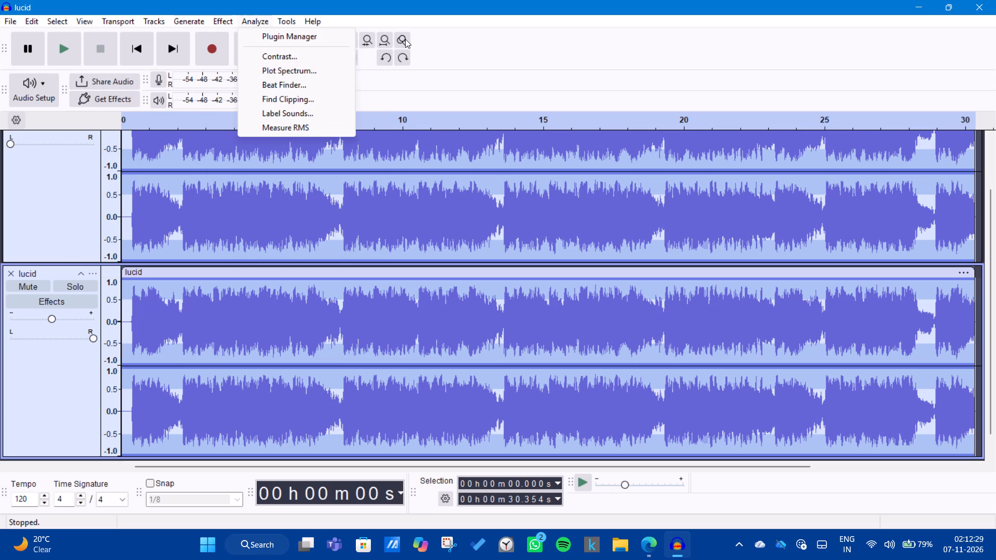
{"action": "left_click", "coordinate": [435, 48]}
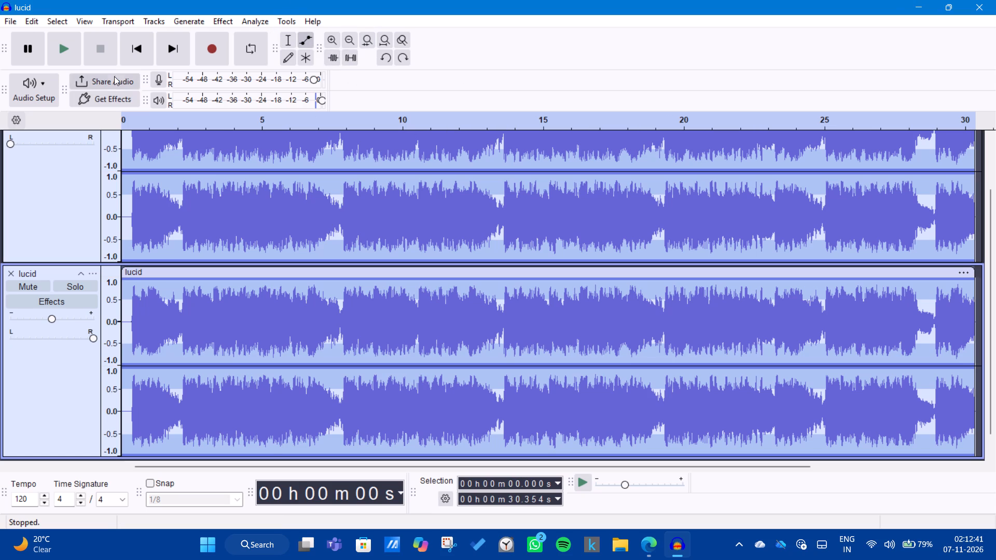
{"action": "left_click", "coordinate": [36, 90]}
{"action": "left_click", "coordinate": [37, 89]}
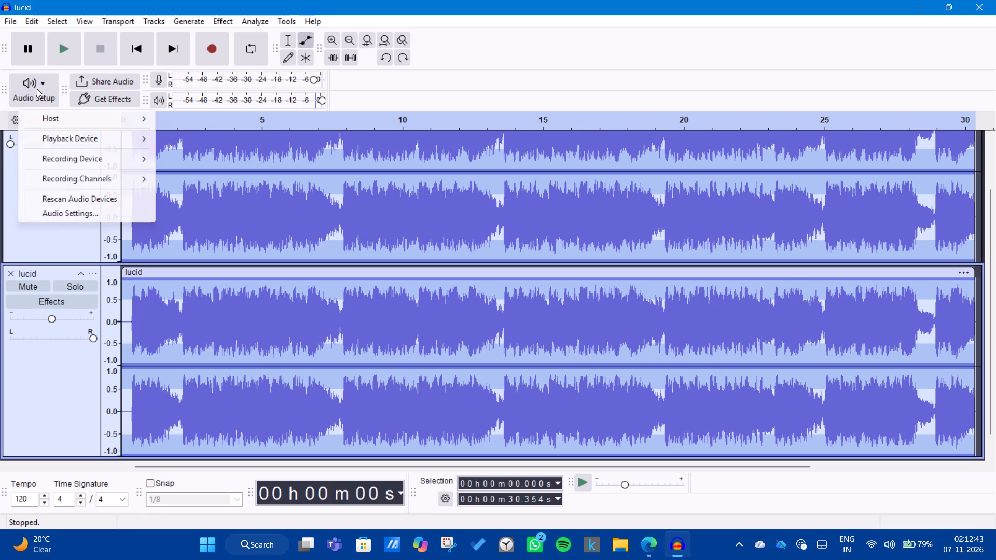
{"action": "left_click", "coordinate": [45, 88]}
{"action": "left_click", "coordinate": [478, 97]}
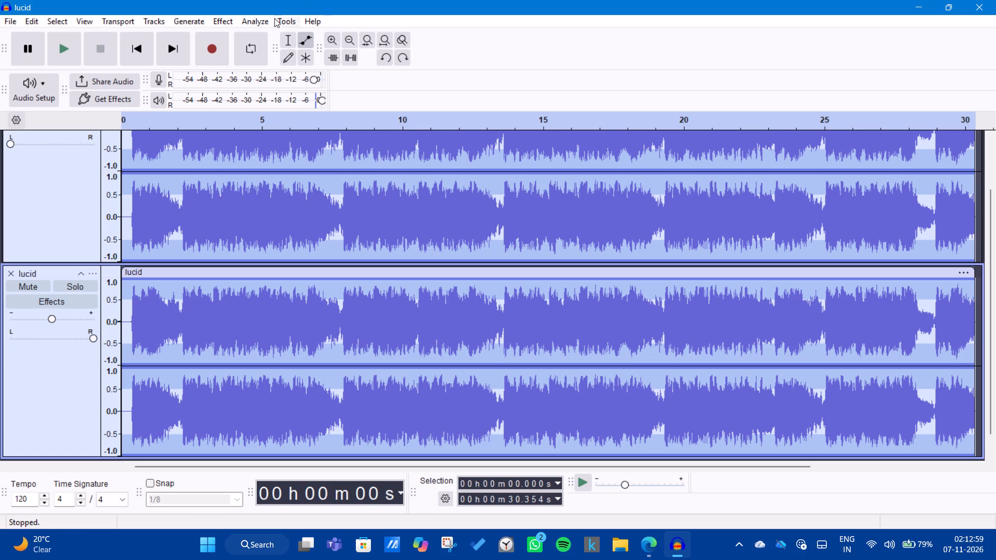
Open the Get Effects catalogue through the Plugin Manager and look through the Mixing & Mastering plugins for panning or spatial effects.
{"action": "left_click", "coordinate": [295, 21]}
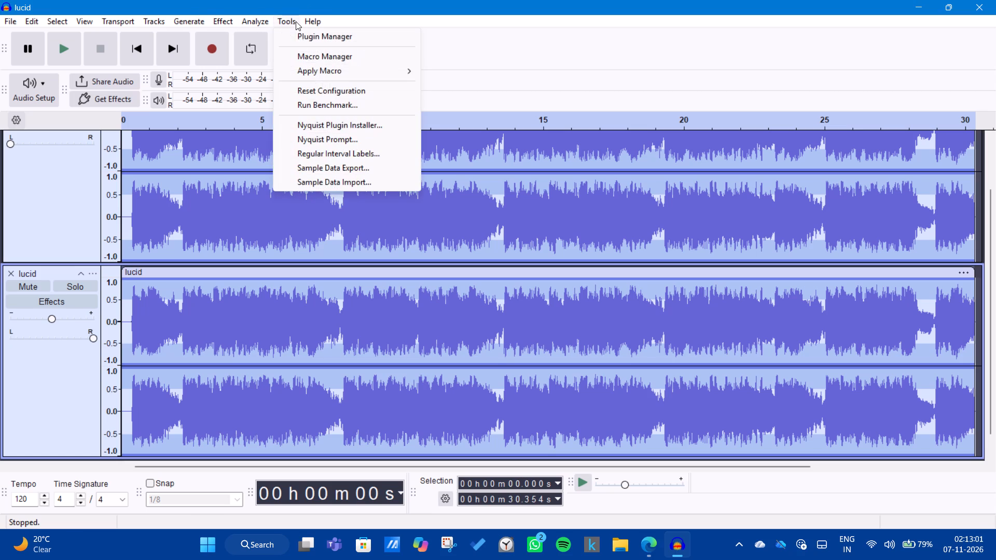
{"action": "left_click", "coordinate": [301, 35]}
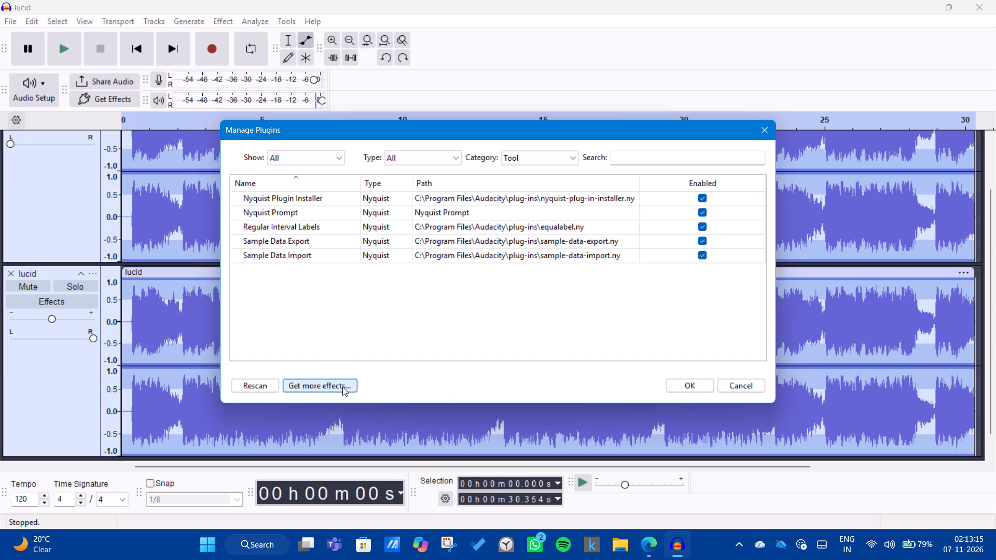
{"action": "left_click", "coordinate": [342, 387]}
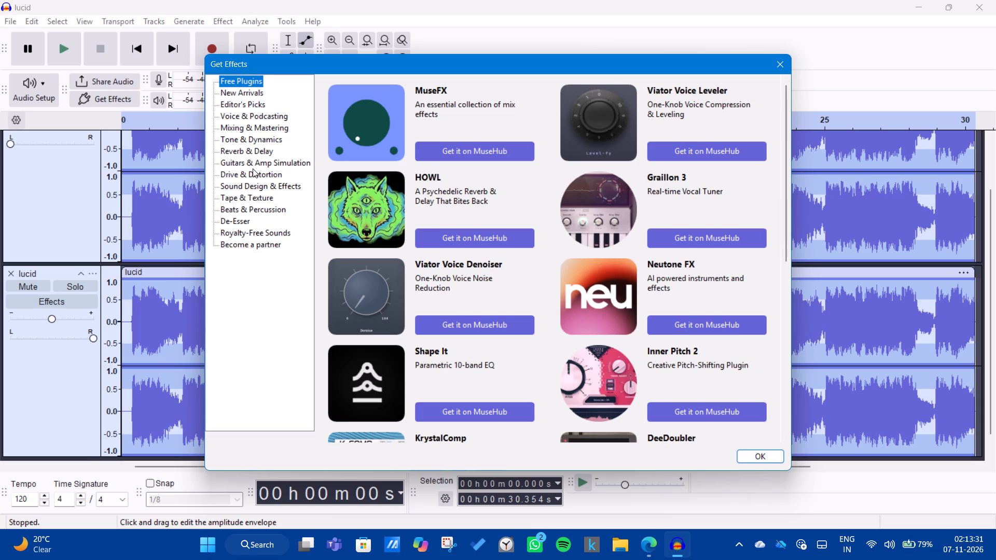
{"action": "left_click", "coordinate": [258, 157]}
{"action": "left_click", "coordinate": [259, 139]}
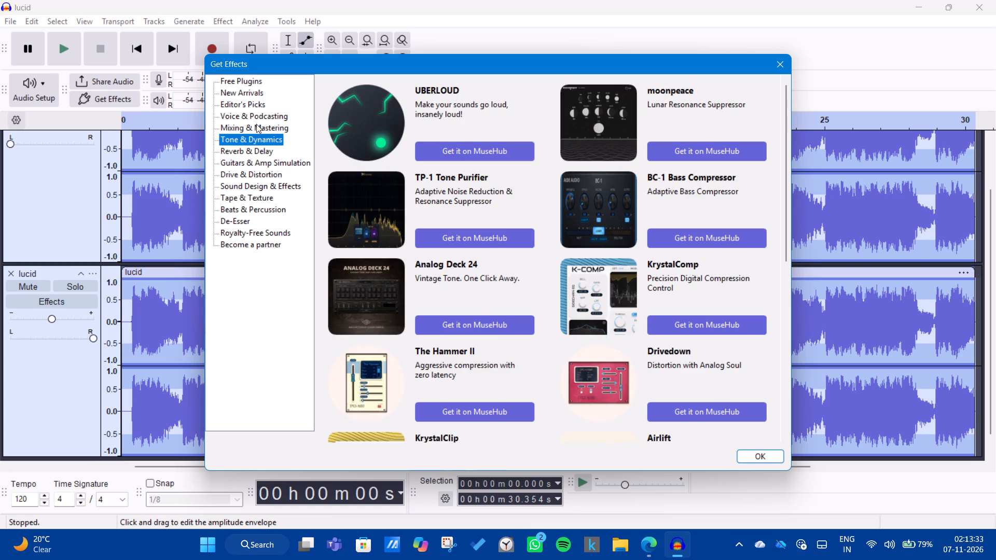
{"action": "left_click", "coordinate": [256, 124]}
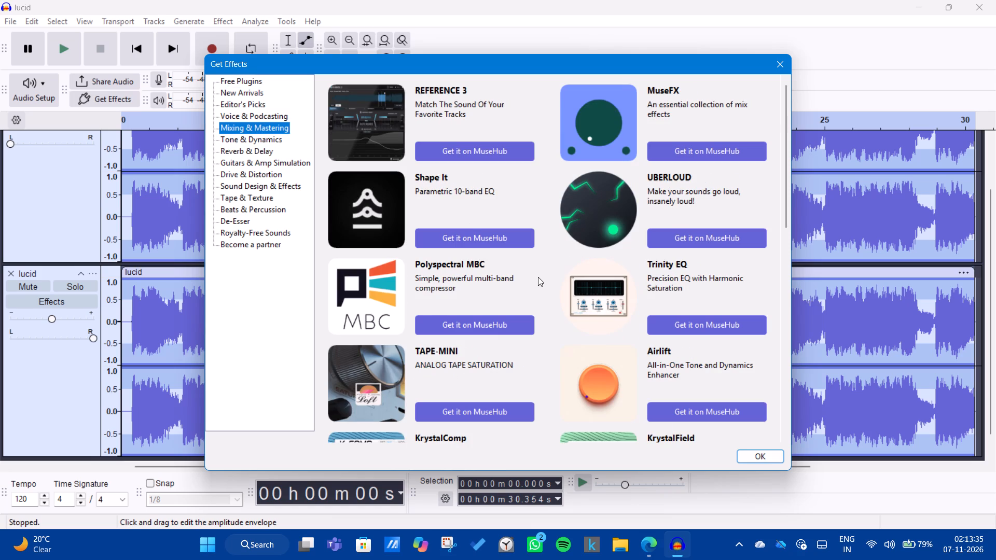
{"action": "scroll", "coordinate": [538, 277], "scroll_direction": "down", "scroll_amount": 4}
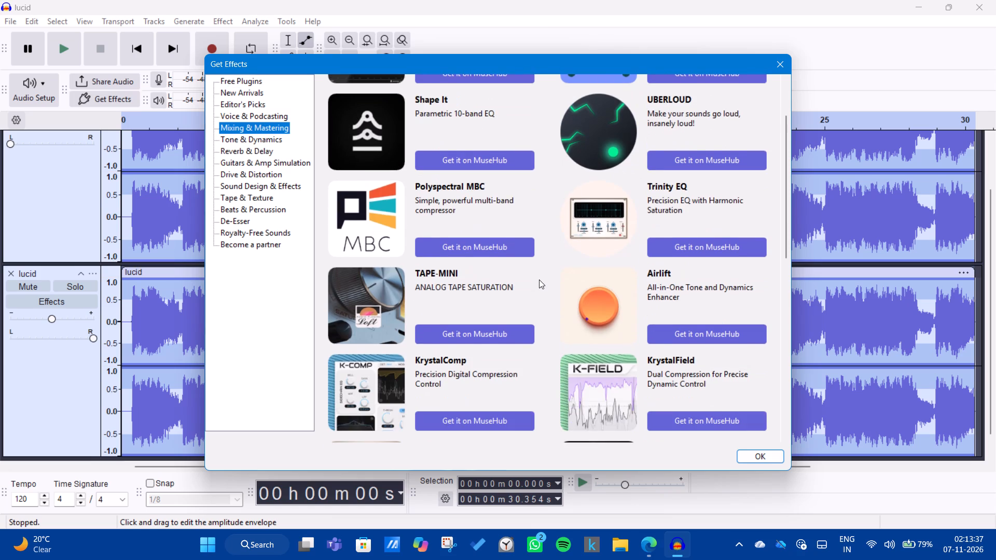
{"action": "scroll", "coordinate": [539, 279], "scroll_direction": "down", "scroll_amount": 15}
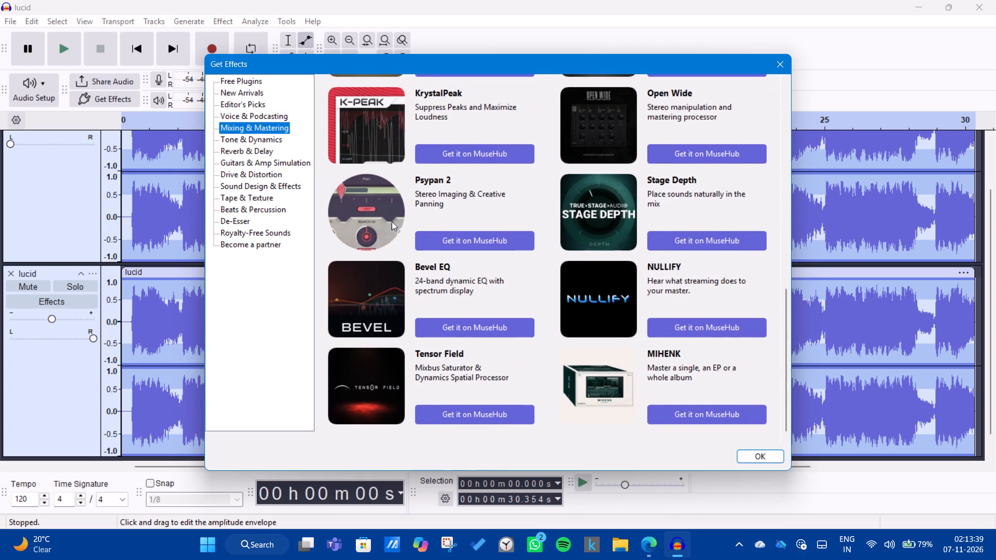
Look through the Reverb & Delay category of the effects catalogue for a suitable plugin.
{"action": "left_click", "coordinate": [252, 152]}
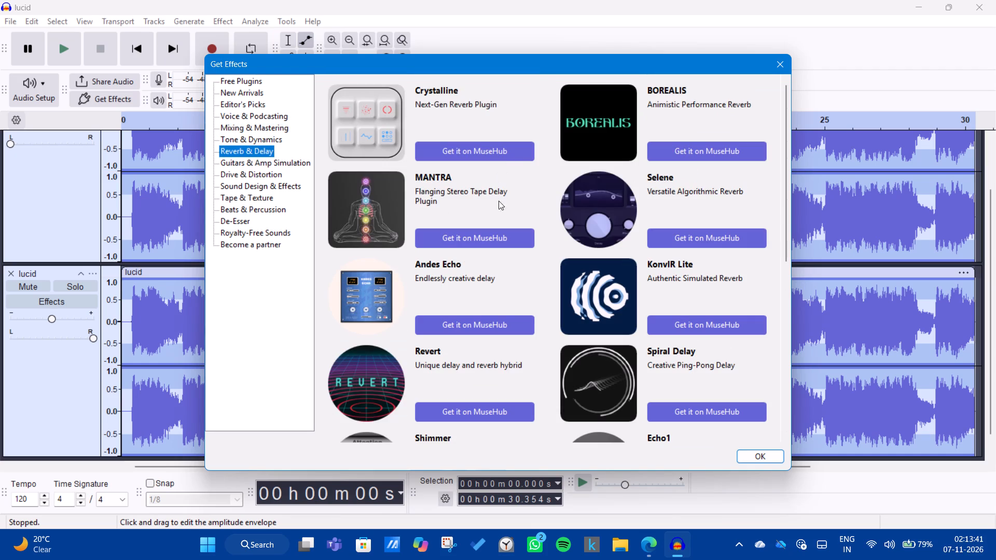
{"action": "scroll", "coordinate": [580, 250], "scroll_direction": "down", "scroll_amount": 2}
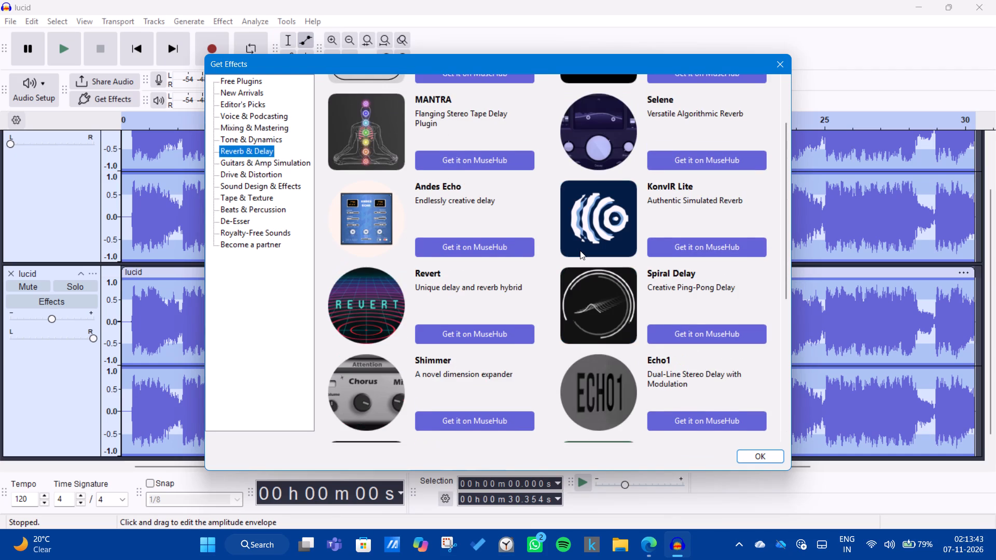
{"action": "scroll", "coordinate": [580, 250], "scroll_direction": "down", "scroll_amount": 4}
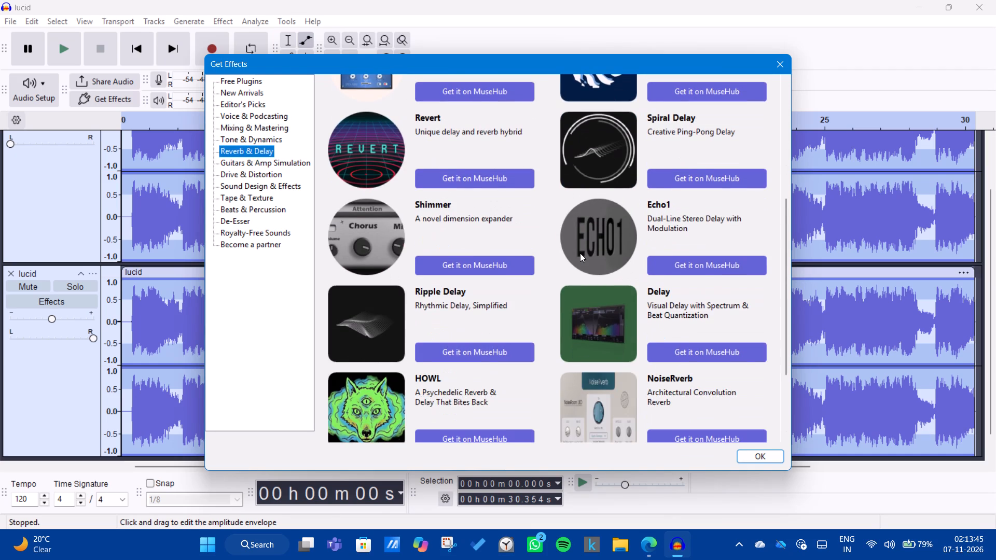
{"action": "scroll", "coordinate": [580, 253], "scroll_direction": "down", "scroll_amount": 5}
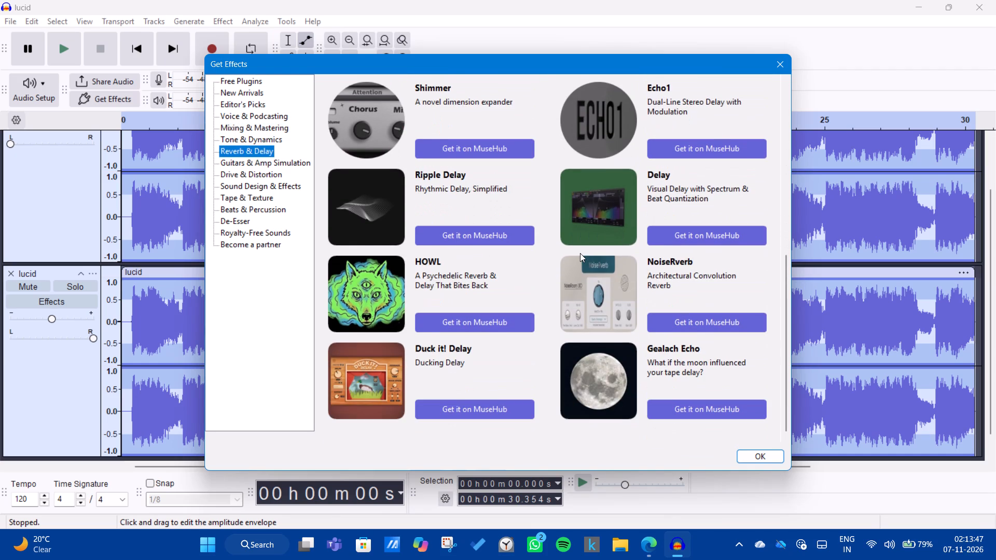
{"action": "scroll", "coordinate": [580, 253], "scroll_direction": "down", "scroll_amount": 2}
Look through the Sound Design & Effects category of the effects catalogue for a spatial or panning plugin.
{"action": "left_click", "coordinate": [253, 223]}
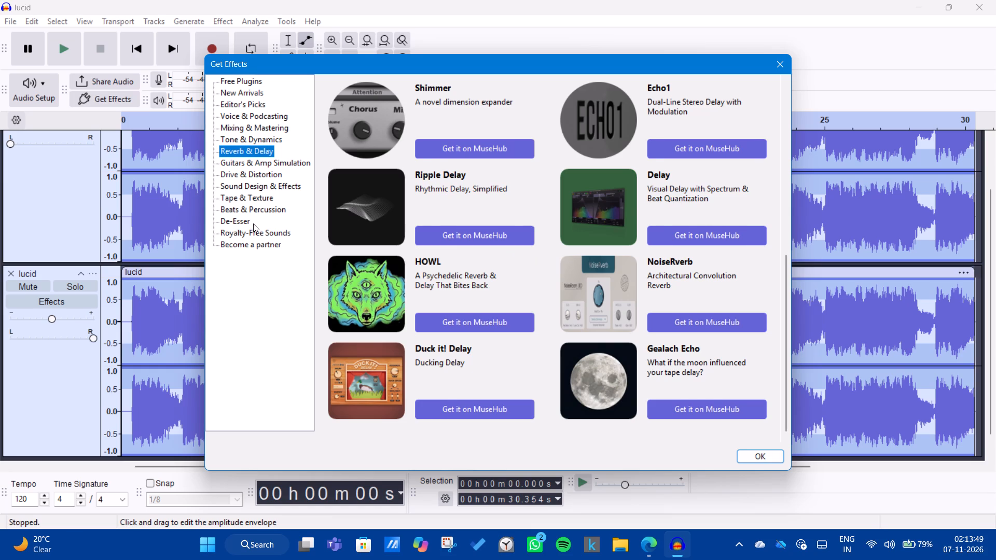
{"action": "left_click", "coordinate": [258, 200]}
{"action": "left_click", "coordinate": [267, 184]}
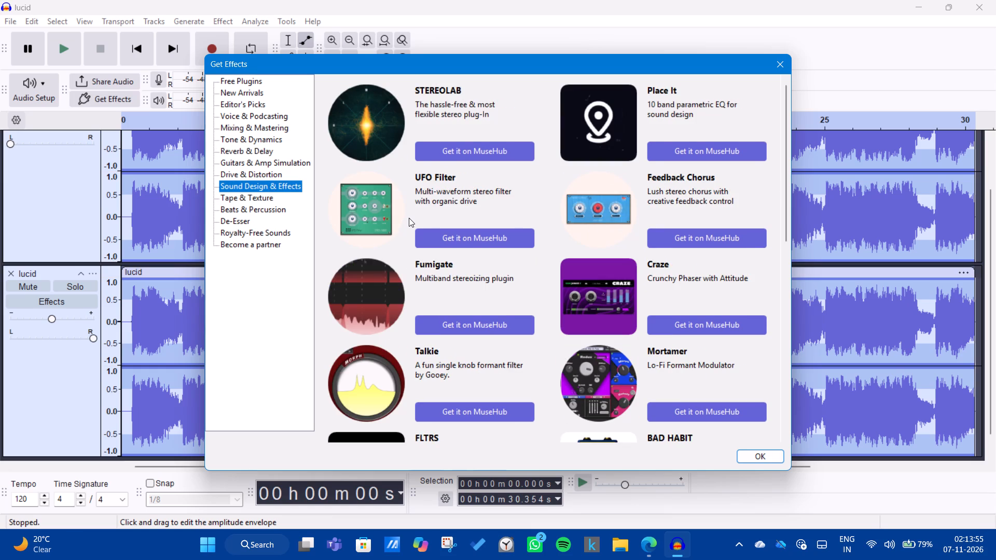
{"action": "scroll", "coordinate": [414, 218], "scroll_direction": "down", "scroll_amount": 3}
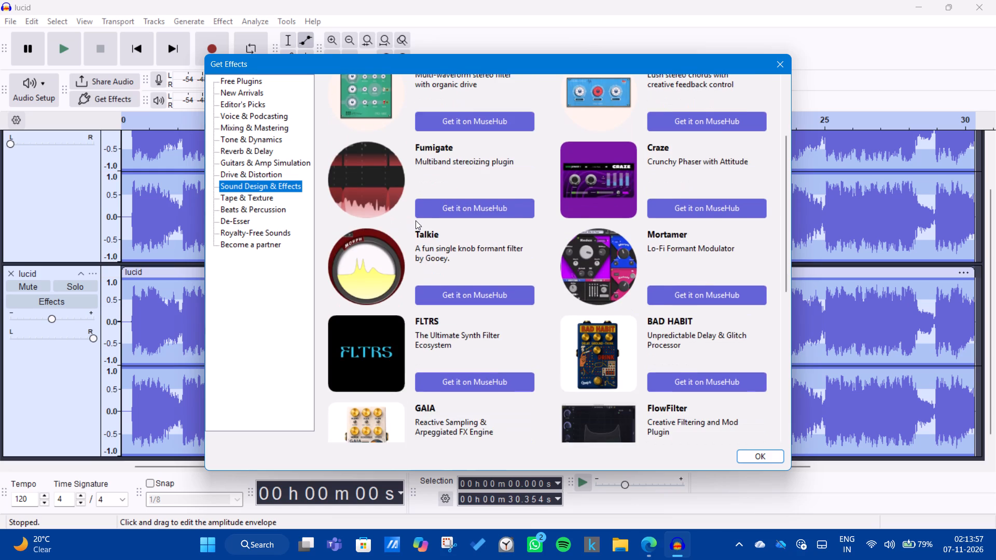
{"action": "scroll", "coordinate": [416, 220], "scroll_direction": "down", "scroll_amount": 8}
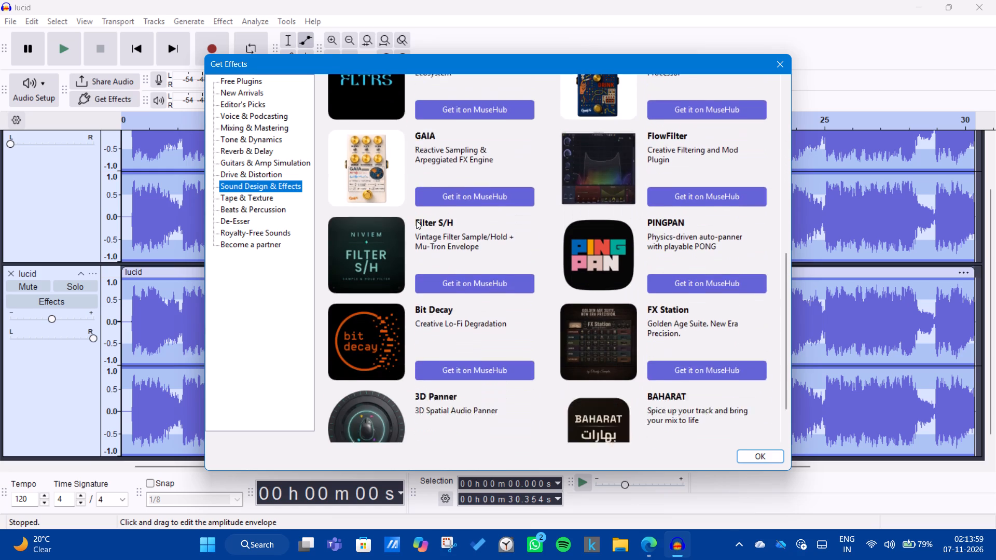
{"action": "scroll", "coordinate": [416, 220], "scroll_direction": "down", "scroll_amount": 5}
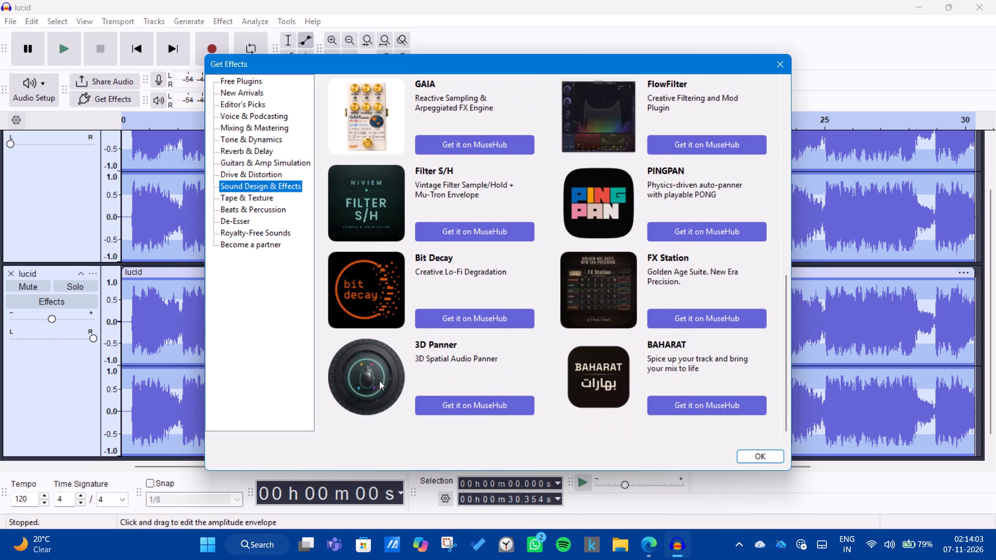
Look through the Tape & Texture and Reverb & Delay categories of the effects catalogue, and close the catalogue and plugin manager.
{"action": "left_click", "coordinate": [245, 202]}
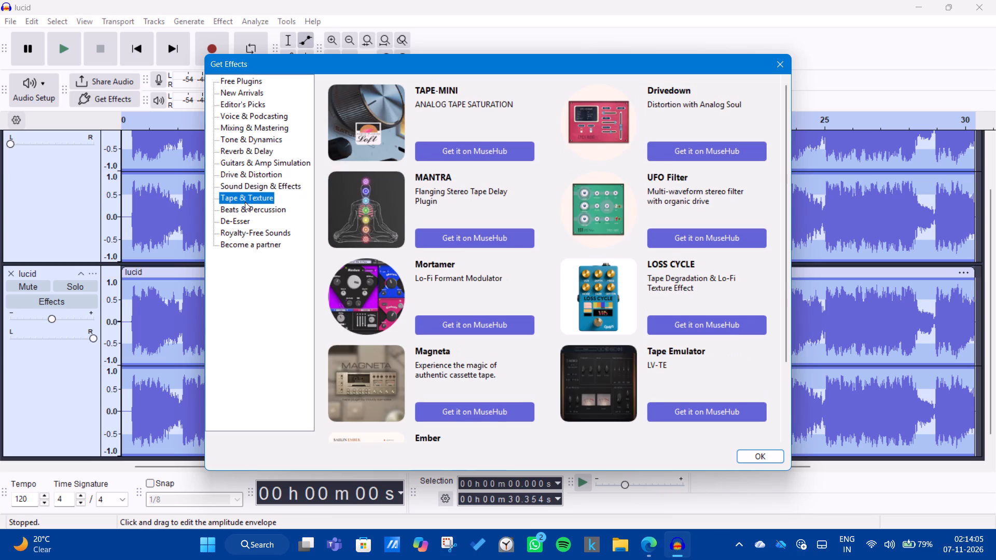
{"action": "left_click", "coordinate": [264, 219]}
{"action": "left_click", "coordinate": [268, 222]}
{"action": "left_click", "coordinate": [262, 217]}
{"action": "left_click", "coordinate": [260, 193]}
{"action": "left_click", "coordinate": [261, 150]}
{"action": "left_click", "coordinate": [269, 106]}
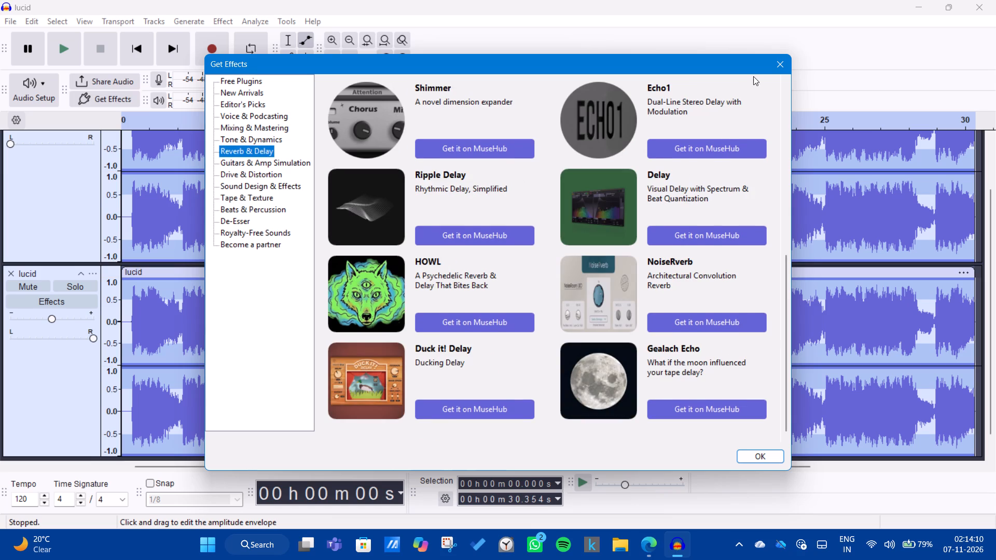
{"action": "left_click", "coordinate": [782, 66]}
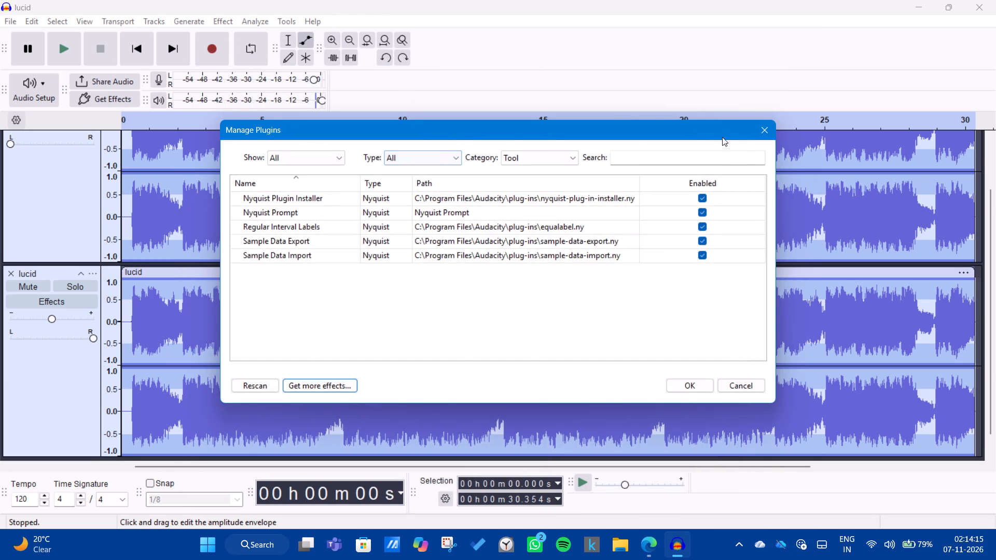
{"action": "left_click", "coordinate": [756, 138]}
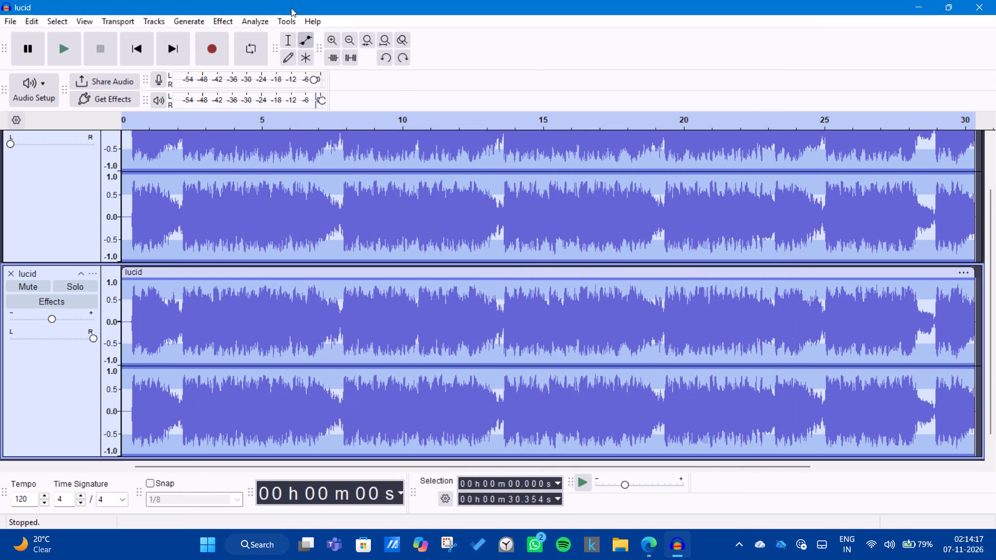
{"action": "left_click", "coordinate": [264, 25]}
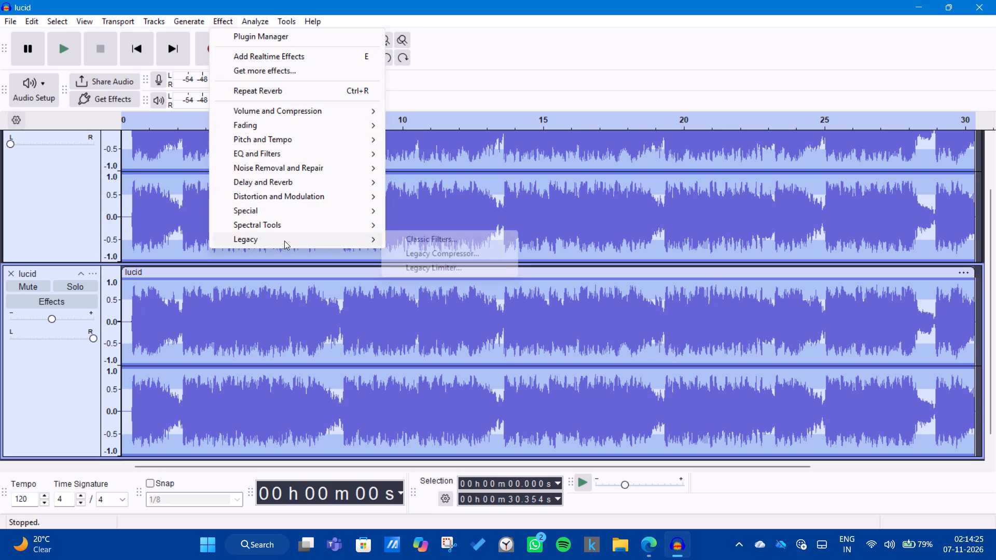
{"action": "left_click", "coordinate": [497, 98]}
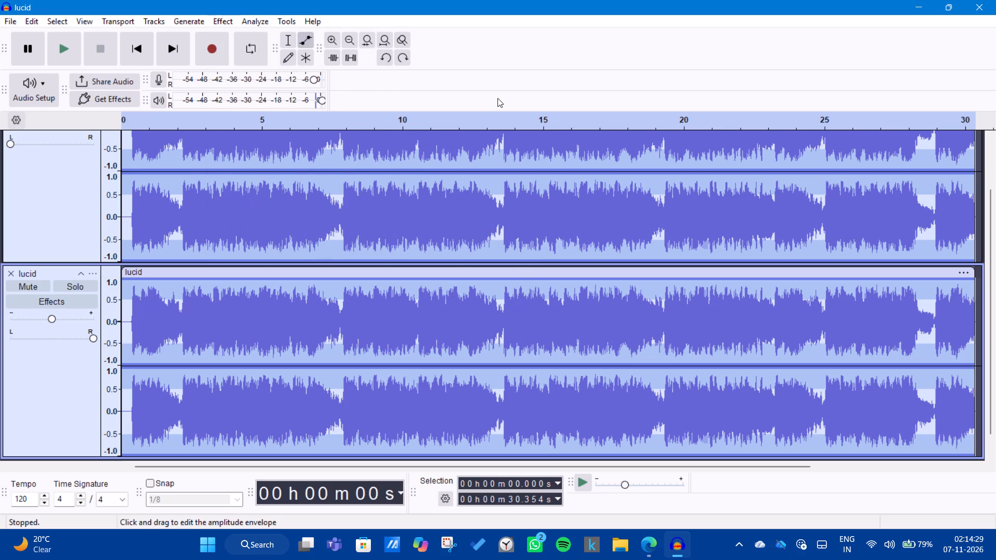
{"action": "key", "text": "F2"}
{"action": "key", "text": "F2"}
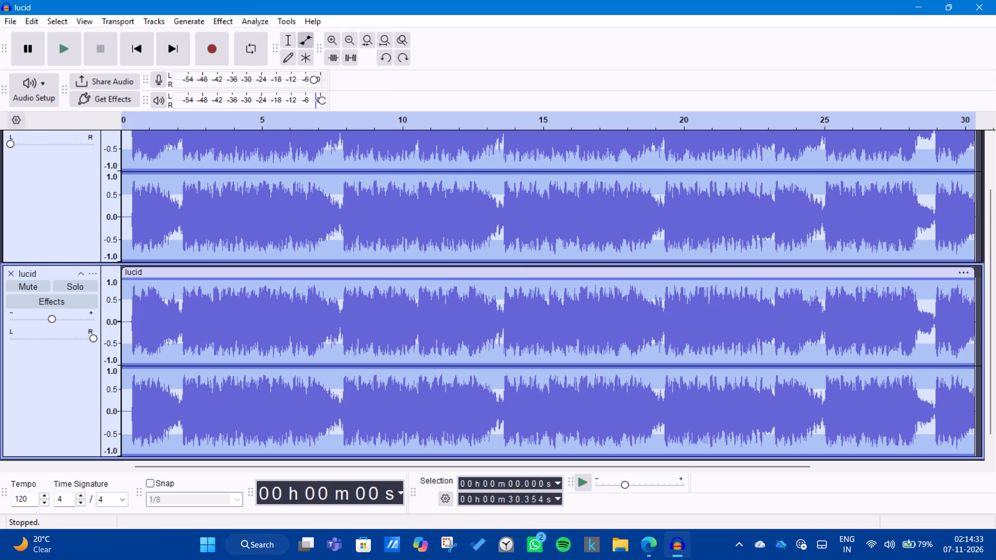
Check the realtime effects pane for the duplicate lucid track and close it.
{"action": "left_click", "coordinate": [73, 299]}
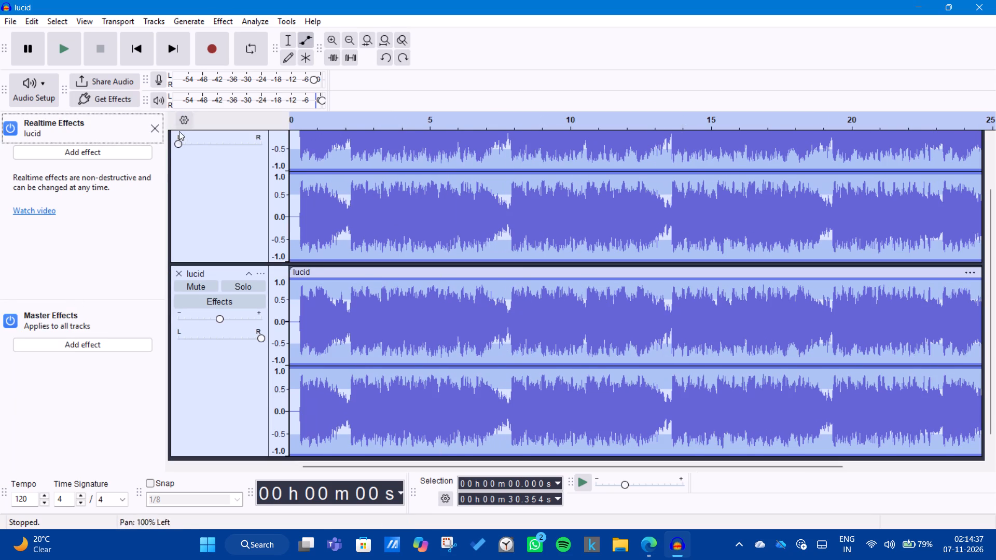
{"action": "left_click", "coordinate": [101, 235]}
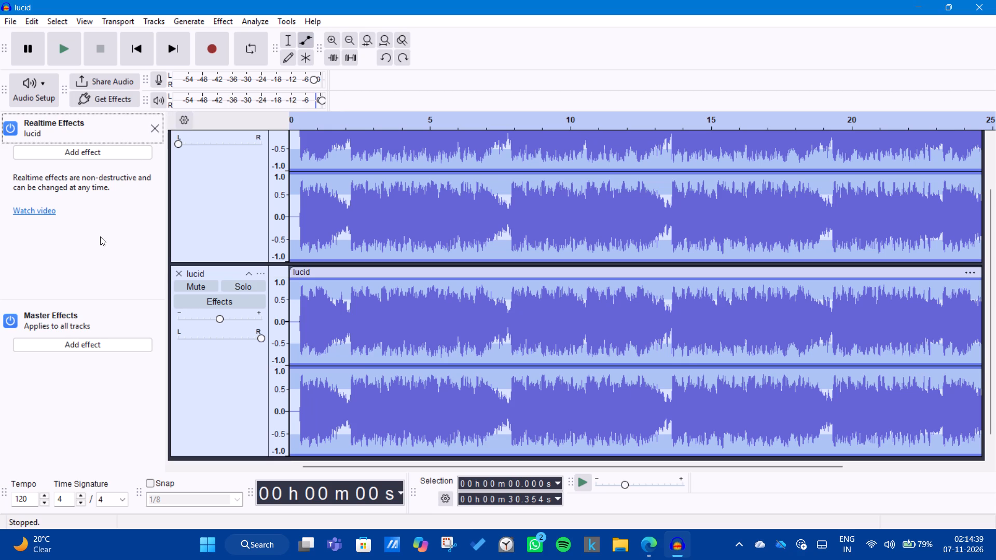
{"action": "left_click", "coordinate": [156, 132]}
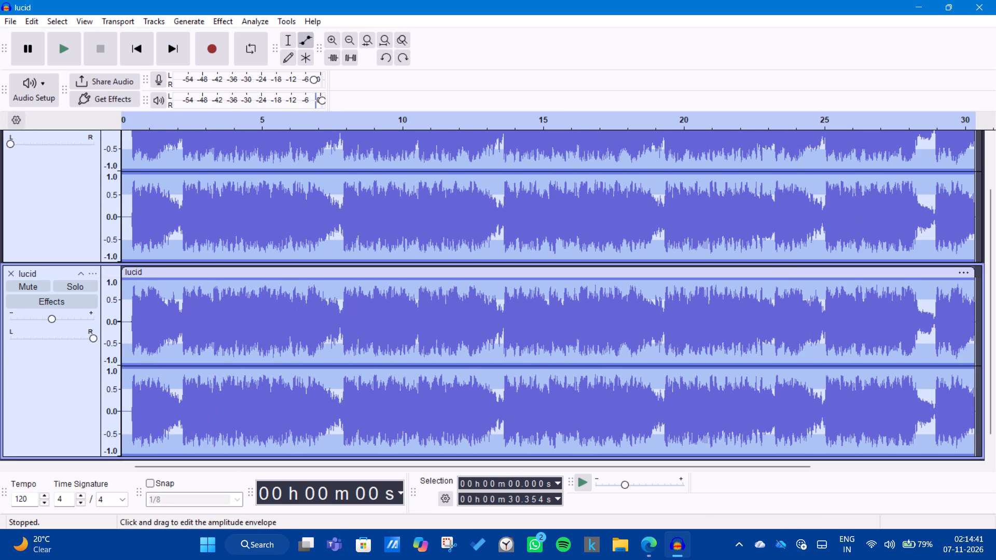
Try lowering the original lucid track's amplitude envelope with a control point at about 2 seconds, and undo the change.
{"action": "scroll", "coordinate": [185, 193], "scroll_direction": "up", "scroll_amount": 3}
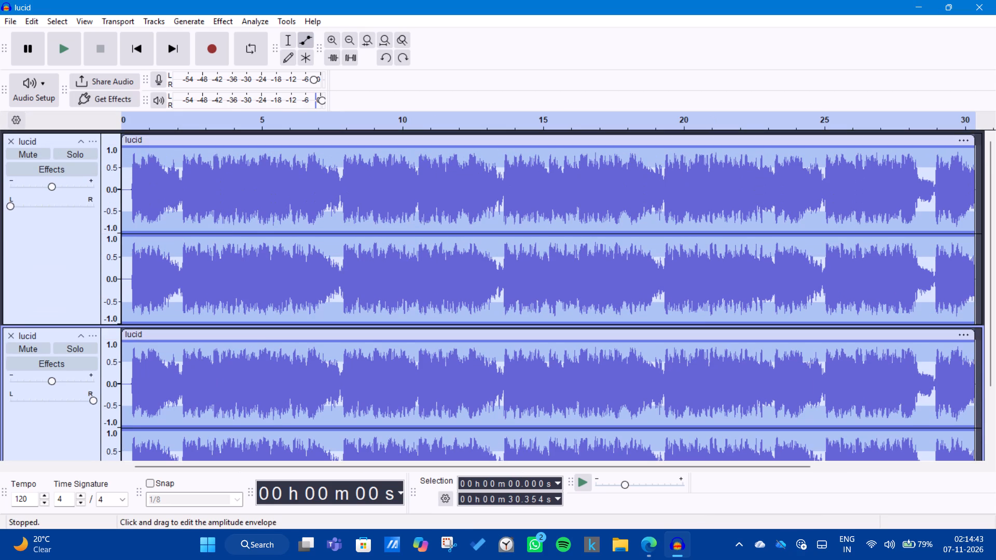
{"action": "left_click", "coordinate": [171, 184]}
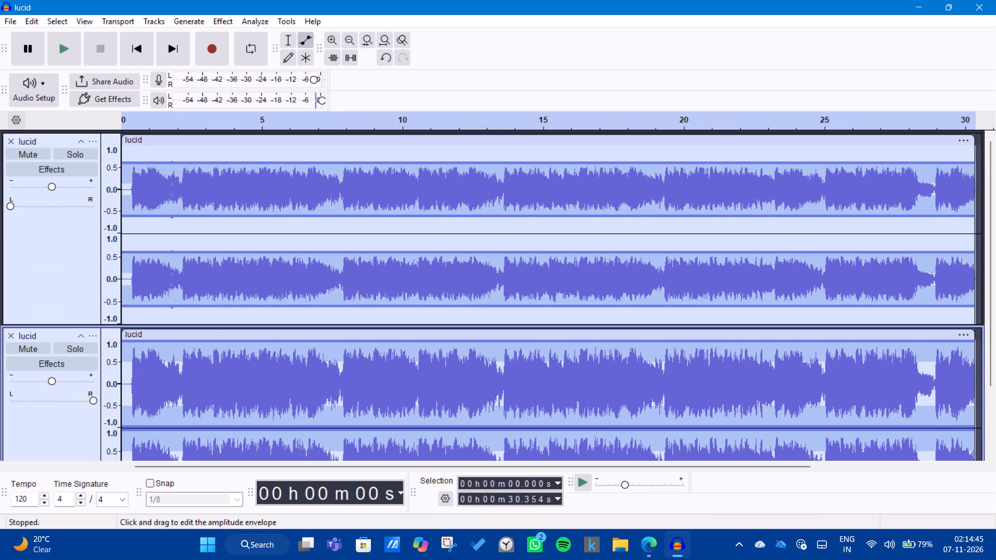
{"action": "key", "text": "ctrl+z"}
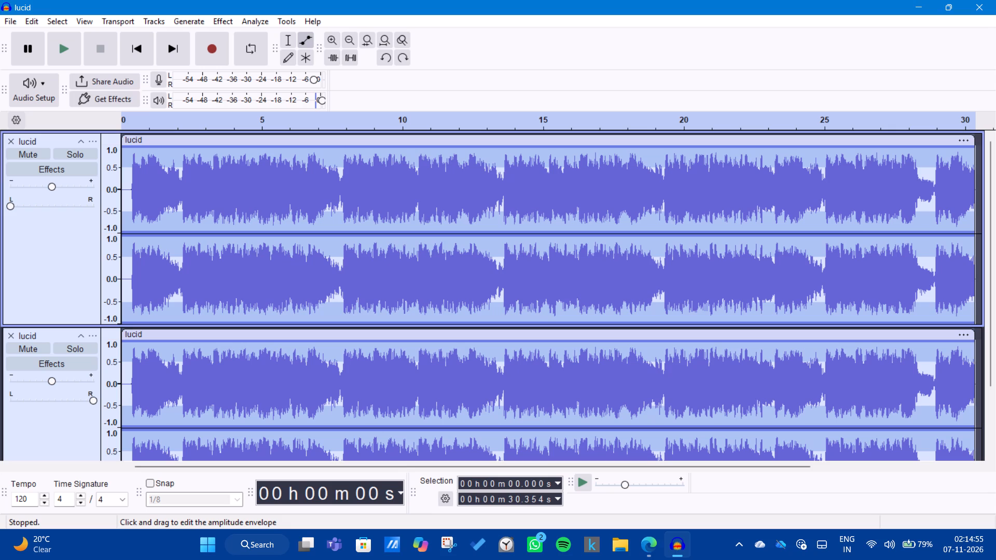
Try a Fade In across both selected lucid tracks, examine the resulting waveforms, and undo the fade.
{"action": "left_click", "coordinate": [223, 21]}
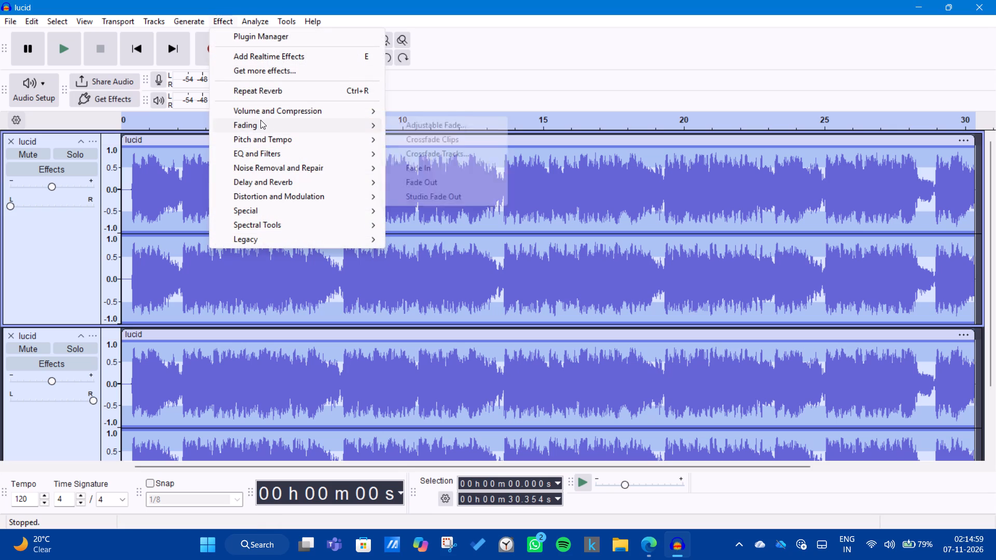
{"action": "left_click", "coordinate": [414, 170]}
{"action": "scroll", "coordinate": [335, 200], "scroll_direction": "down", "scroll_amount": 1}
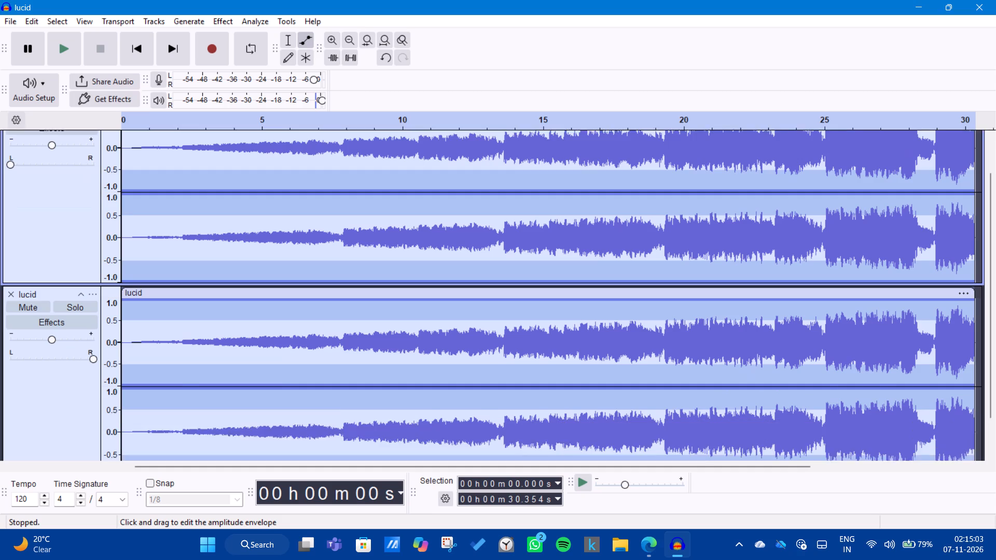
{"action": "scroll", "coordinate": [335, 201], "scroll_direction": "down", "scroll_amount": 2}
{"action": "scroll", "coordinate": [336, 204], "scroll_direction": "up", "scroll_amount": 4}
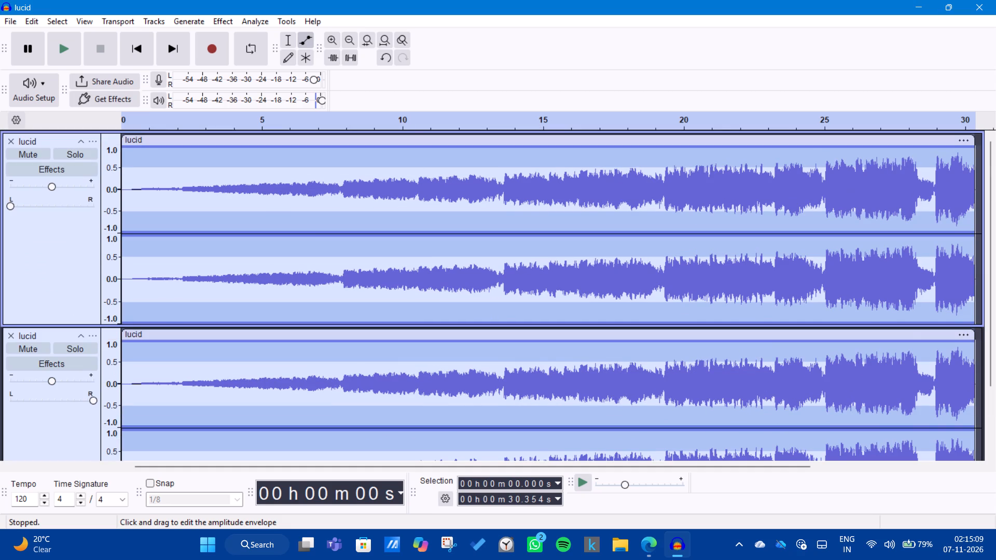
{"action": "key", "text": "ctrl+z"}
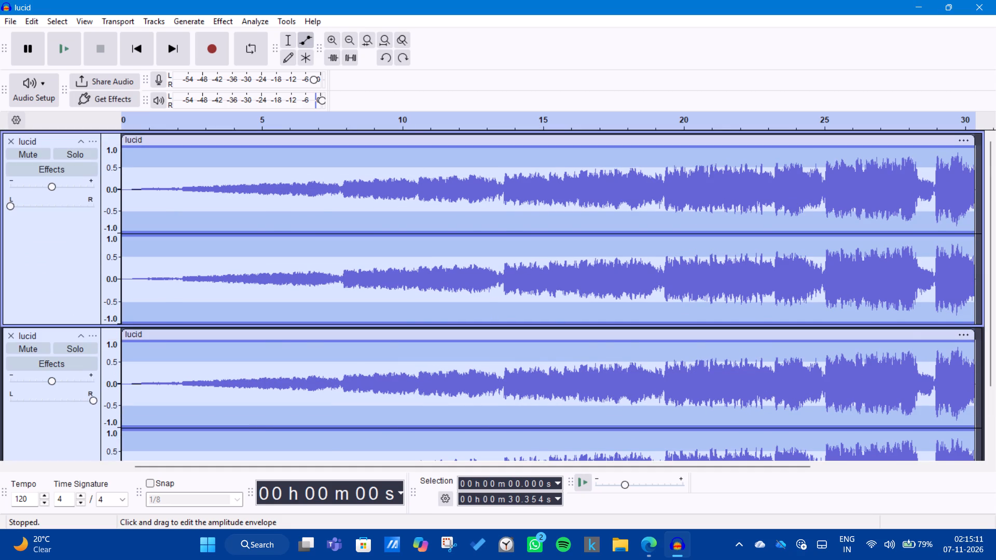
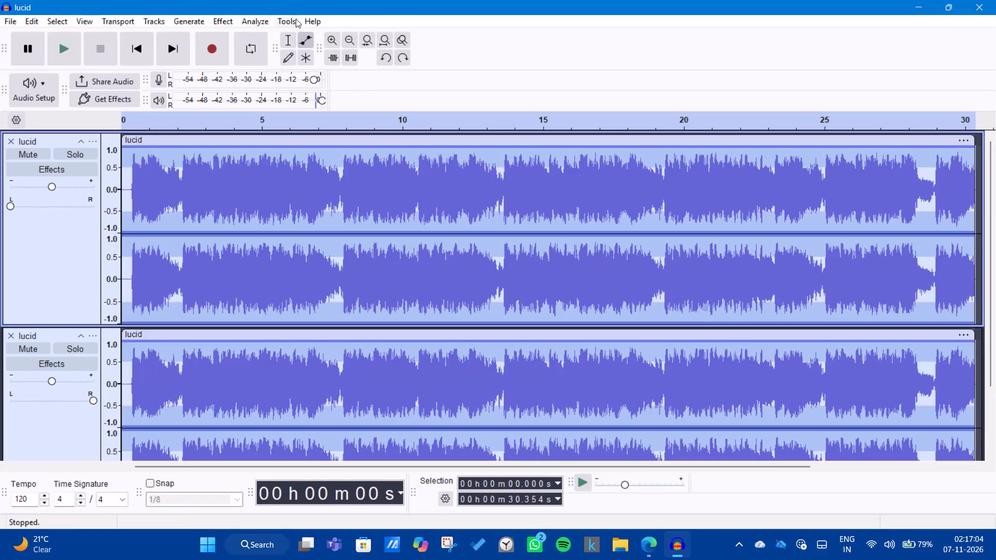
Review the Tool plugins in the plugin manager, select Nyquist Plugin Installer in the list, and accept the dialog.
{"action": "left_click", "coordinate": [296, 20]}
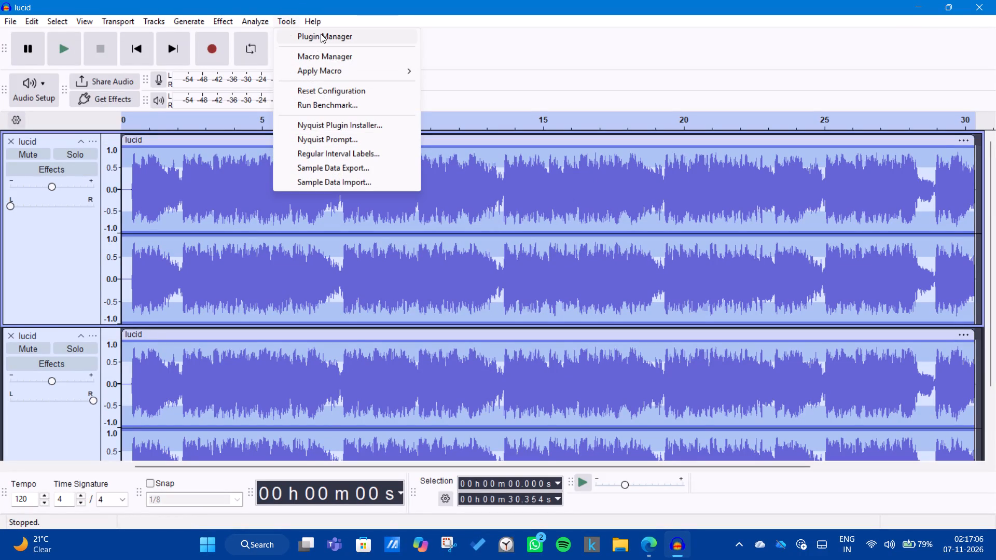
{"action": "left_click", "coordinate": [294, 33]}
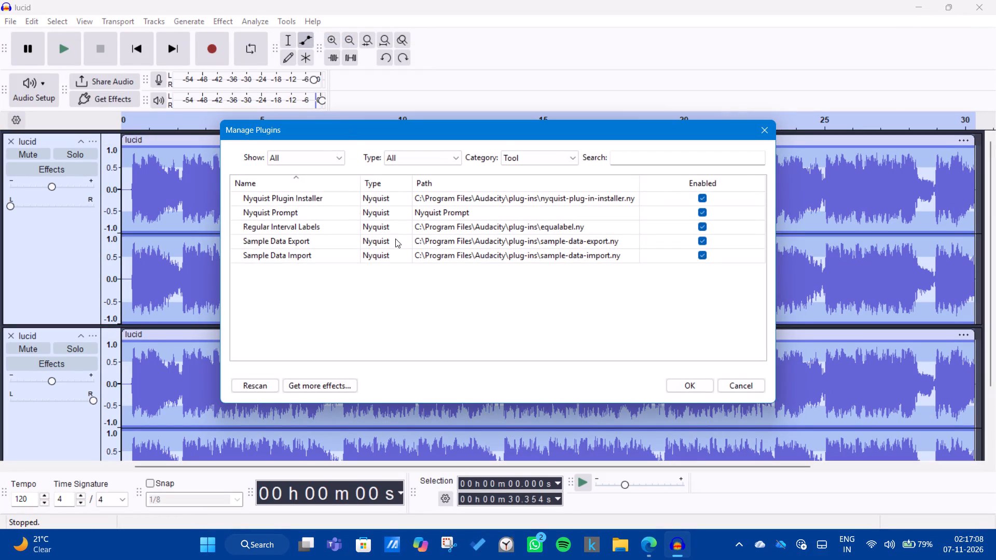
{"action": "left_click", "coordinate": [312, 197]}
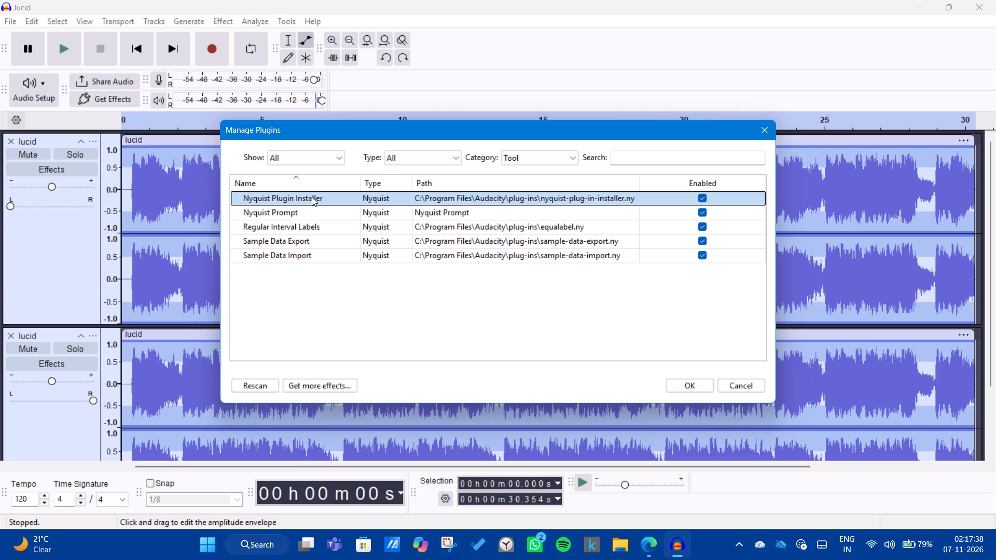
{"action": "left_click", "coordinate": [689, 385]}
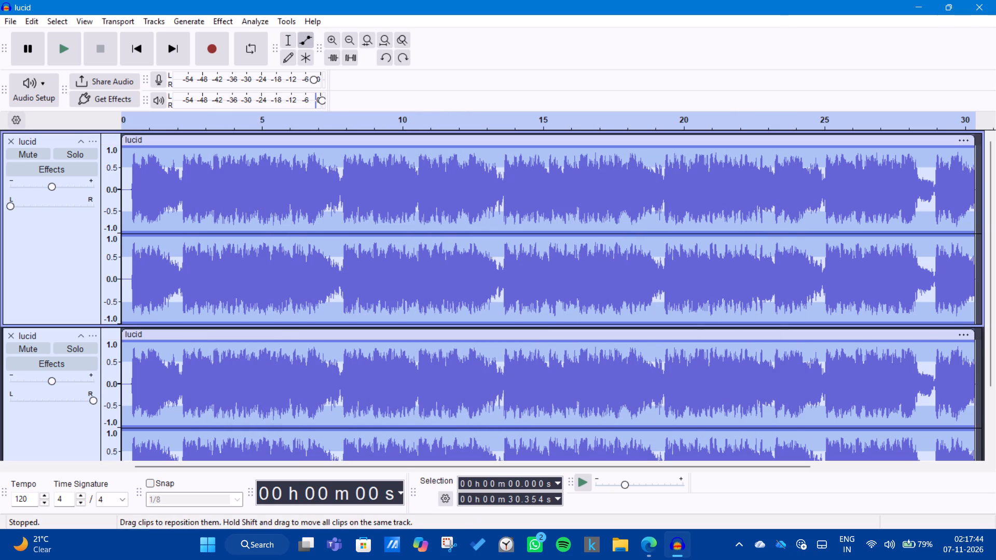
Open the Nyquist Plugin Installer to check its options, and close it without installing anything.
{"action": "left_click", "coordinate": [280, 20]}
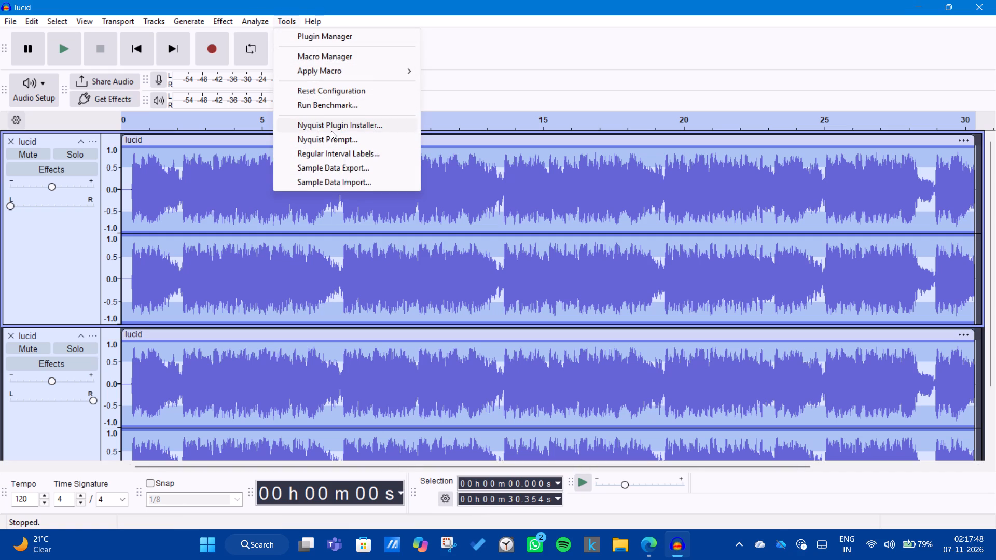
{"action": "left_click", "coordinate": [335, 127]}
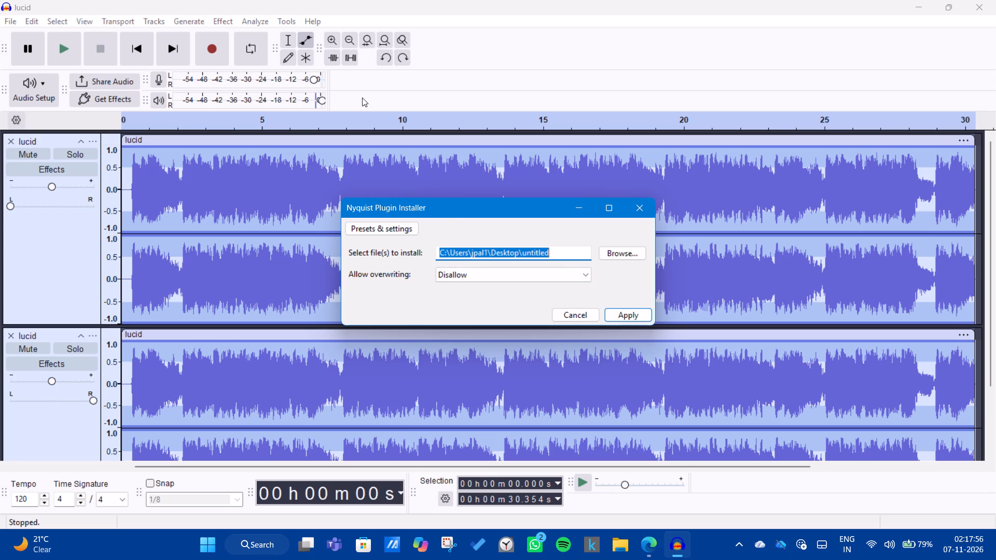
{"action": "left_click", "coordinate": [232, 12]}
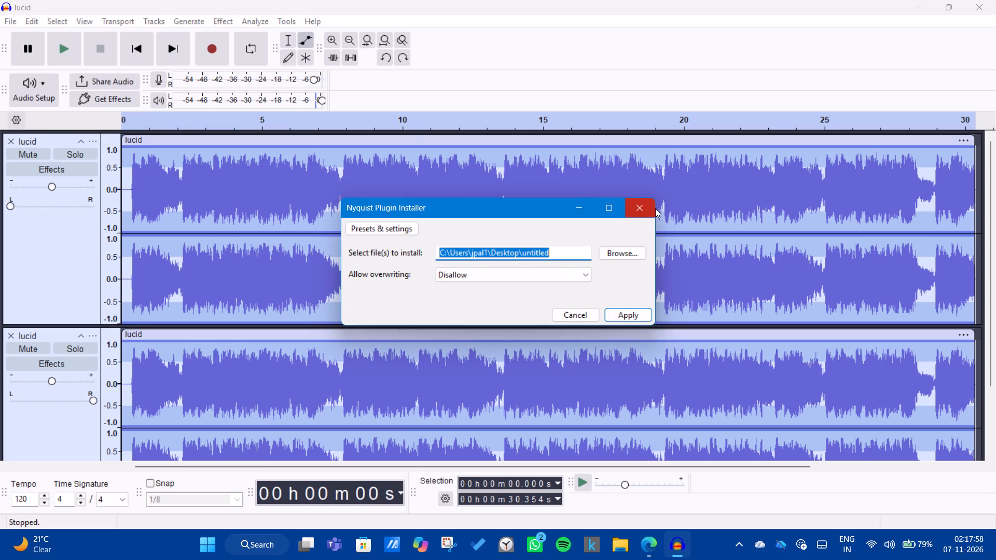
{"action": "left_click", "coordinate": [647, 211]}
Examine the list of installed Effect plugins in the plugin manager, and close it without changing anything.
{"action": "left_click", "coordinate": [219, 19]}
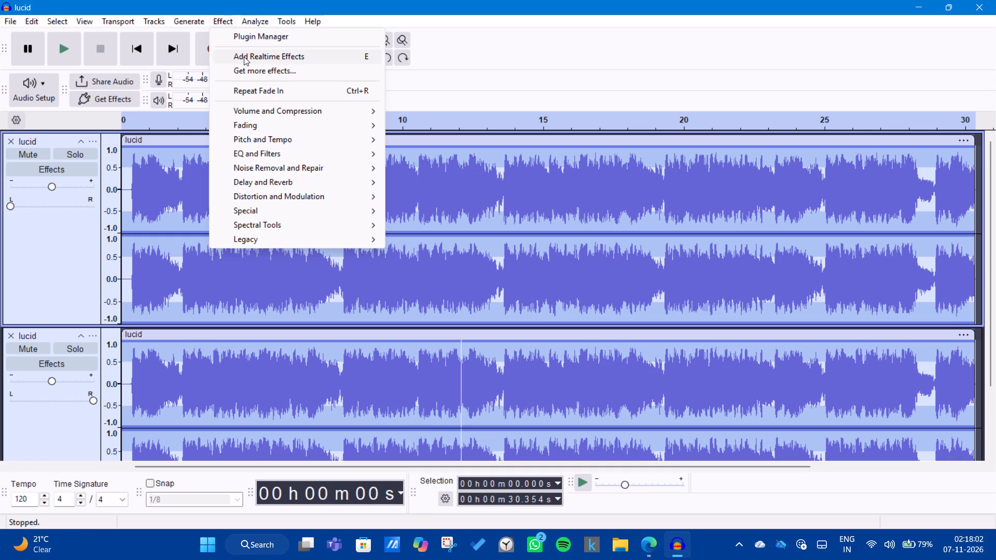
{"action": "left_click", "coordinate": [267, 36]}
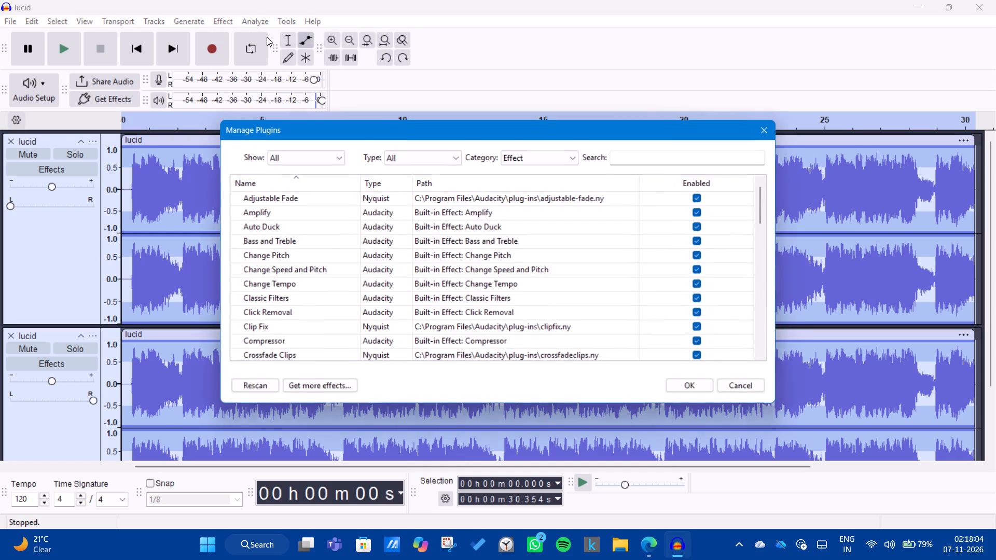
{"action": "scroll", "coordinate": [345, 226], "scroll_direction": "down", "scroll_amount": 5}
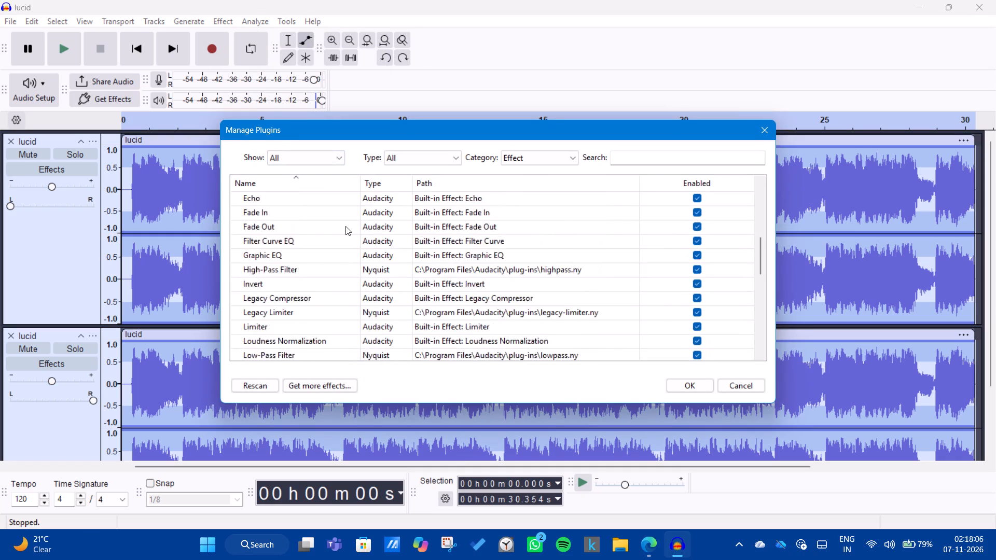
{"action": "scroll", "coordinate": [345, 226], "scroll_direction": "down", "scroll_amount": 18}
{"action": "scroll", "coordinate": [345, 226], "scroll_direction": "up", "scroll_amount": 7}
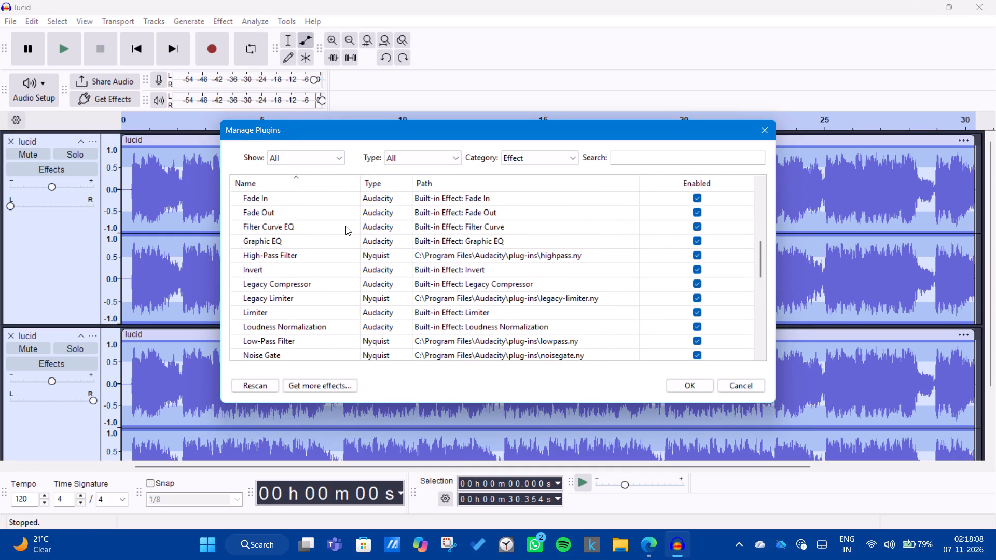
{"action": "scroll", "coordinate": [345, 226], "scroll_direction": "up", "scroll_amount": 13}
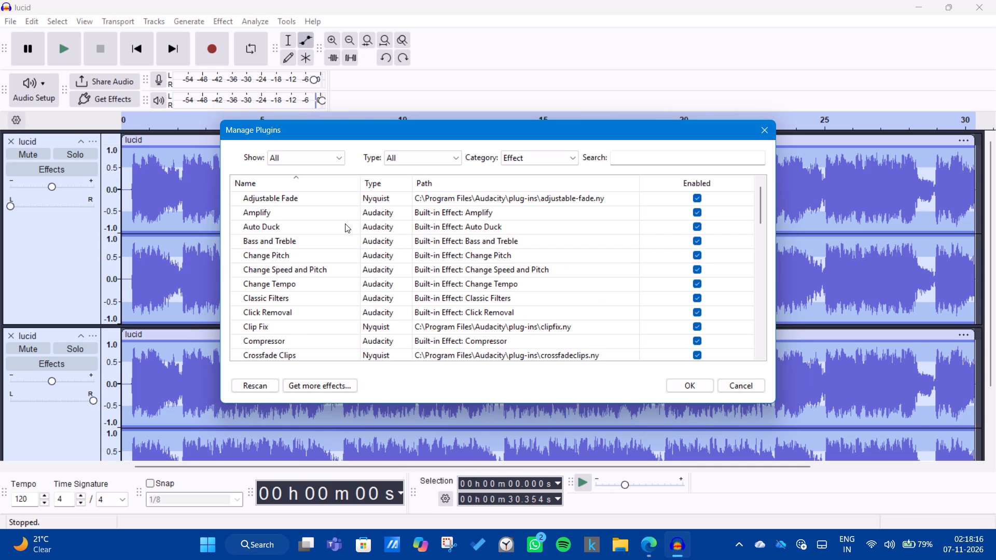
{"action": "scroll", "coordinate": [343, 226], "scroll_direction": "down", "scroll_amount": 5}
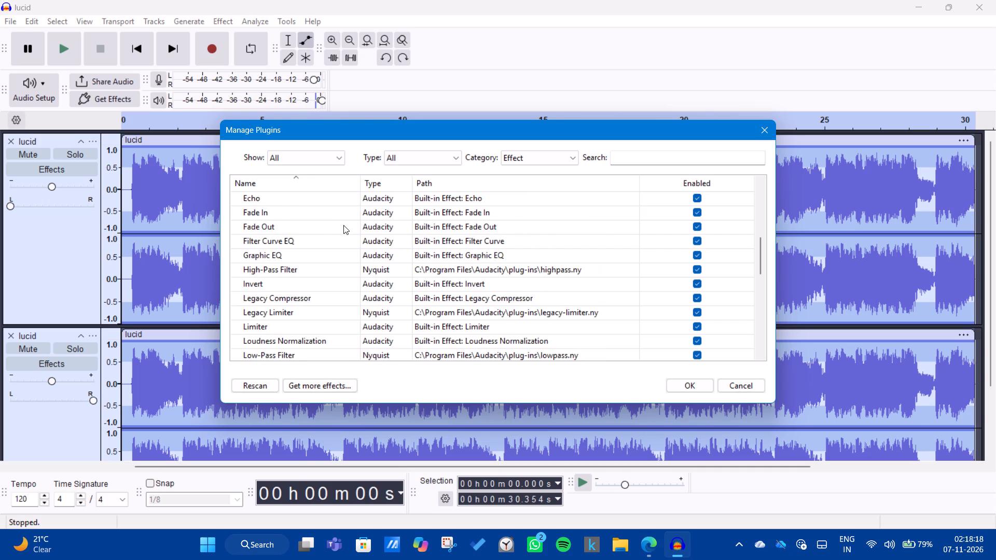
{"action": "scroll", "coordinate": [343, 225], "scroll_direction": "down", "scroll_amount": 4}
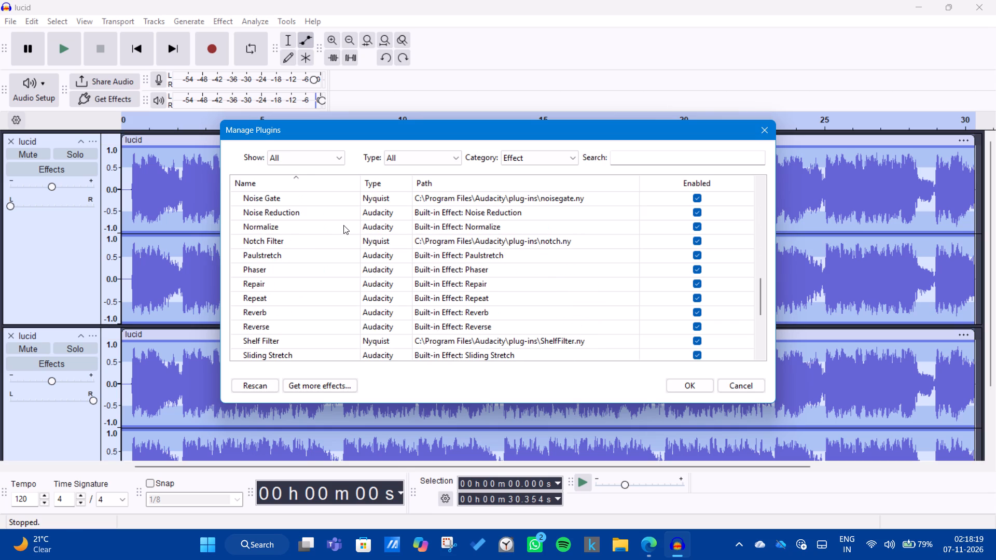
{"action": "scroll", "coordinate": [343, 225], "scroll_direction": "down", "scroll_amount": 5}
{"action": "scroll", "coordinate": [343, 225], "scroll_direction": "up", "scroll_amount": 7}
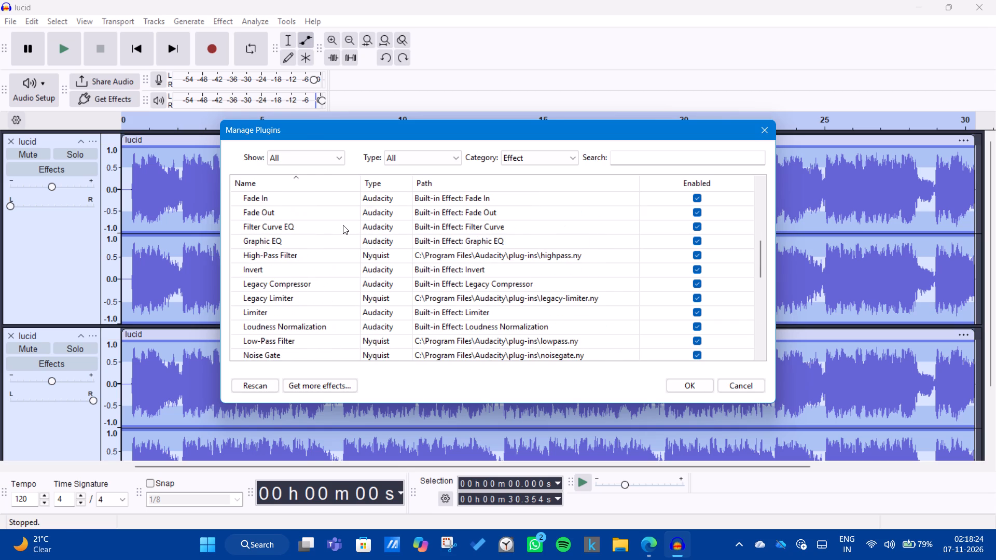
{"action": "scroll", "coordinate": [343, 225], "scroll_direction": "up", "scroll_amount": 4}
{"action": "scroll", "coordinate": [343, 225], "scroll_direction": "down", "scroll_amount": 2}
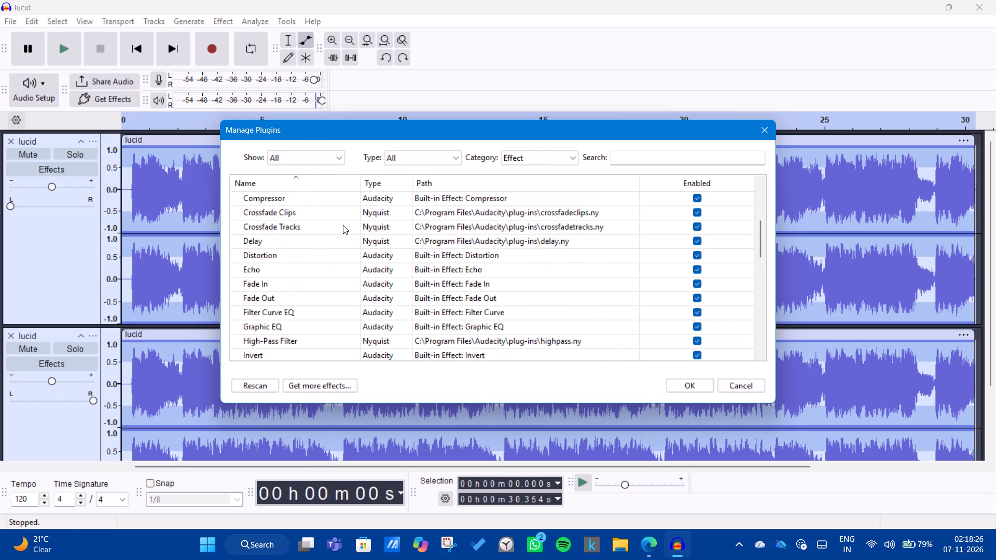
{"action": "scroll", "coordinate": [343, 225], "scroll_direction": "down", "scroll_amount": 4}
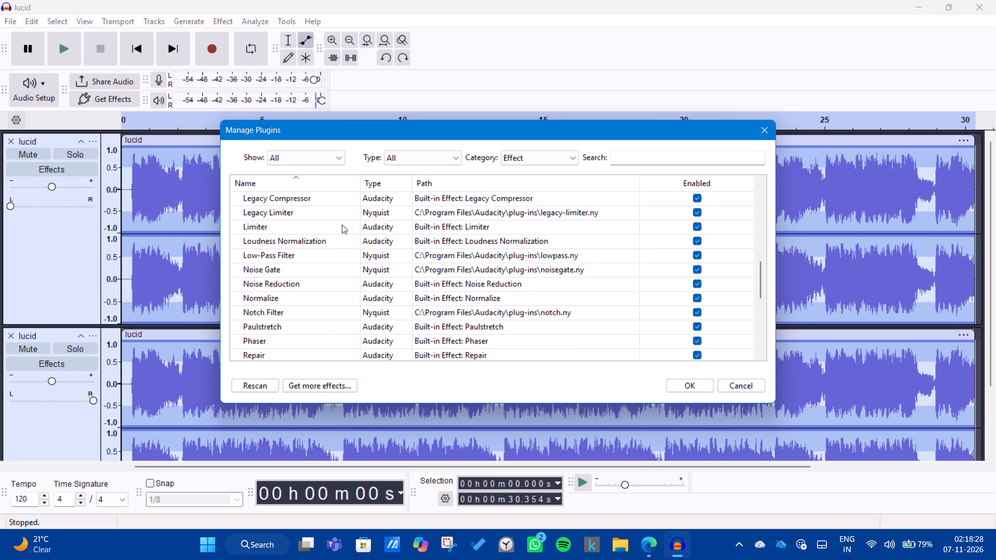
{"action": "scroll", "coordinate": [342, 225], "scroll_direction": "down", "scroll_amount": 1}
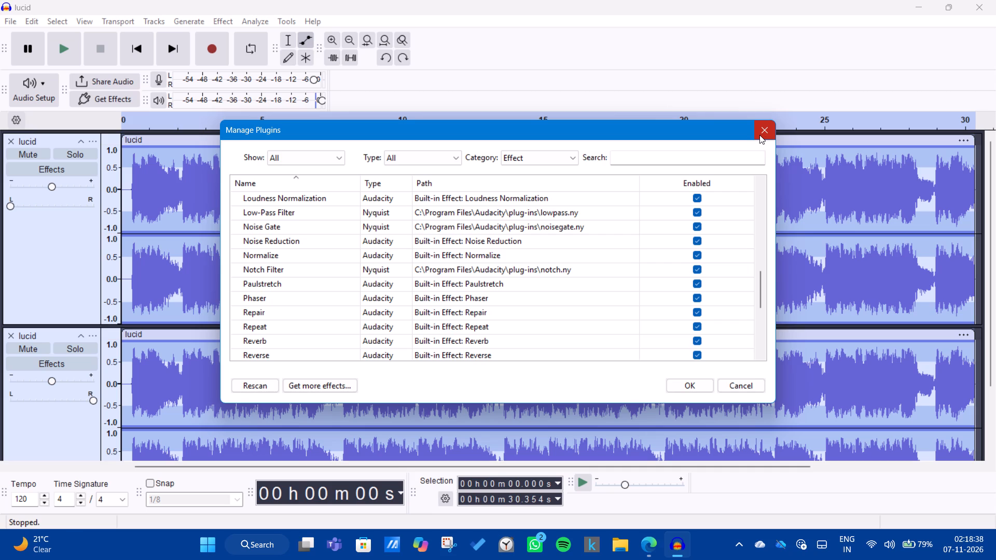
{"action": "left_click", "coordinate": [759, 135]}
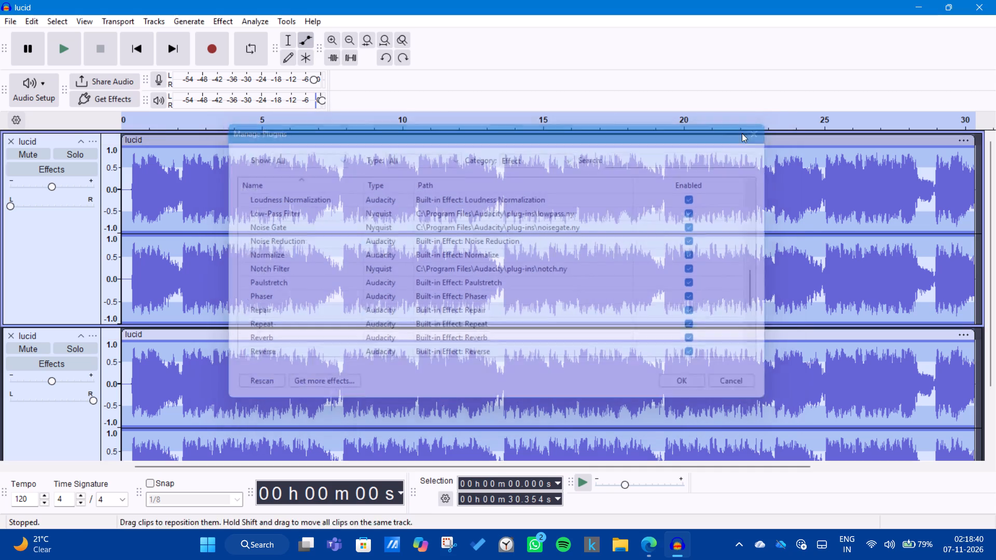
Open the Nyquist Plugin Installer and look through the available folder locations for a plugin file to install.
{"action": "left_click", "coordinate": [285, 17]}
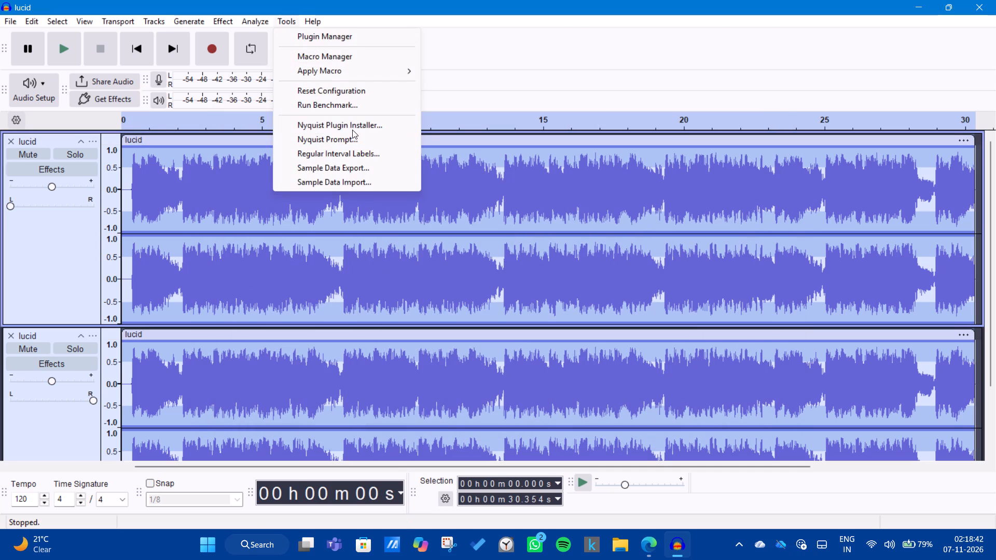
{"action": "left_click", "coordinate": [352, 130]}
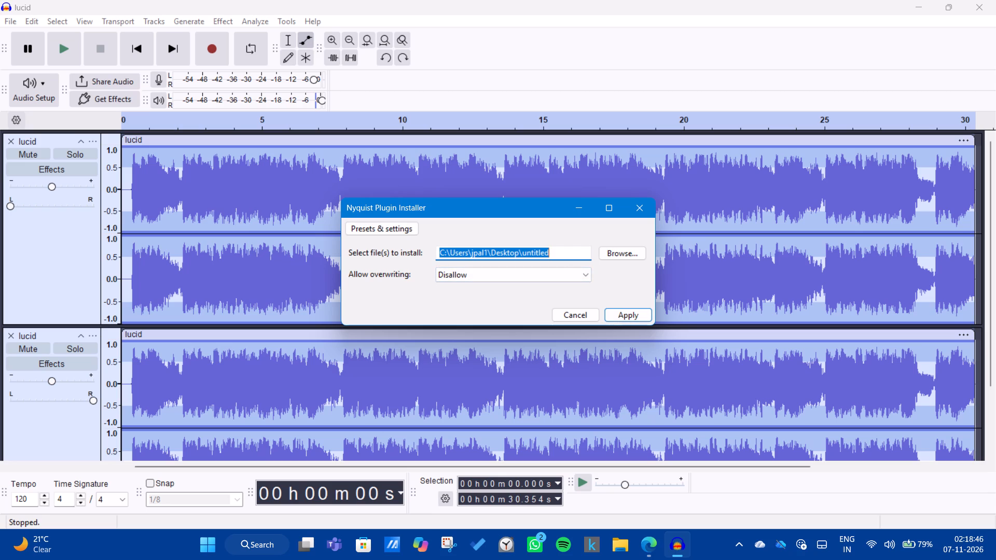
{"action": "left_click", "coordinate": [614, 257]}
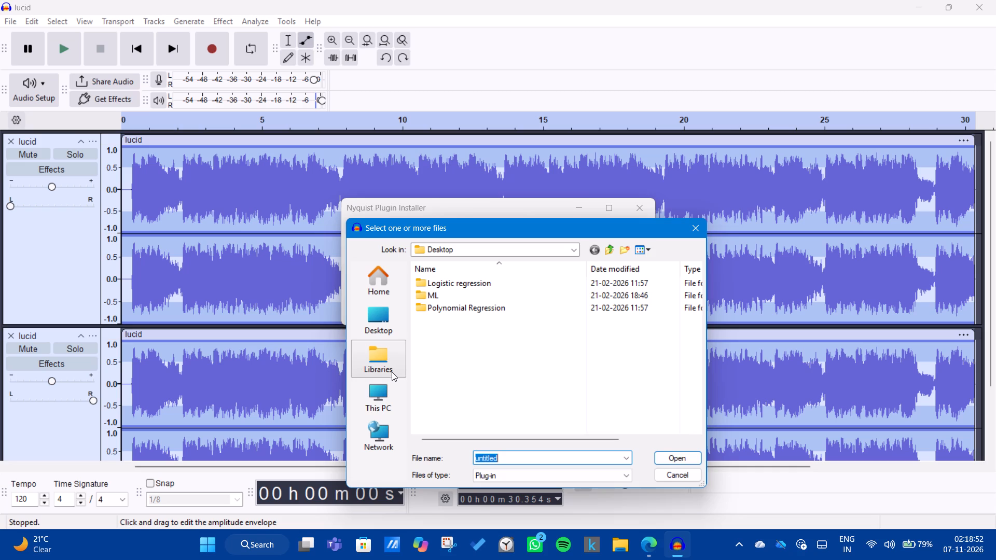
{"action": "left_click", "coordinate": [480, 246]}
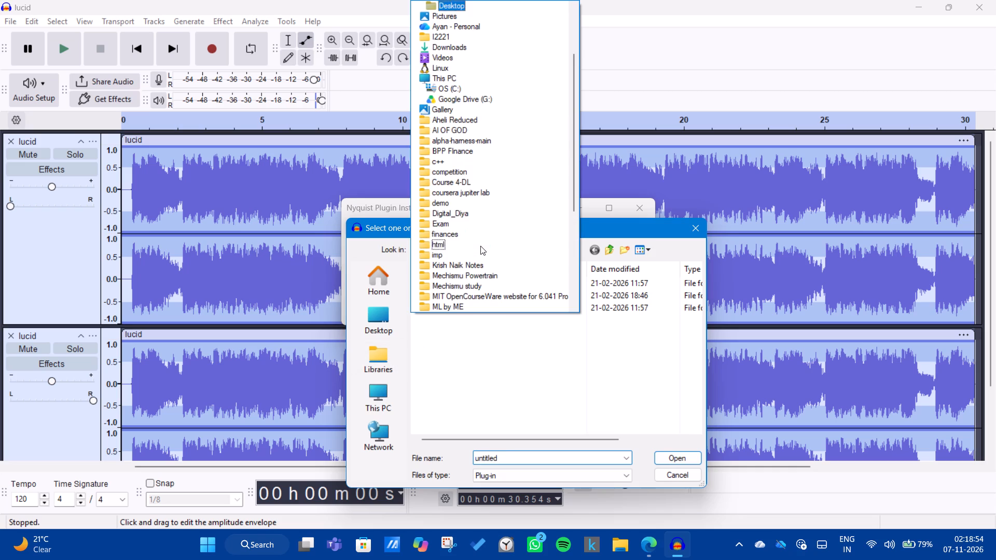
{"action": "scroll", "coordinate": [475, 65], "scroll_direction": "up", "scroll_amount": 9}
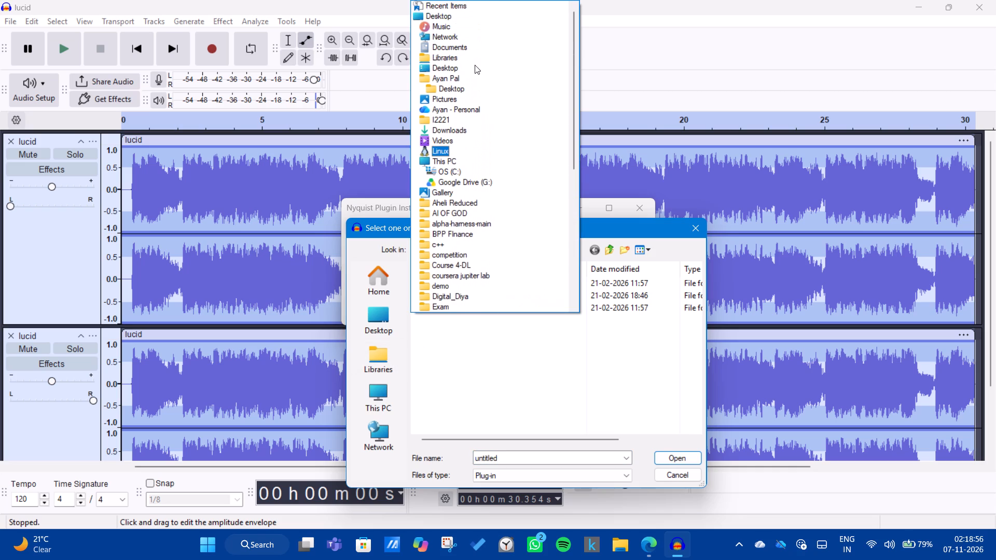
{"action": "scroll", "coordinate": [475, 65], "scroll_direction": "up", "scroll_amount": 5}
{"action": "scroll", "coordinate": [475, 65], "scroll_direction": "down", "scroll_amount": 17}
{"action": "scroll", "coordinate": [451, 114], "scroll_direction": "down", "scroll_amount": 3}
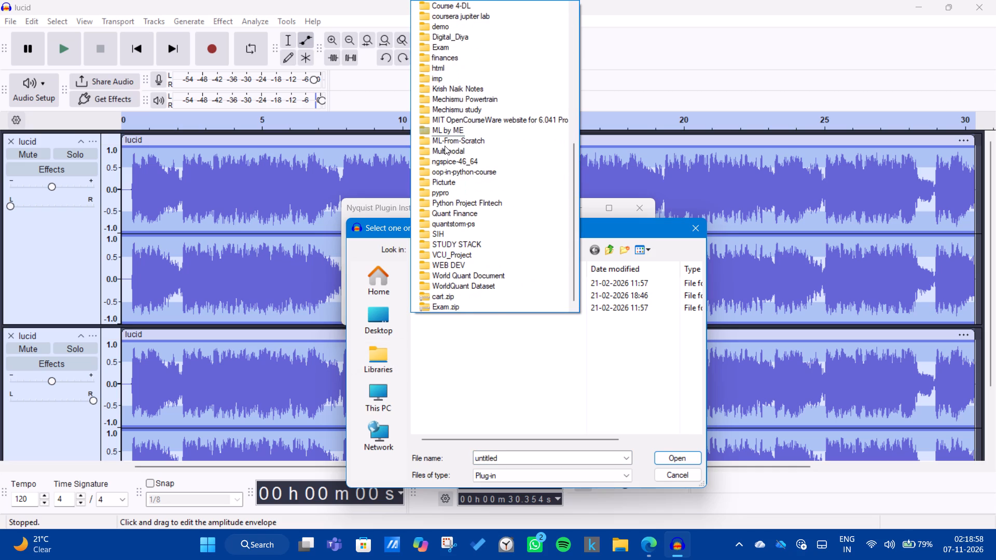
{"action": "scroll", "coordinate": [445, 146], "scroll_direction": "down", "scroll_amount": 3}
{"action": "scroll", "coordinate": [435, 106], "scroll_direction": "up", "scroll_amount": 11}
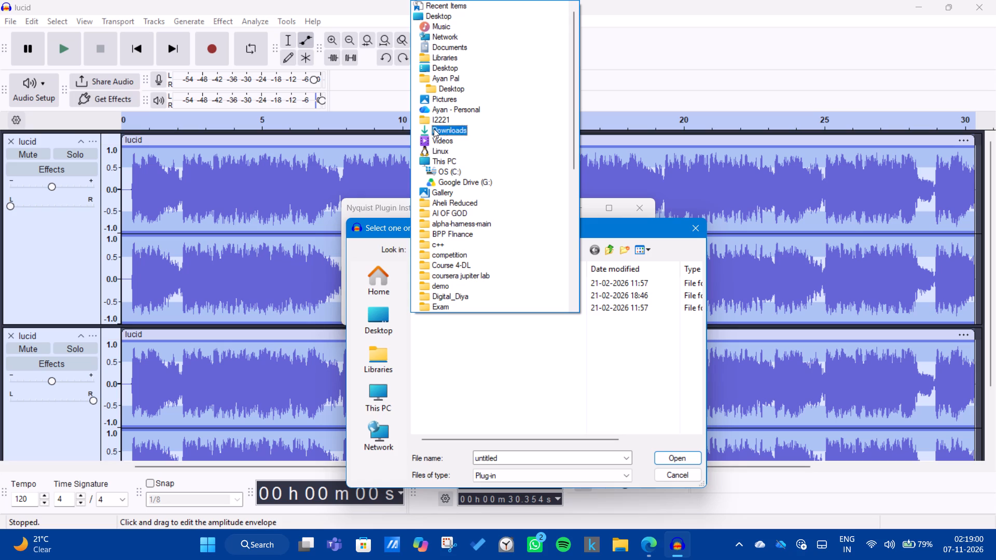
Look through the user profile folder under Users on OS (C:) for a plugin file, and close the file chooser.
{"action": "double_click", "coordinate": [455, 168]}
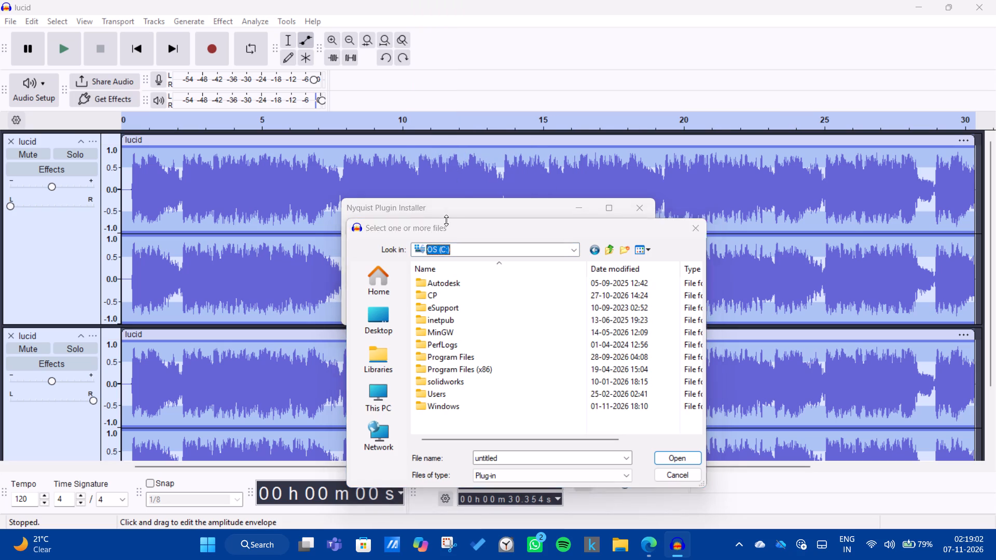
{"action": "double_click", "coordinate": [448, 394]}
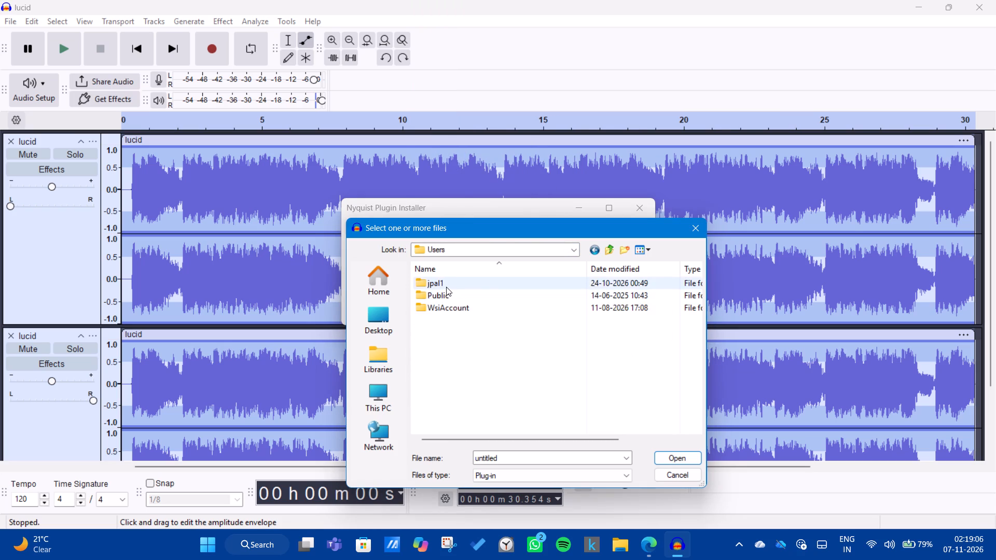
{"action": "double_click", "coordinate": [446, 286]}
{"action": "scroll", "coordinate": [462, 320], "scroll_direction": "down", "scroll_amount": 2}
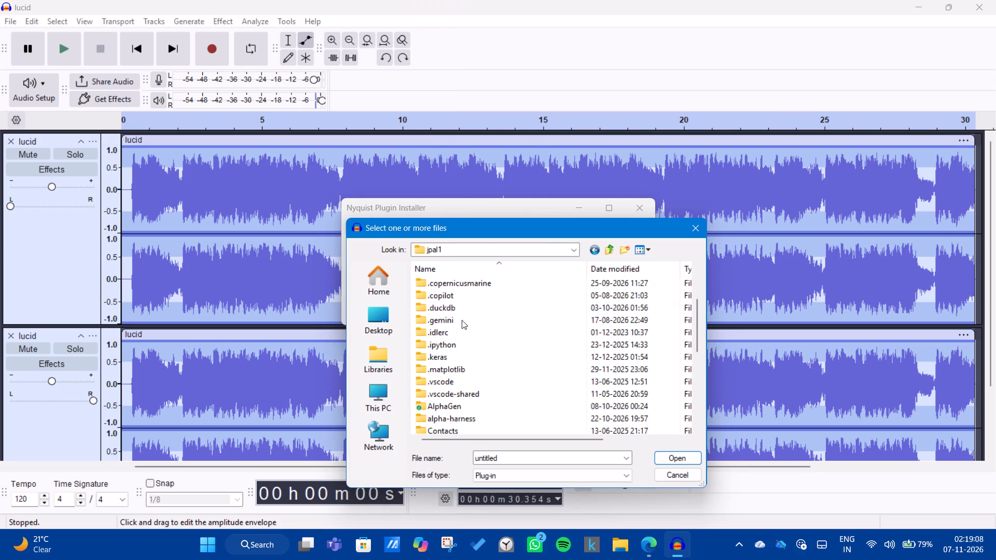
{"action": "scroll", "coordinate": [462, 320], "scroll_direction": "down", "scroll_amount": 4}
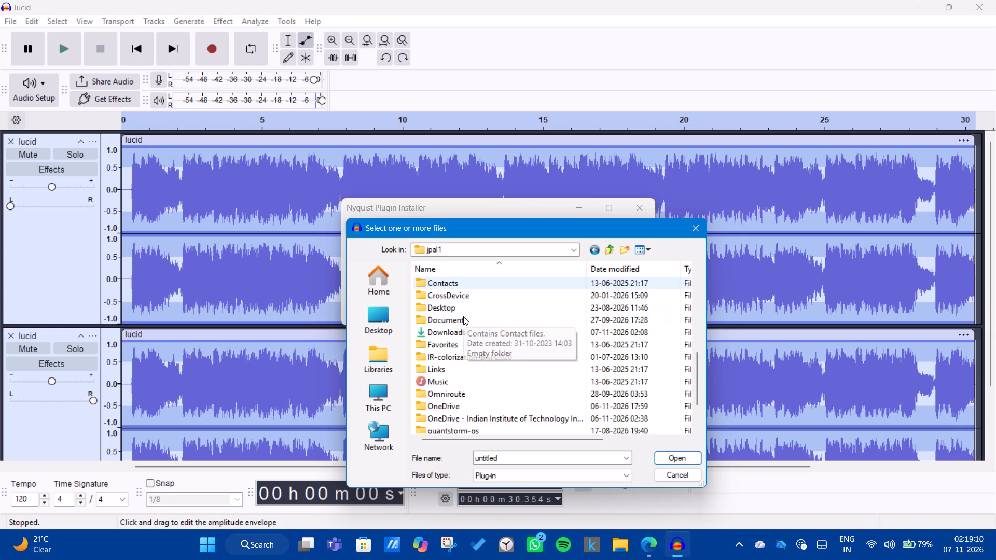
{"action": "scroll", "coordinate": [463, 316], "scroll_direction": "down", "scroll_amount": 4}
{"action": "scroll", "coordinate": [463, 316], "scroll_direction": "up", "scroll_amount": 1}
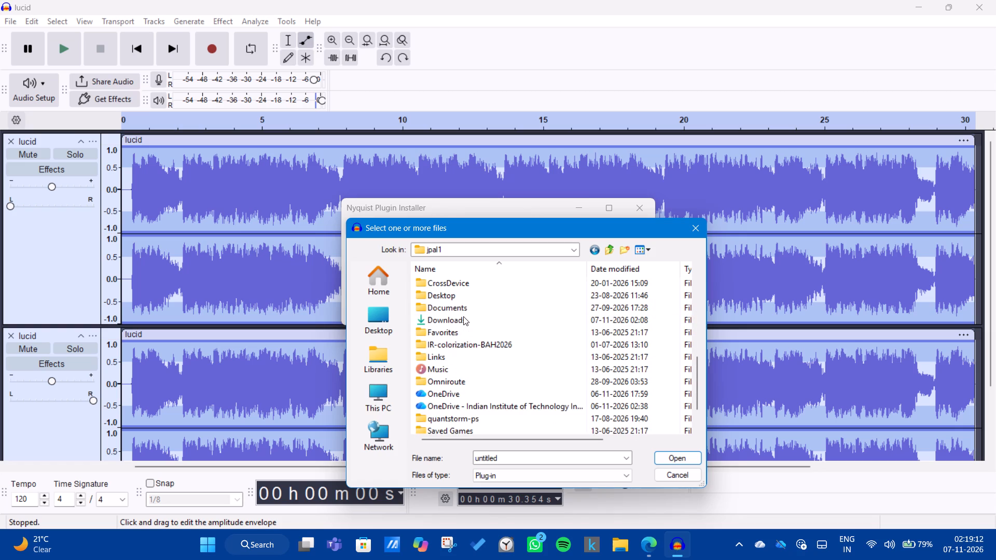
{"action": "scroll", "coordinate": [463, 316], "scroll_direction": "up", "scroll_amount": 4}
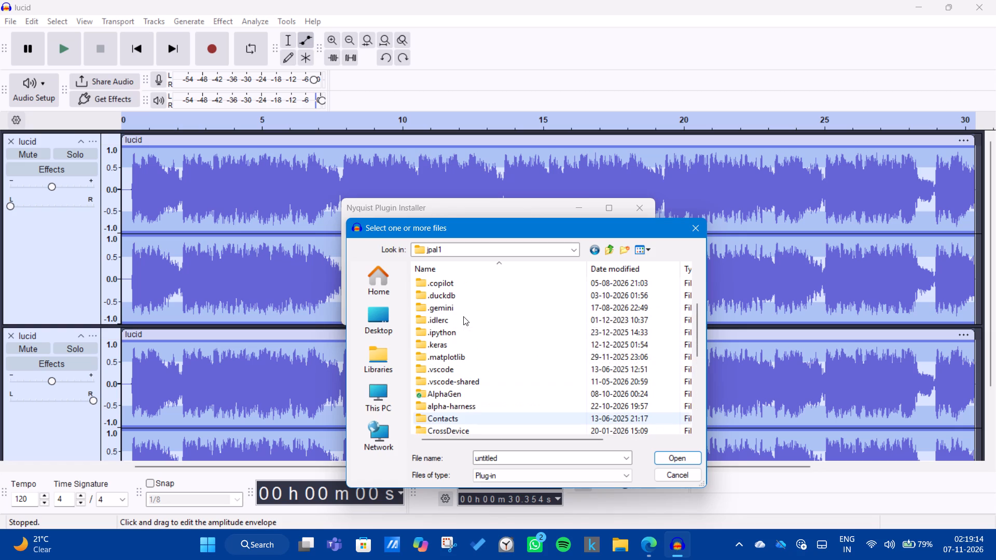
{"action": "scroll", "coordinate": [463, 316], "scroll_direction": "up", "scroll_amount": 2}
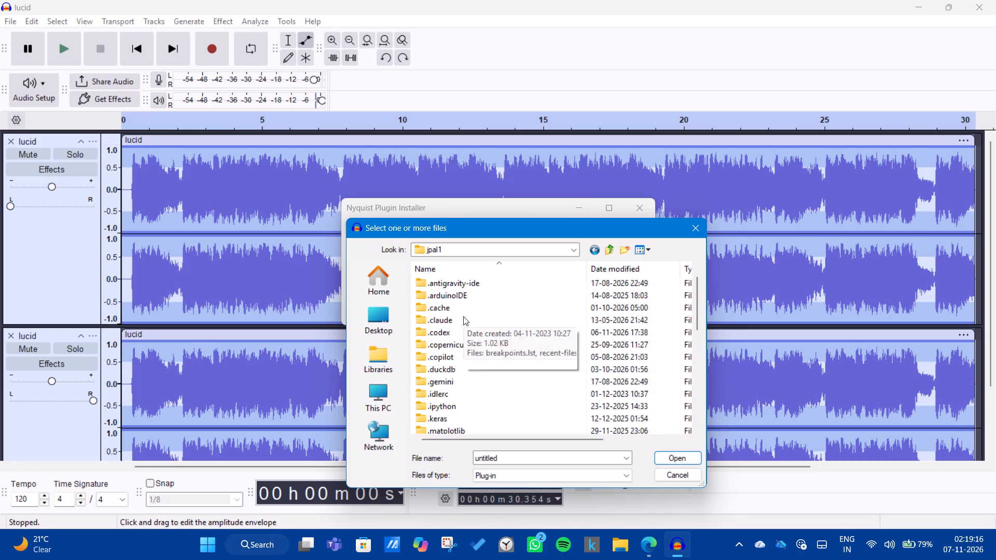
{"action": "scroll", "coordinate": [463, 316], "scroll_direction": "up", "scroll_amount": 3}
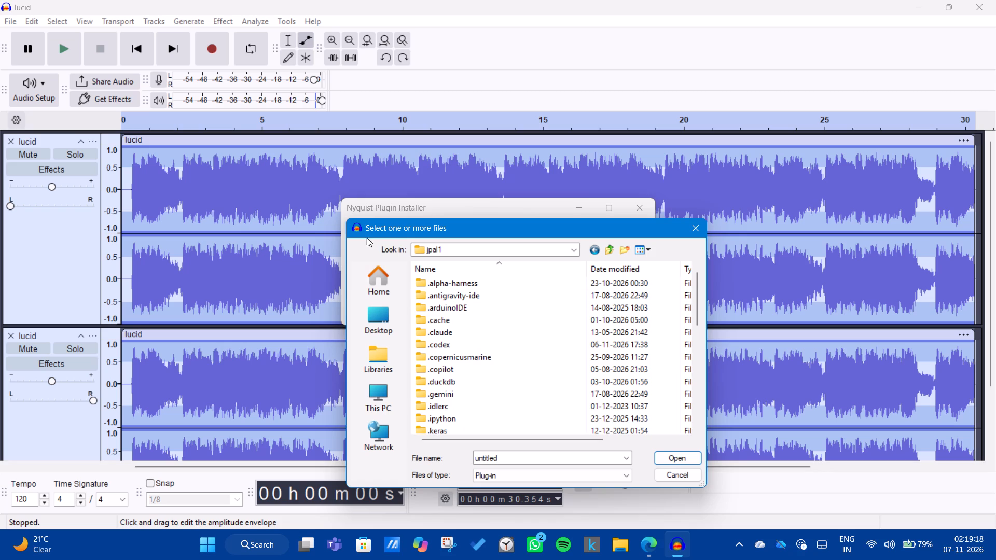
{"action": "left_click", "coordinate": [695, 223]}
Look through Home, Desktop and the user profile folder on OS (C:) for a plugin file, and close the chooser and the Nyquist Plugin Installer.
{"action": "left_click", "coordinate": [605, 255]}
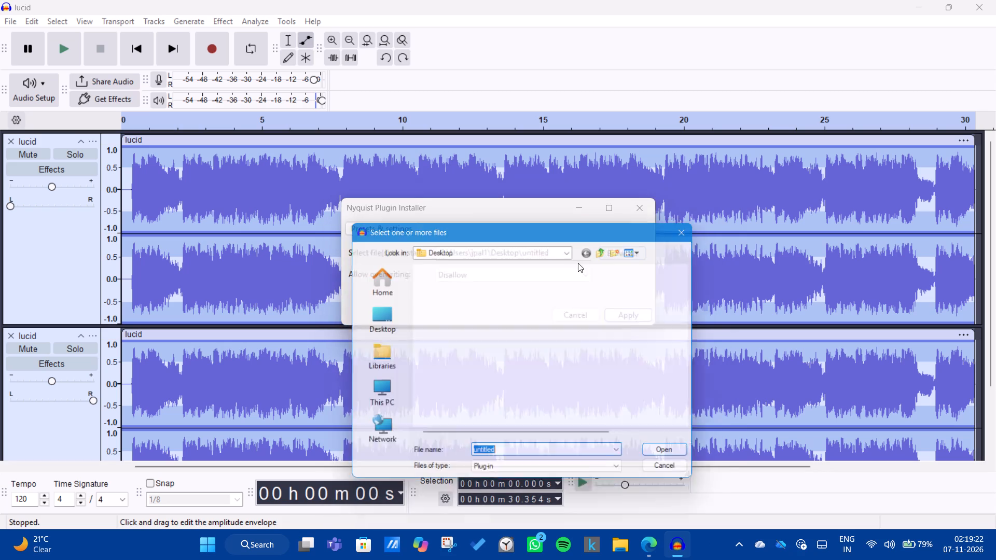
{"action": "left_click", "coordinate": [380, 291]}
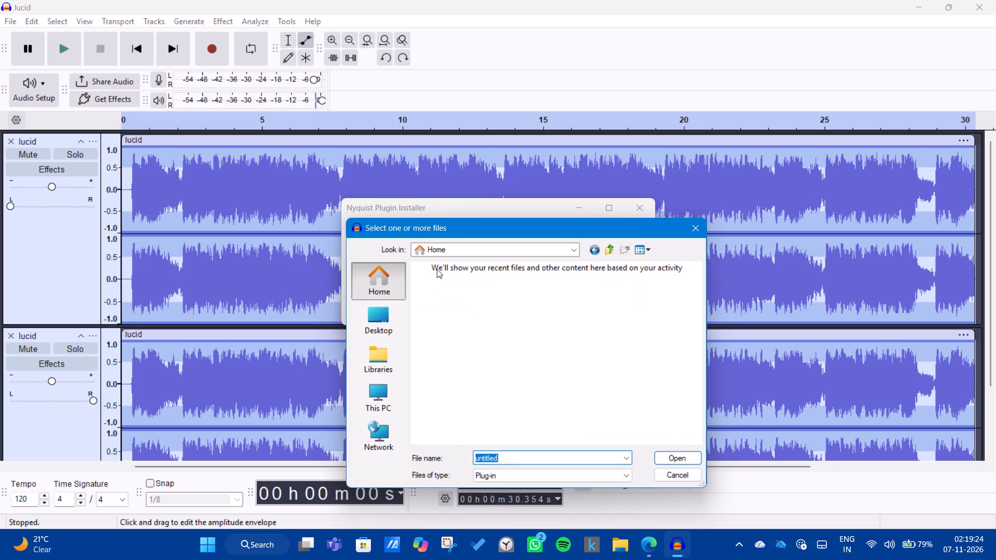
{"action": "left_click", "coordinate": [380, 311]}
{"action": "scroll", "coordinate": [395, 351], "scroll_direction": "down", "scroll_amount": 1}
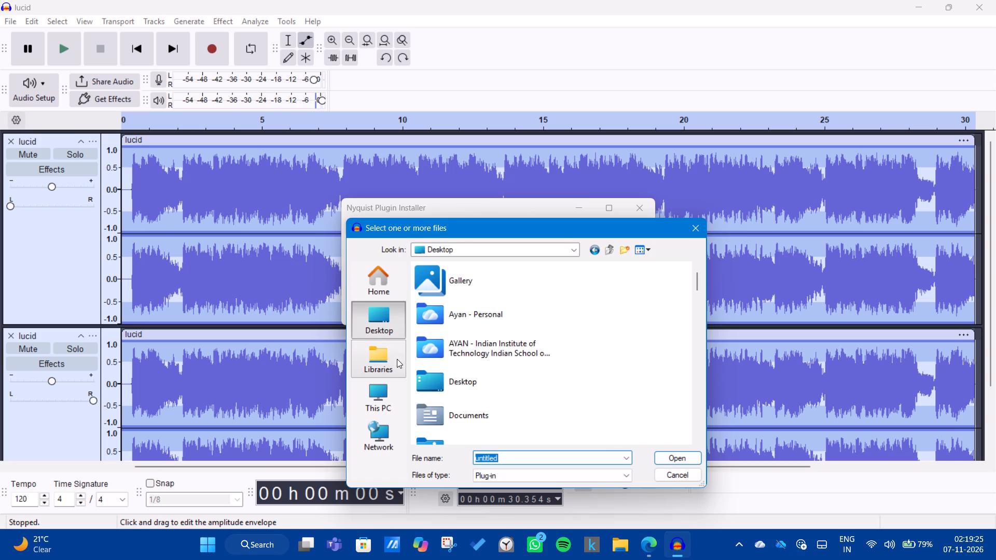
{"action": "left_click", "coordinate": [391, 384]}
{"action": "double_click", "coordinate": [475, 296]}
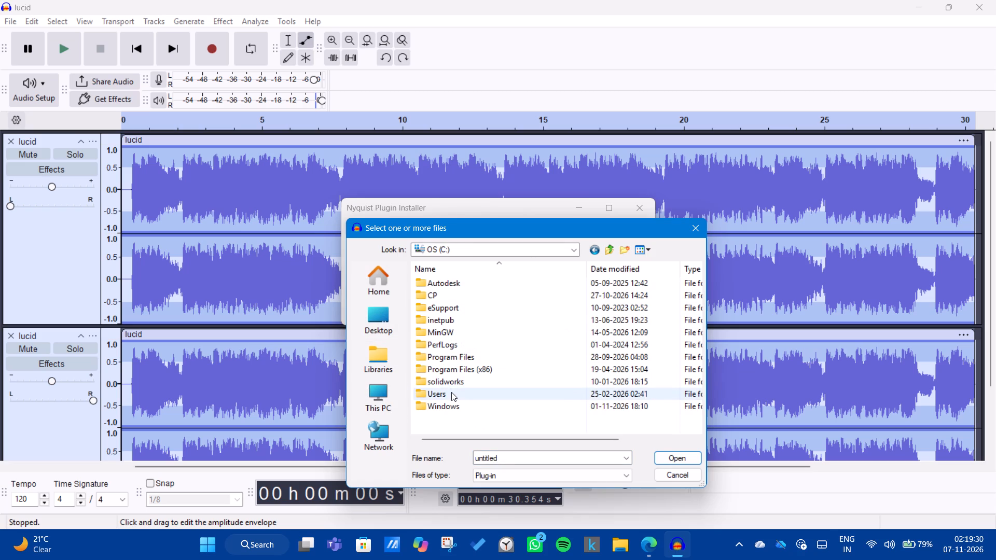
{"action": "double_click", "coordinate": [451, 392]}
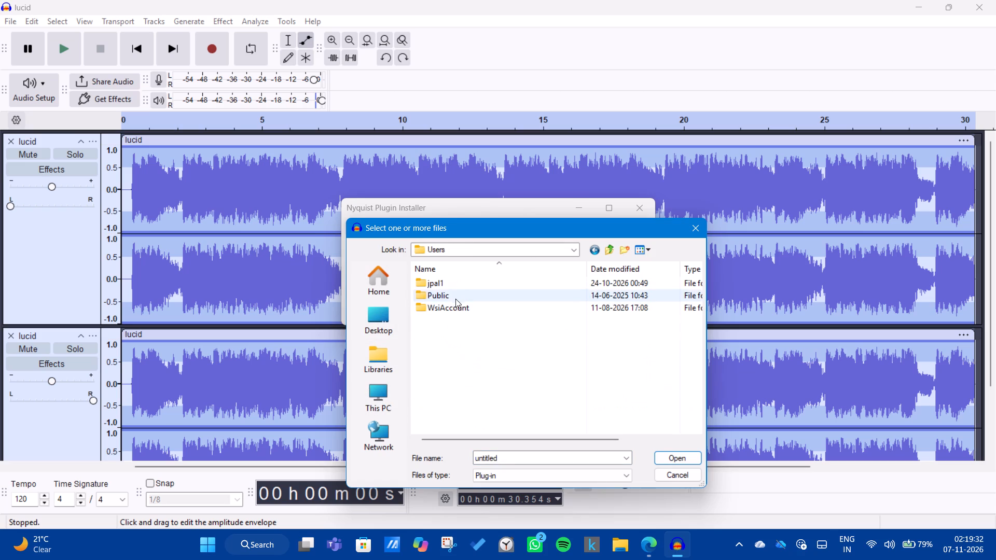
{"action": "left_click", "coordinate": [447, 284]}
{"action": "left_click", "coordinate": [447, 284]}
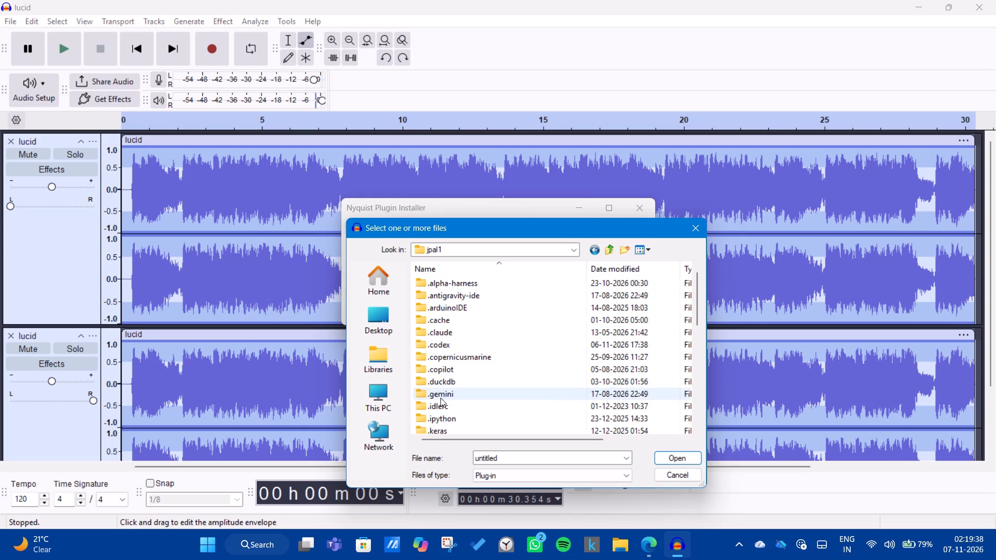
{"action": "scroll", "coordinate": [440, 398], "scroll_direction": "down", "scroll_amount": 2}
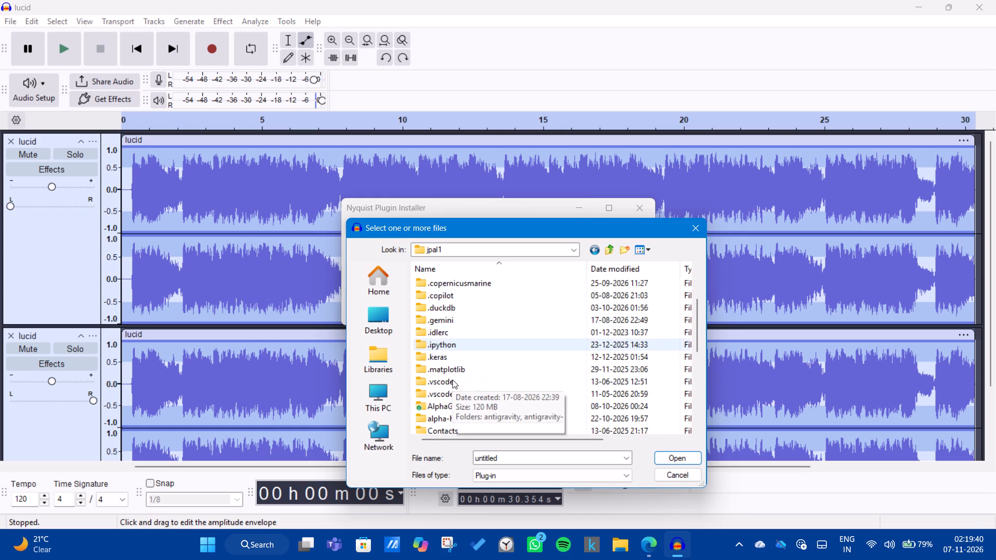
{"action": "scroll", "coordinate": [452, 380], "scroll_direction": "down", "scroll_amount": 2}
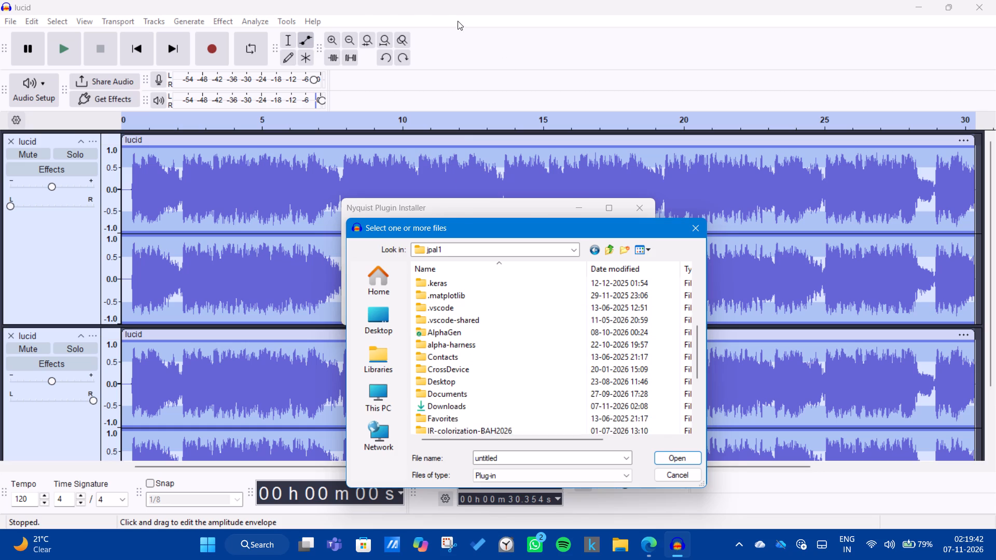
{"action": "left_click", "coordinate": [307, 25]}
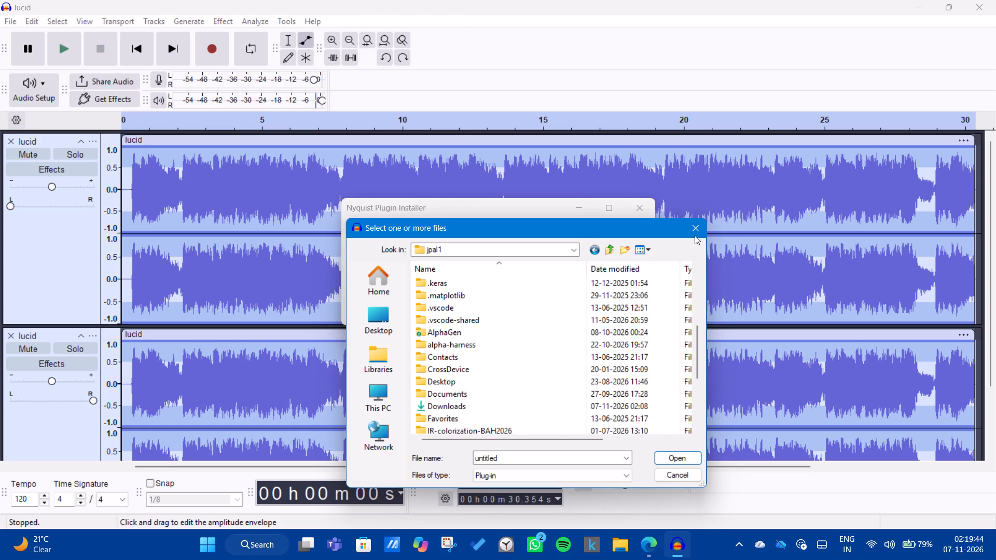
{"action": "left_click", "coordinate": [695, 235]}
{"action": "left_click", "coordinate": [631, 204]}
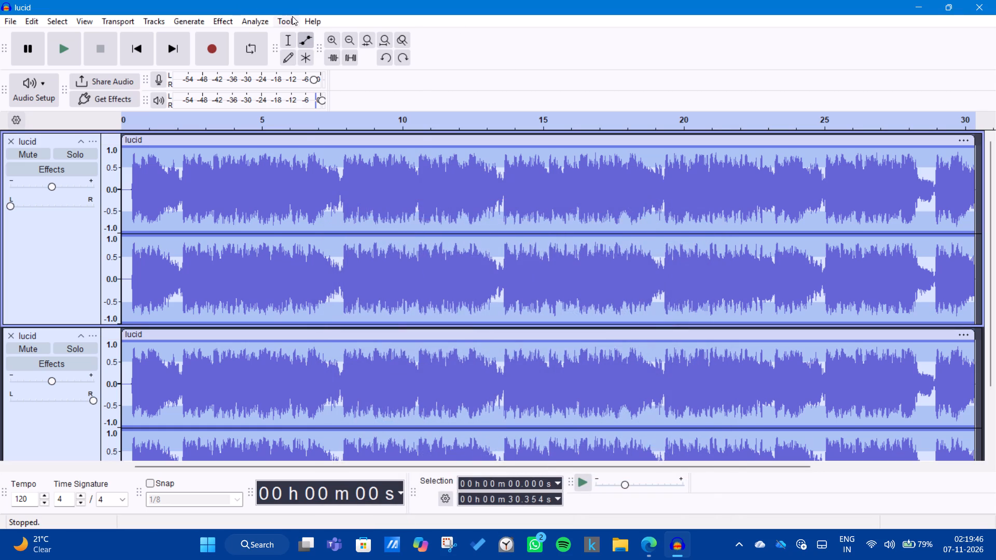
Look over the Tool category plugins in the plugin manager and close the manager.
{"action": "left_click", "coordinate": [293, 16]}
{"action": "left_click", "coordinate": [338, 36]}
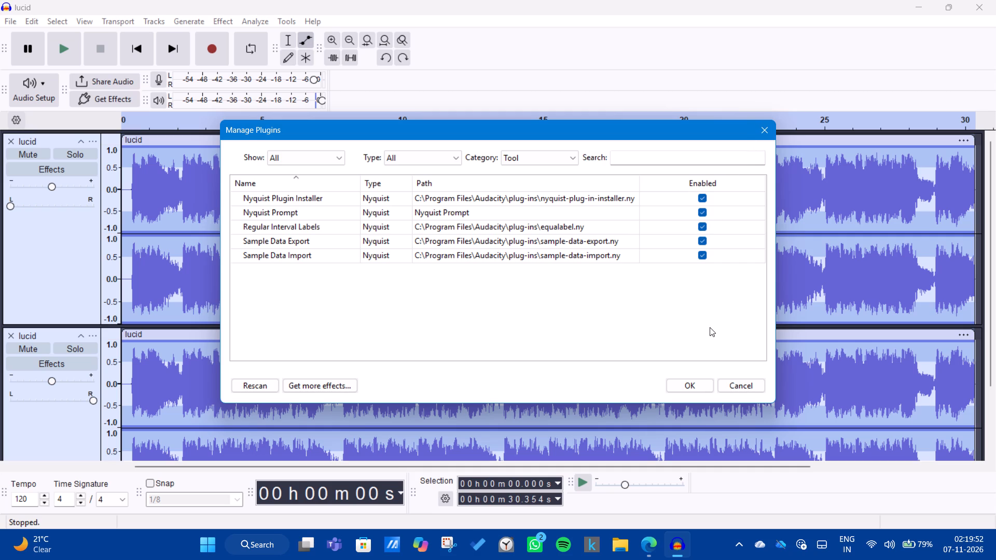
{"action": "left_click", "coordinate": [696, 381]}
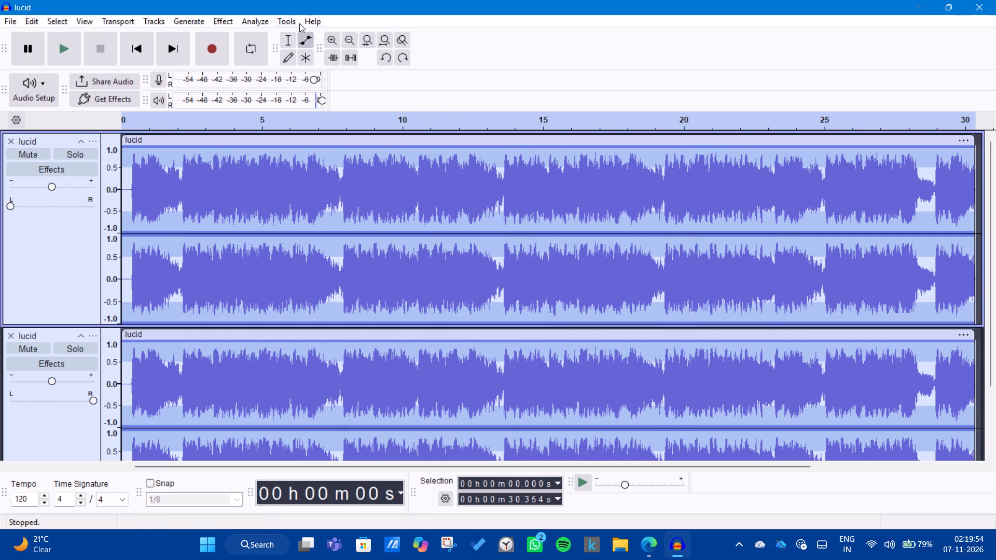
Open the Nyquist Plugin Installer and look for a plugin file in Audacity's Nyquist rawwaves folder under Program Files on OS (C:).
{"action": "left_click", "coordinate": [297, 22]}
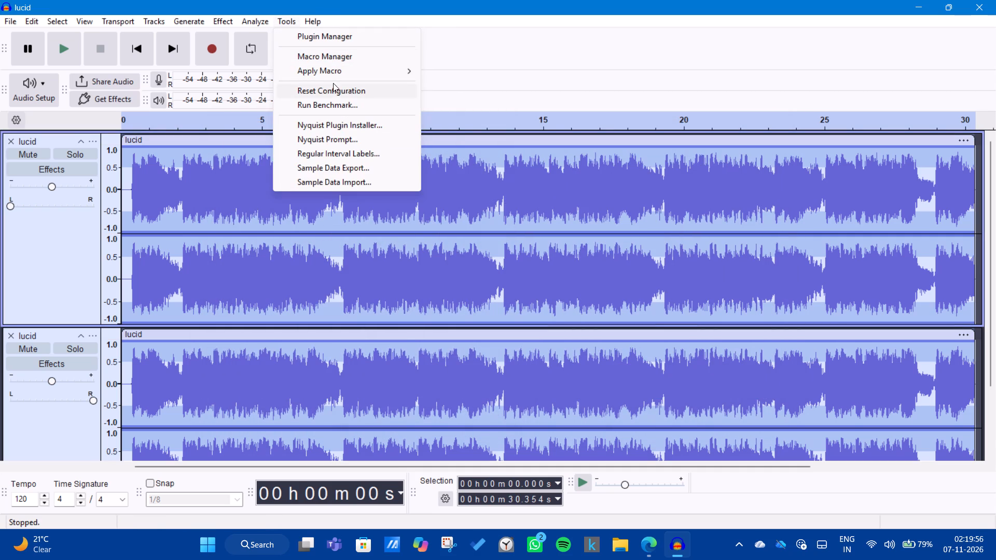
{"action": "left_click", "coordinate": [343, 123]}
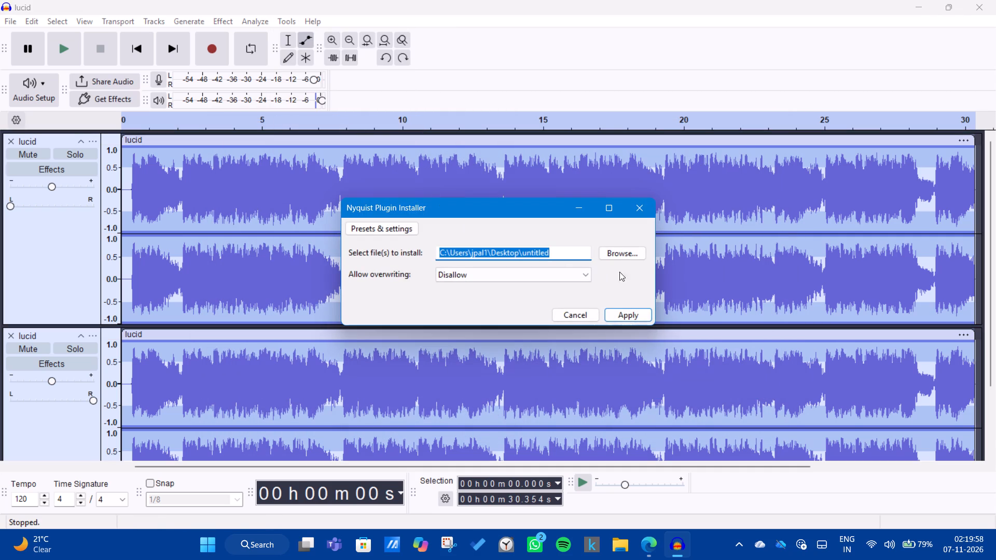
{"action": "left_click", "coordinate": [653, 256]}
{"action": "left_click", "coordinate": [635, 256]}
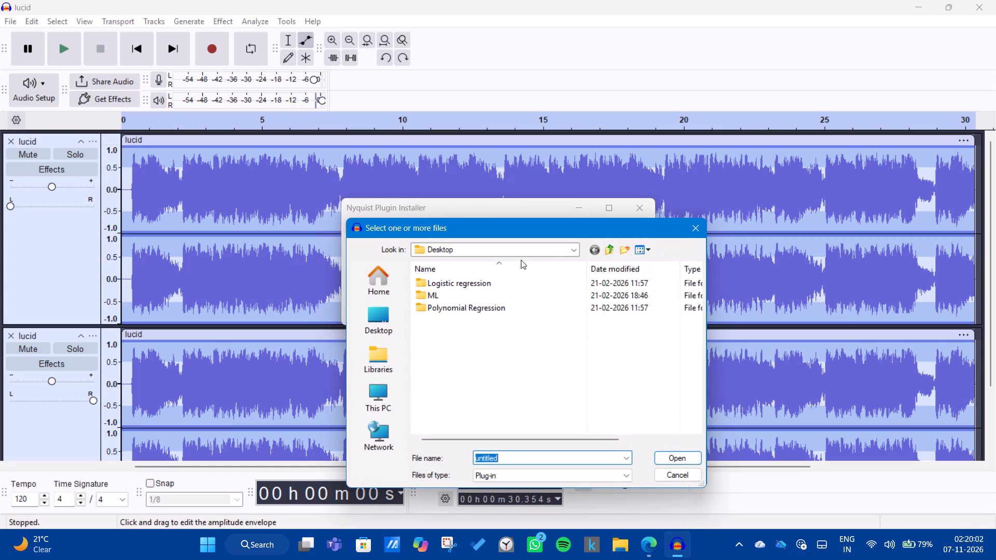
{"action": "left_click", "coordinate": [381, 384]}
{"action": "double_click", "coordinate": [464, 293]}
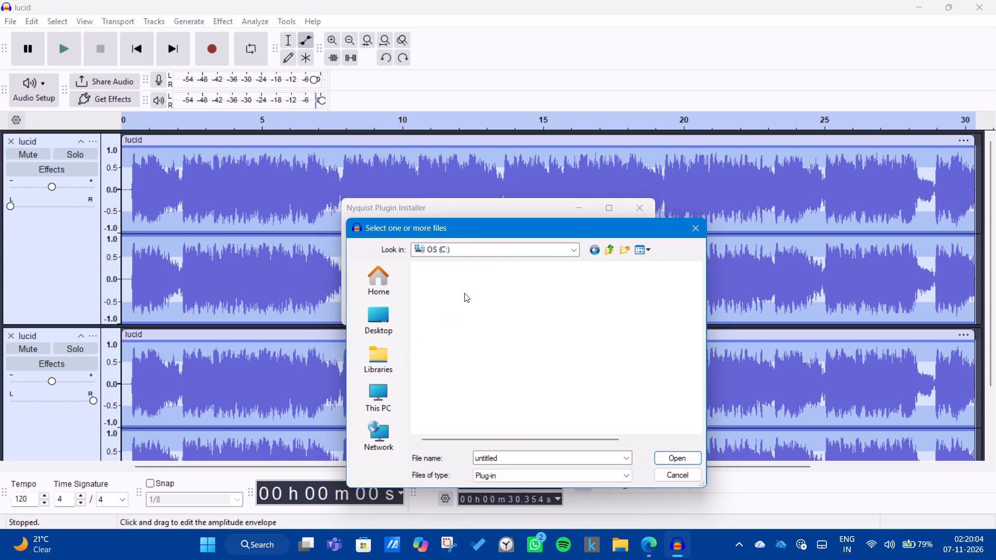
{"action": "scroll", "coordinate": [459, 314], "scroll_direction": "down", "scroll_amount": 1}
{"action": "scroll", "coordinate": [457, 325], "scroll_direction": "up", "scroll_amount": 1}
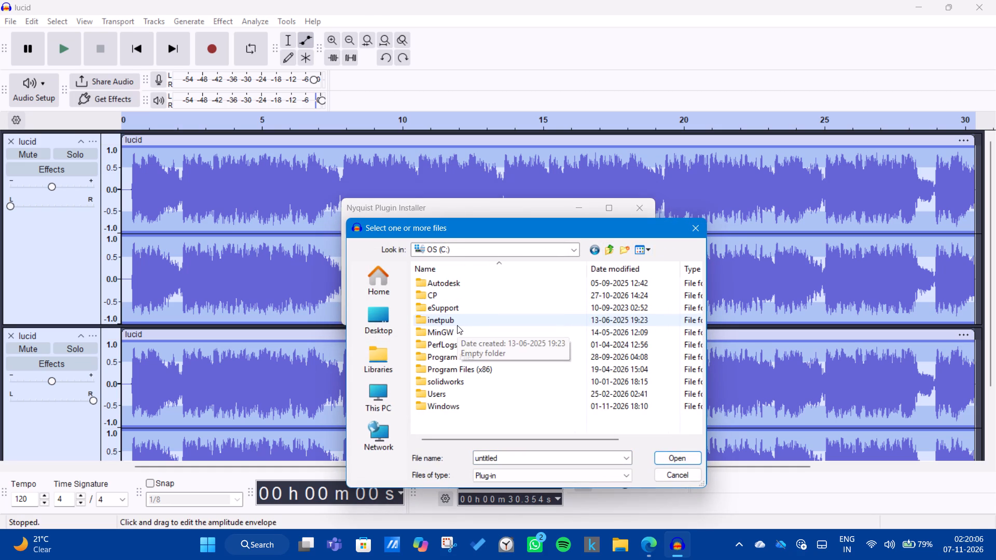
{"action": "scroll", "coordinate": [457, 325], "scroll_direction": "up", "scroll_amount": 2}
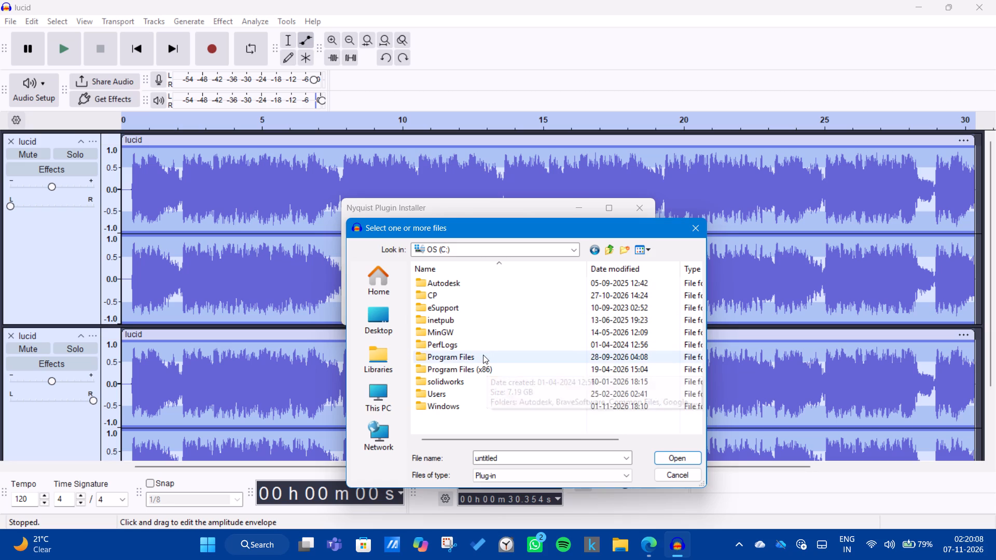
{"action": "left_click", "coordinate": [483, 355]}
{"action": "left_click", "coordinate": [483, 355]}
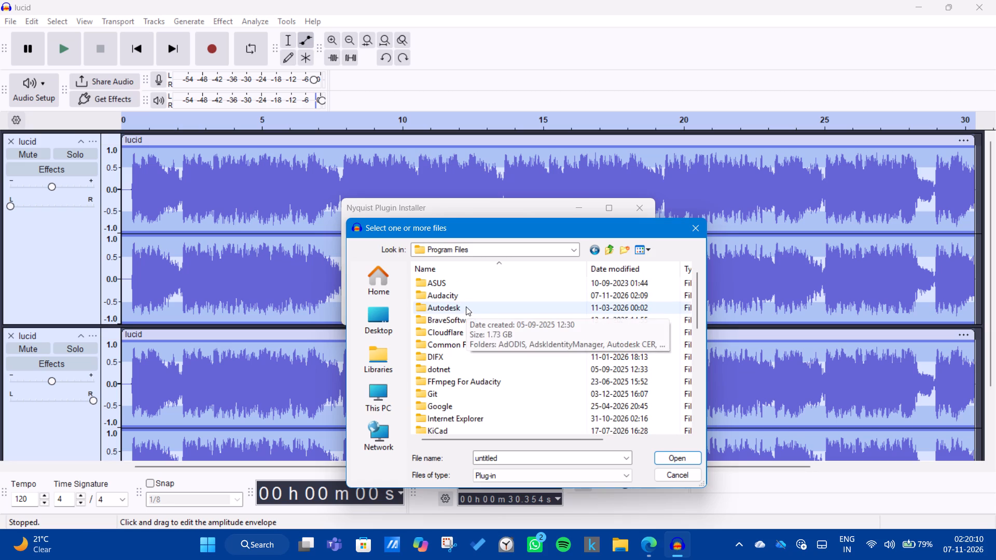
{"action": "double_click", "coordinate": [460, 298]}
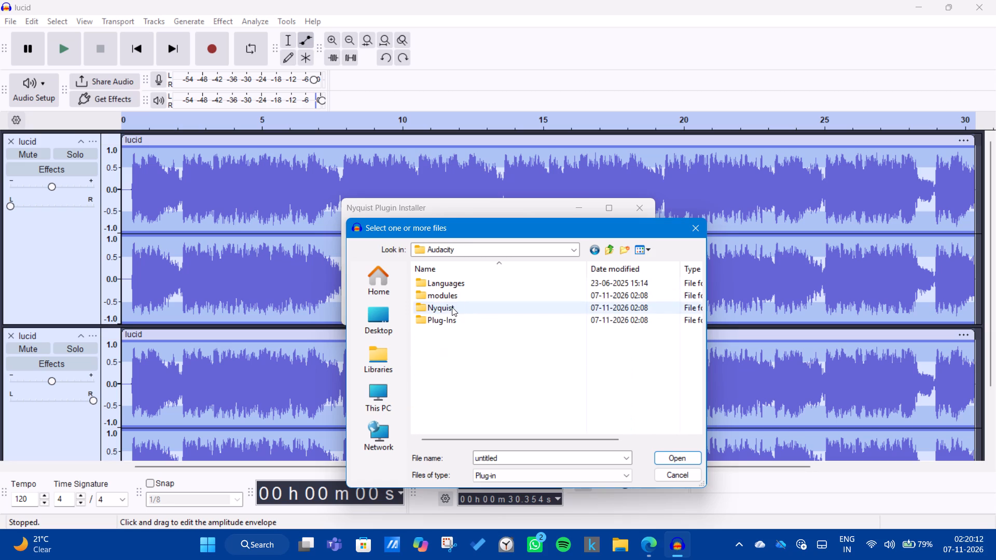
{"action": "double_click", "coordinate": [451, 307]}
{"action": "double_click", "coordinate": [453, 284]}
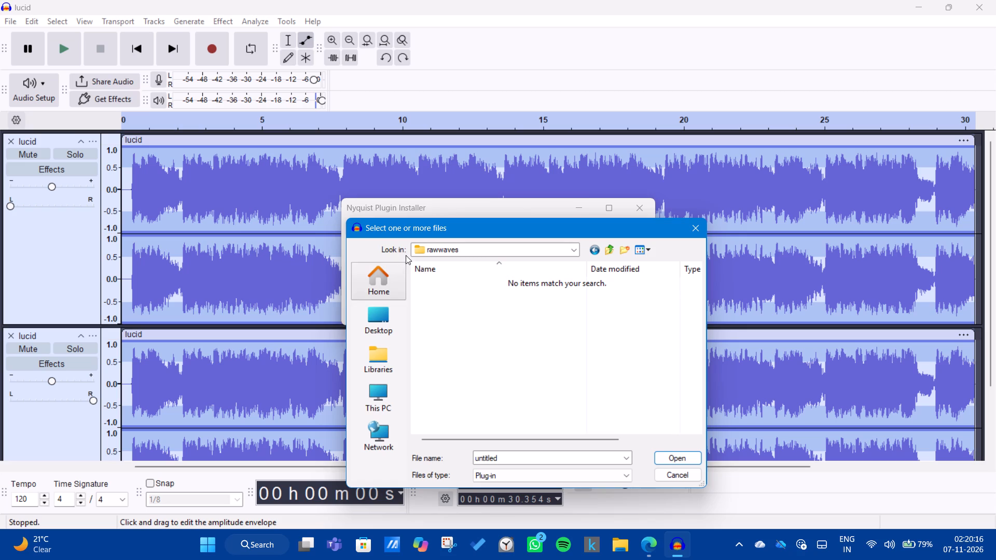
{"action": "left_click", "coordinate": [490, 257]}
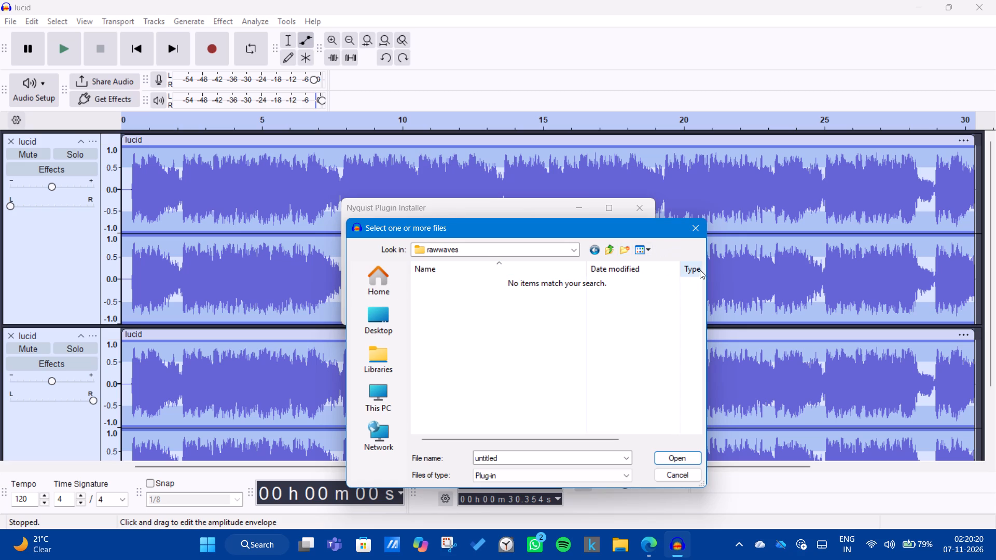
Enlarge the installer's file chooser and navigate up from the rawwaves folder into Audacity's Plug-Ins folder.
{"action": "left_click_drag", "start_coordinate": [708, 273], "coordinate": [897, 276]}
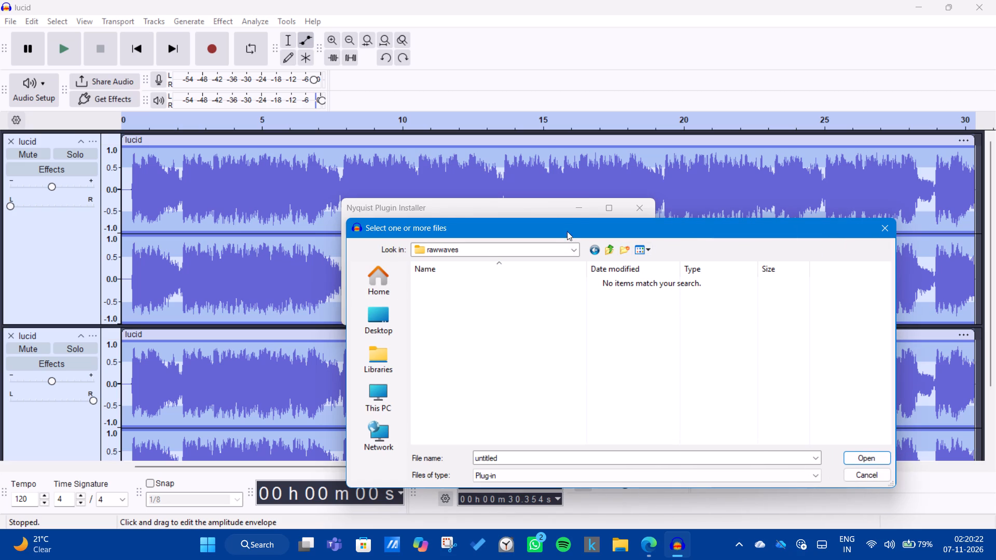
{"action": "left_click_drag", "start_coordinate": [578, 219], "coordinate": [621, 148]}
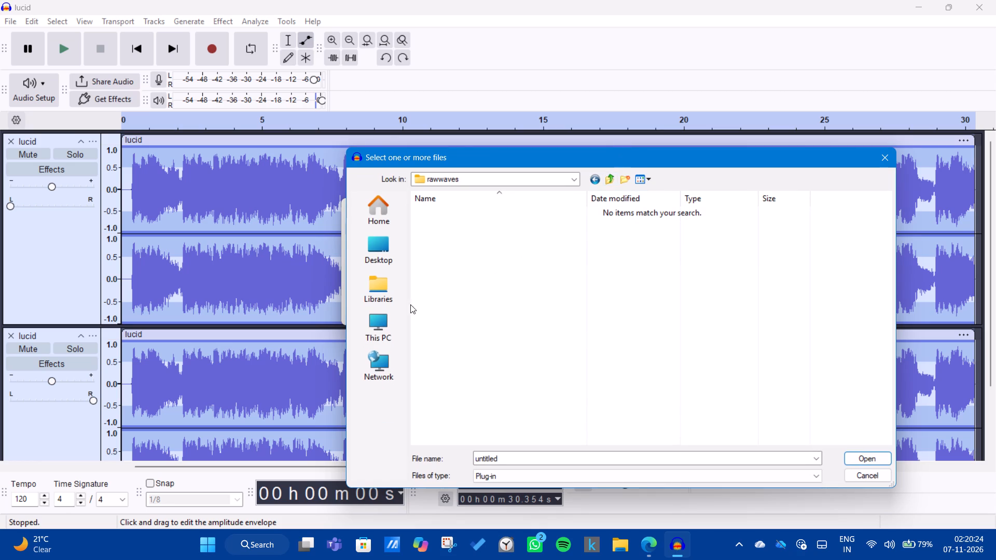
{"action": "left_click", "coordinate": [393, 183]}
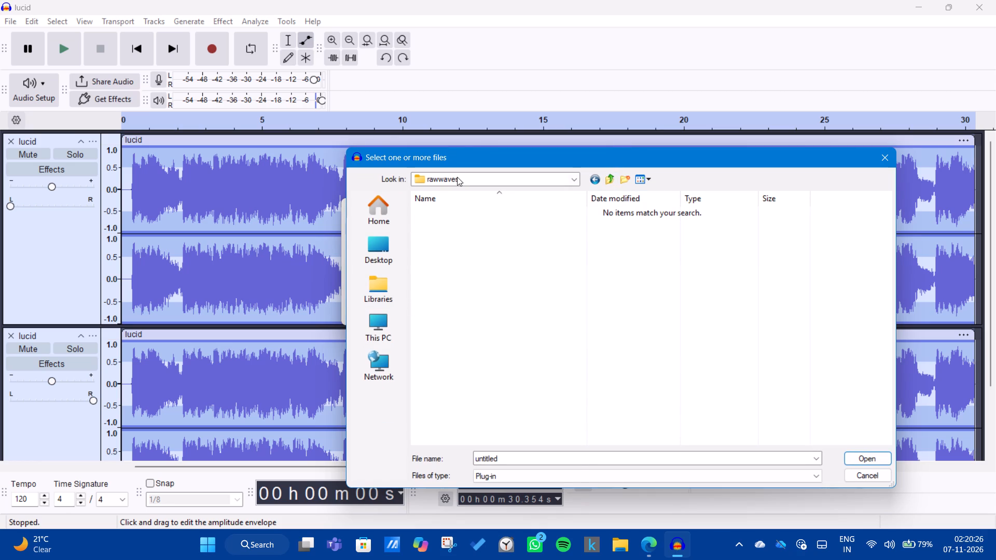
{"action": "left_click", "coordinate": [457, 177]}
{"action": "left_click", "coordinate": [630, 191]}
{"action": "left_click", "coordinate": [611, 183]}
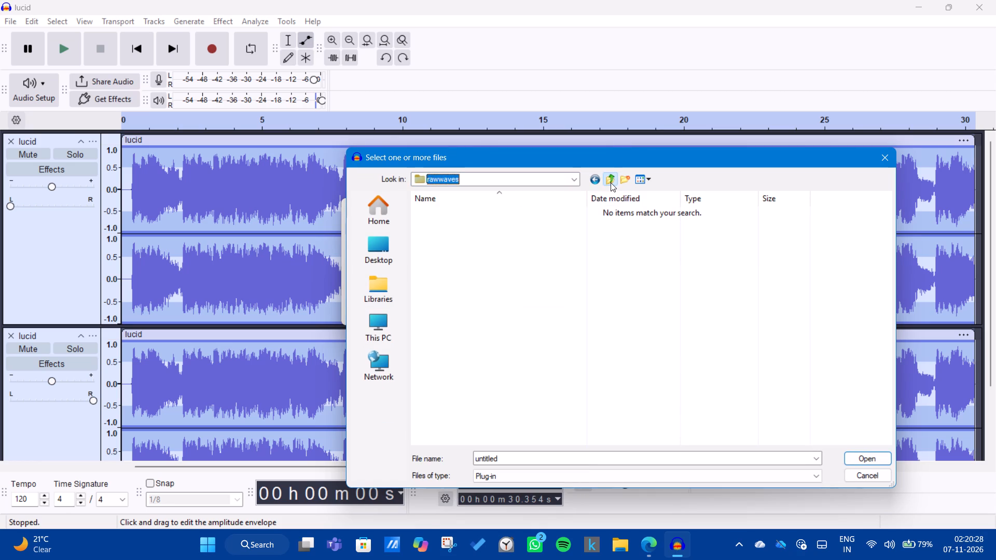
{"action": "left_click", "coordinate": [611, 183]}
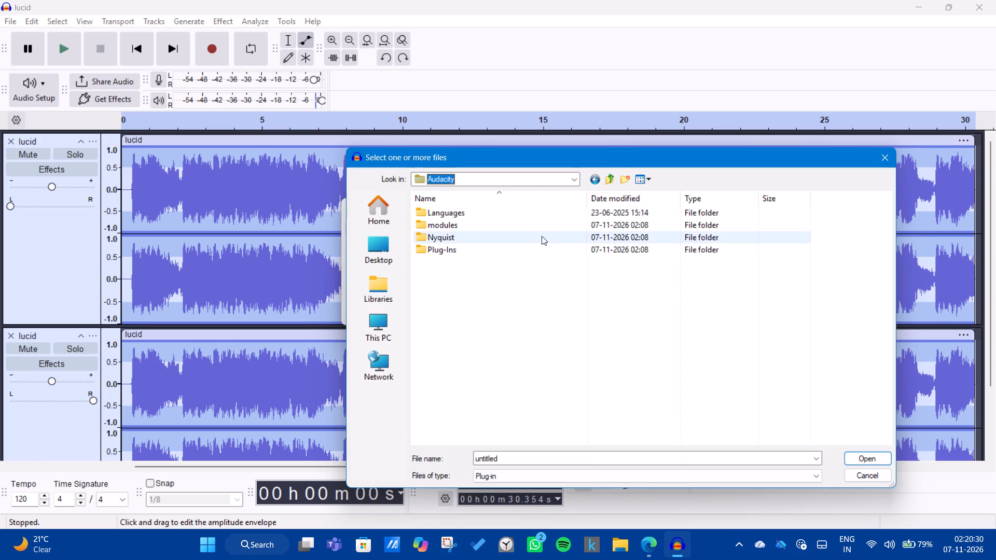
{"action": "double_click", "coordinate": [535, 244]}
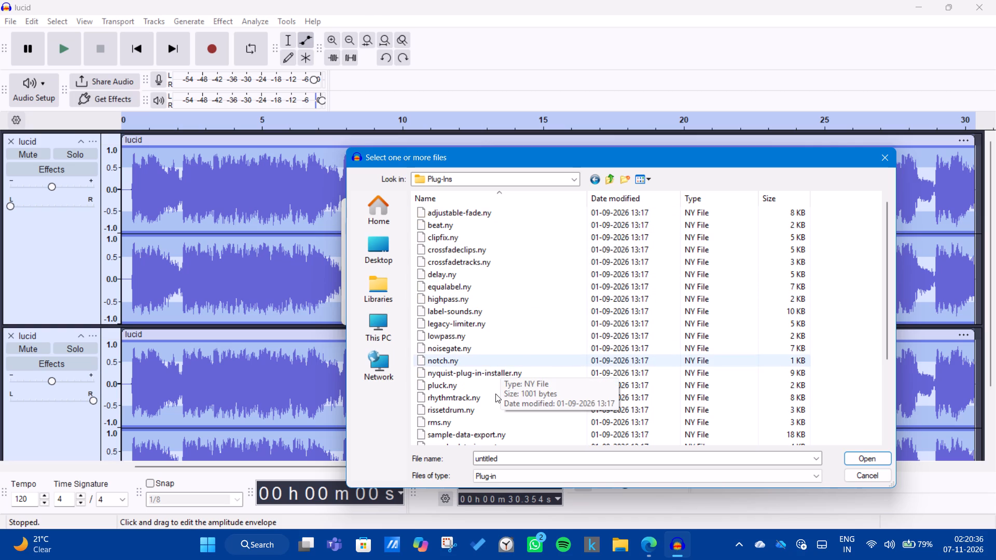
Look through the .ny files in the Plug-Ins folder, select nyquist-plug-in-installer.ny, and close the file chooser without opening it.
{"action": "scroll", "coordinate": [482, 404], "scroll_direction": "down", "scroll_amount": 6}
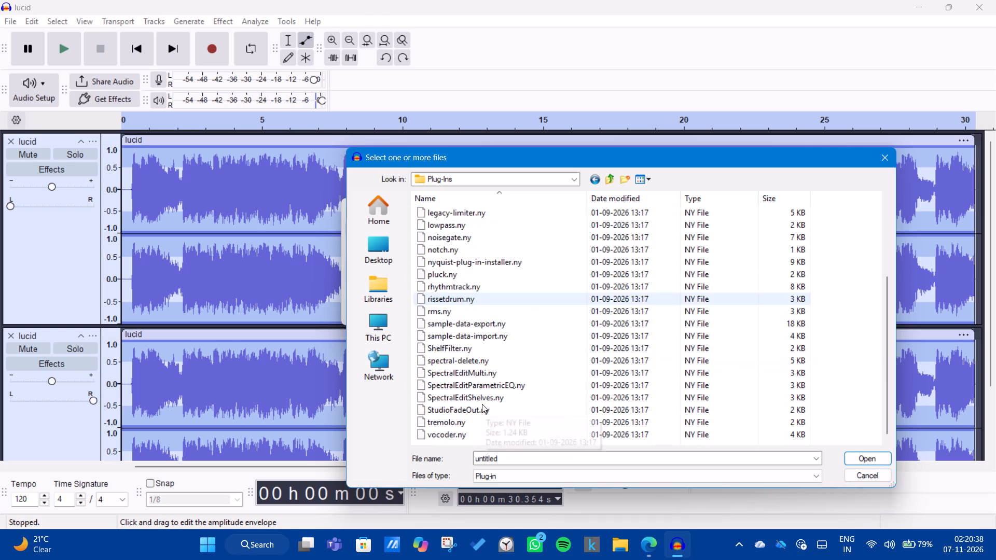
{"action": "scroll", "coordinate": [489, 340], "scroll_direction": "up", "scroll_amount": 3}
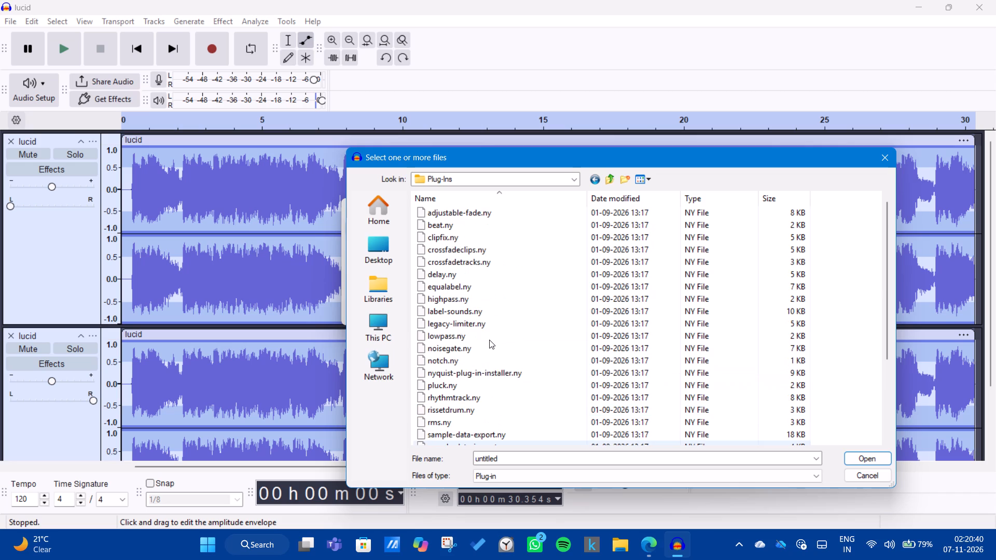
{"action": "scroll", "coordinate": [489, 340], "scroll_direction": "up", "scroll_amount": 6}
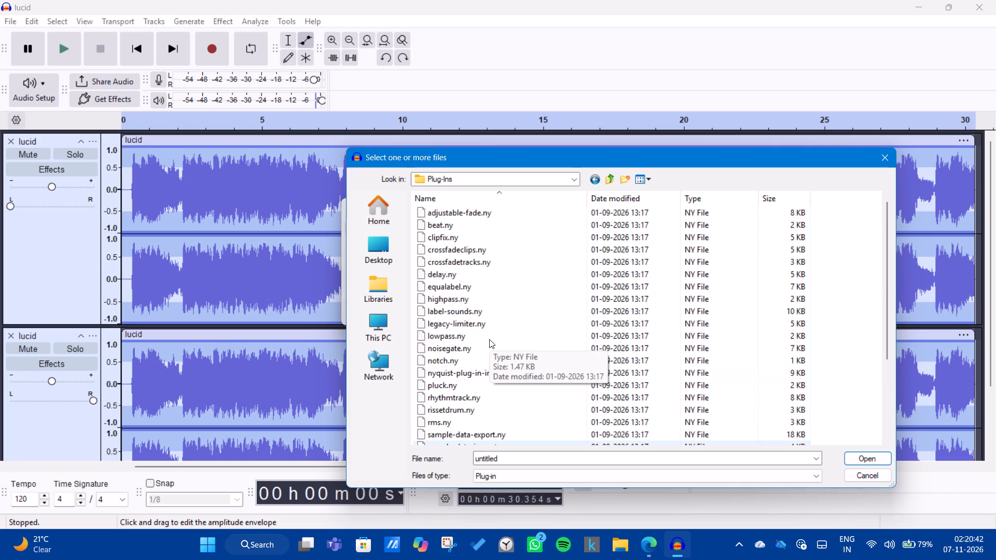
{"action": "scroll", "coordinate": [489, 339], "scroll_direction": "down", "scroll_amount": 1}
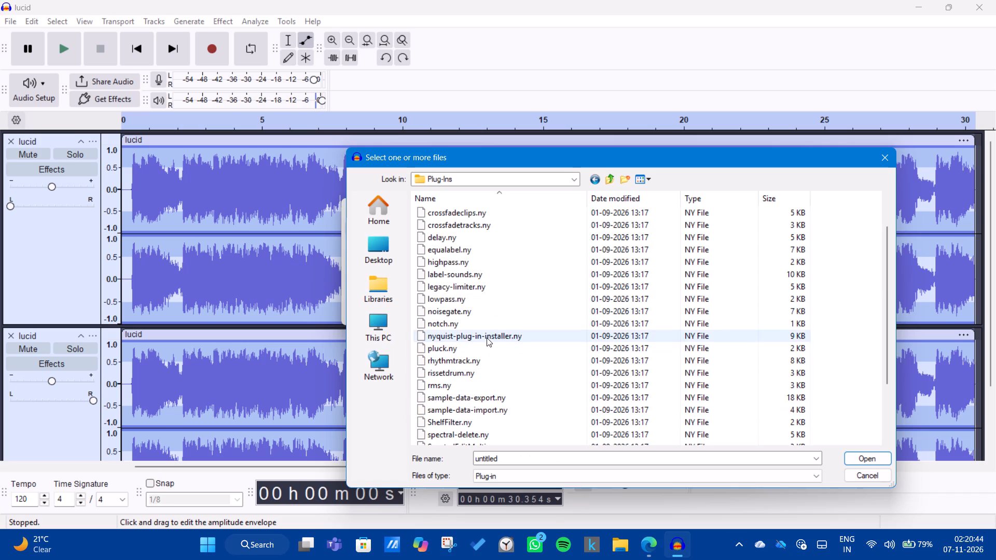
{"action": "left_click", "coordinate": [487, 338]}
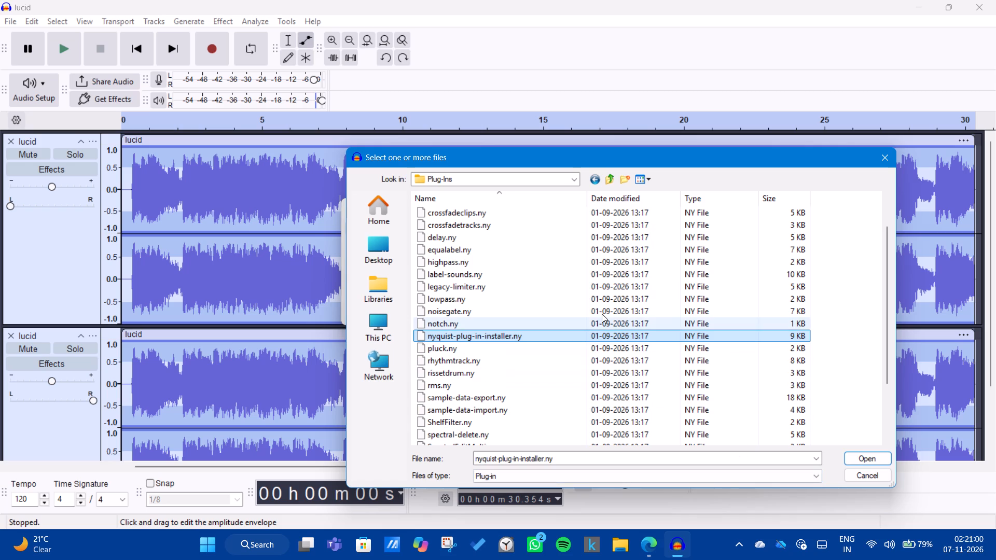
{"action": "left_click", "coordinate": [876, 166]}
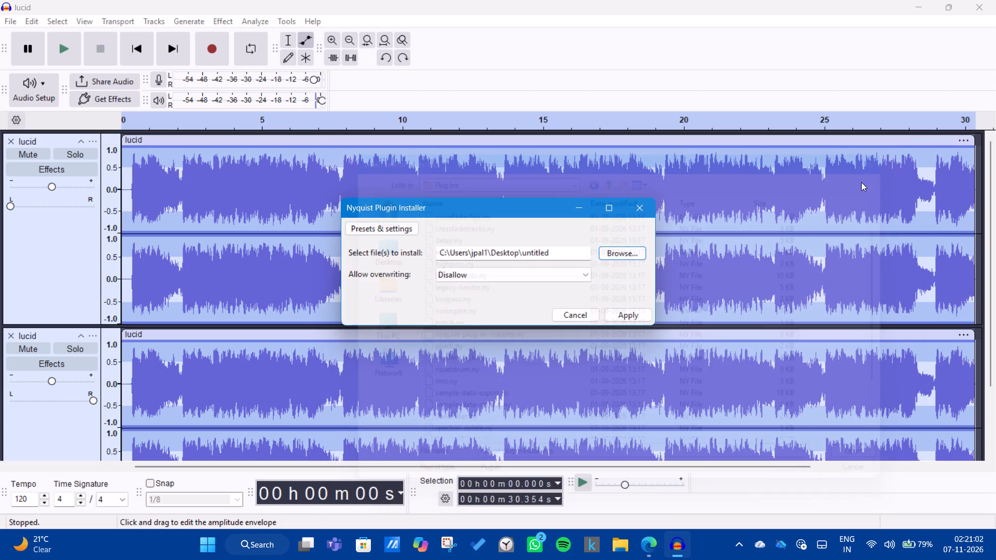
Switch to Google Chrome with the Work profile and search the web for audacity.
{"action": "left_click", "coordinate": [259, 544]}
{"action": "type", "text": "ge"}
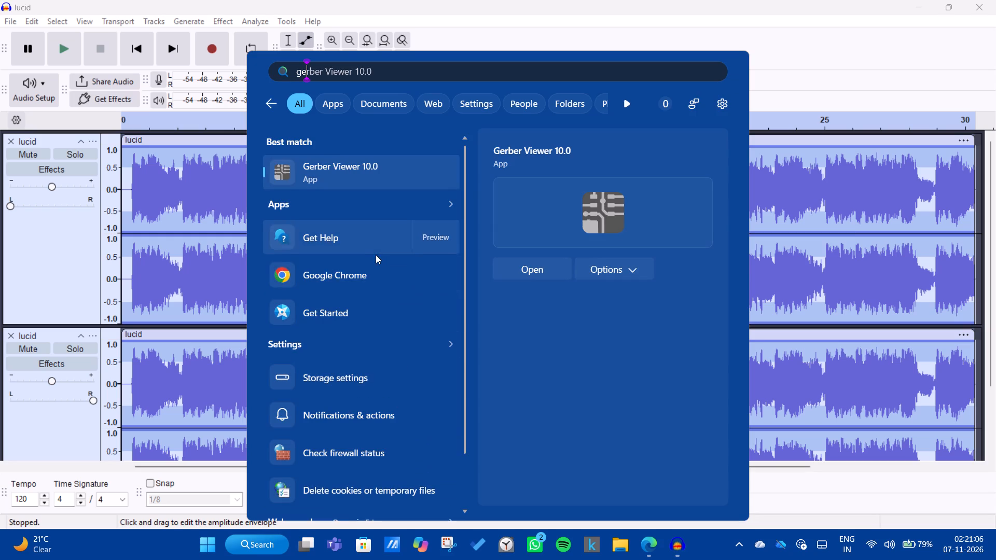
{"action": "left_click", "coordinate": [361, 270]}
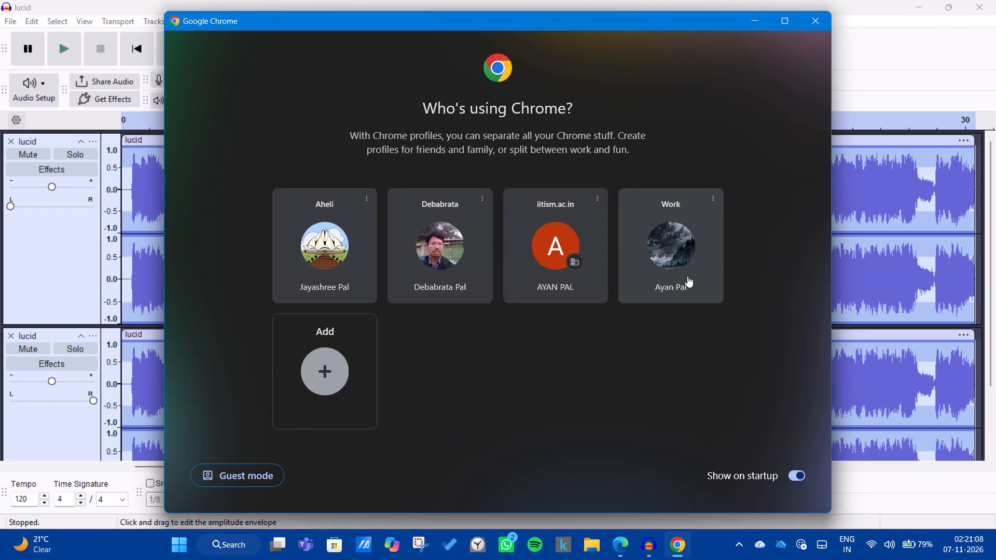
{"action": "left_click", "coordinate": [667, 274]}
{"action": "type", "text": "ge"}
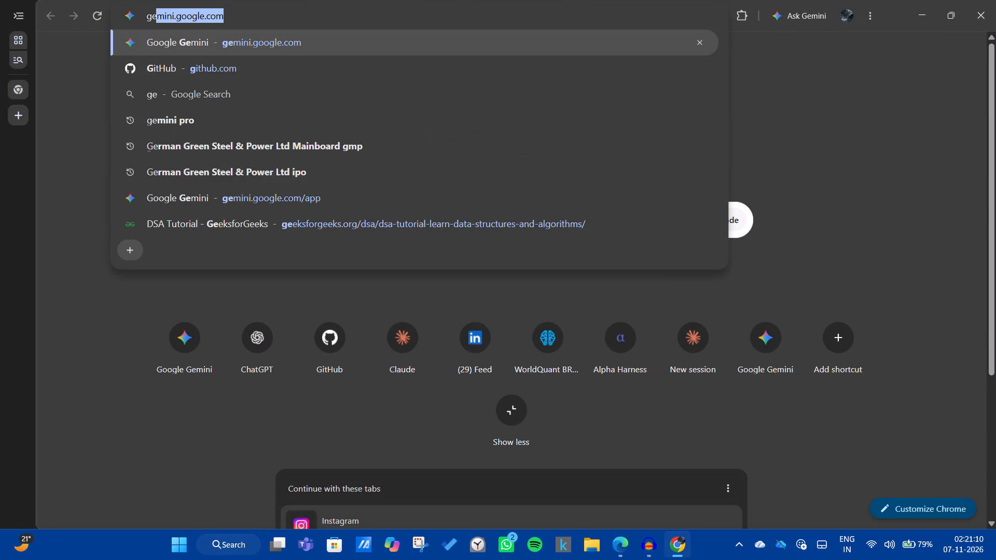
{"action": "key", "text": "BackSpace"}
{"action": "key", "text": "BackSpace"}
{"action": "key", "text": "BackSpace"}
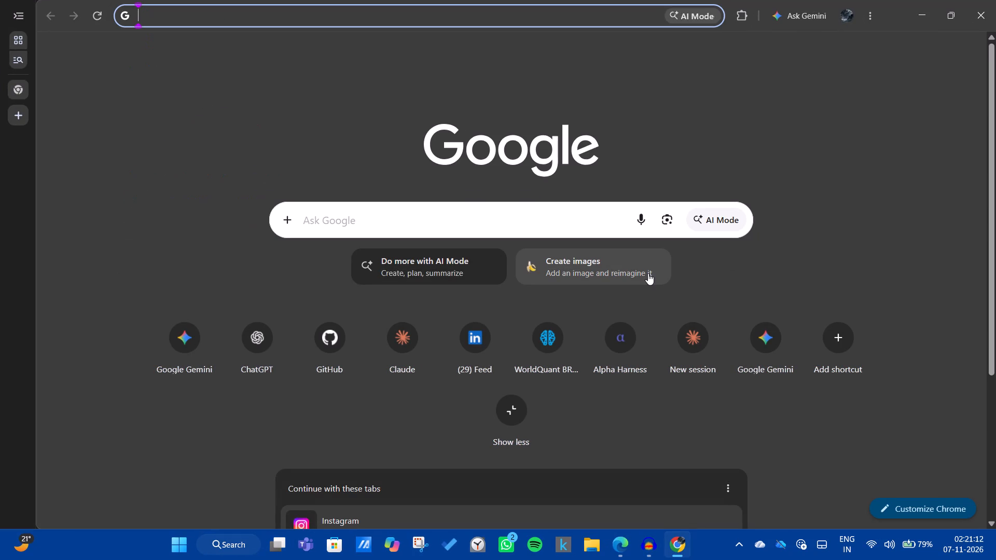
{"action": "type", "text": "au"}
{"action": "type", "text": "dac"}
{"action": "type", "text": "ity"}
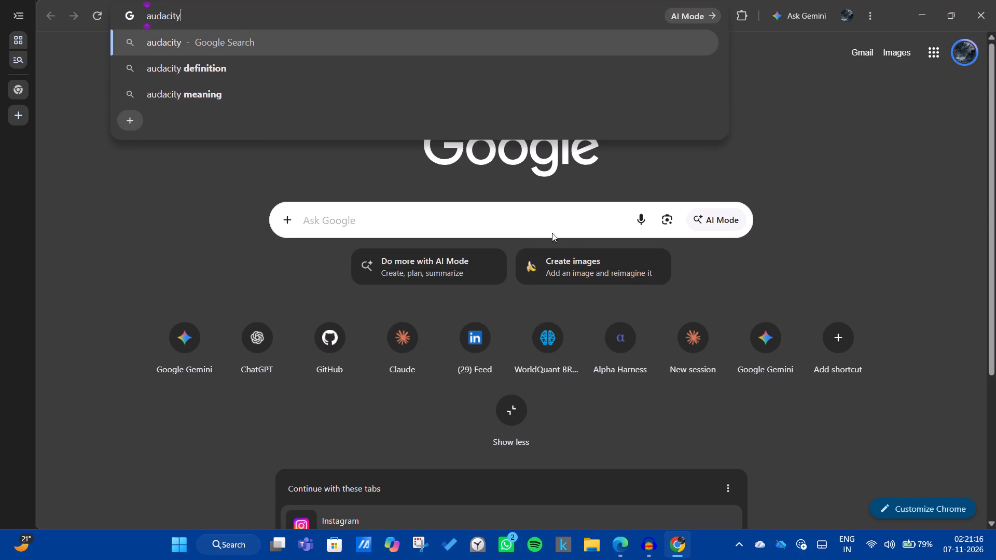
{"action": "left_click", "coordinate": [358, 35]}
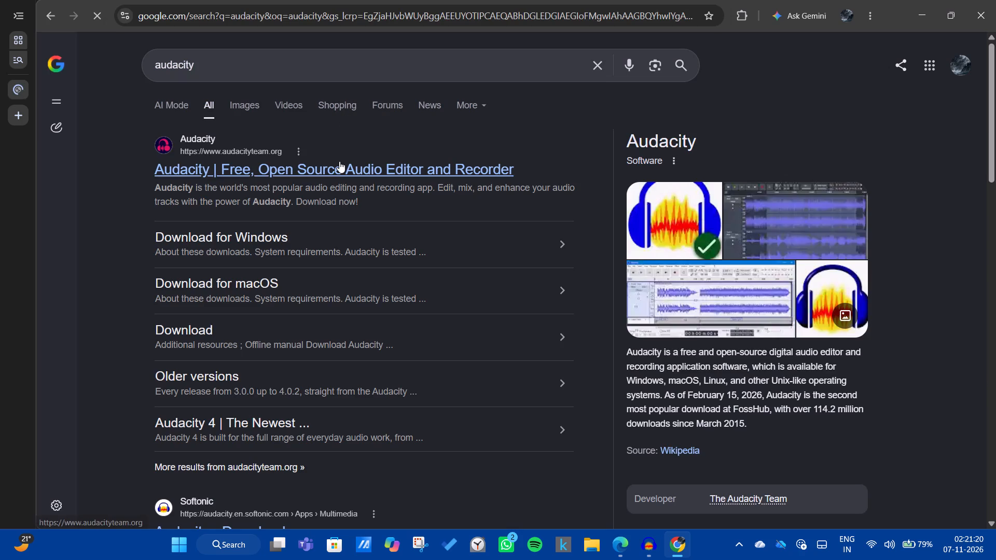
Open the Softonic Audacity download page from the search results, look through its description and reviews, and return to the results.
{"action": "left_click", "coordinate": [303, 175]}
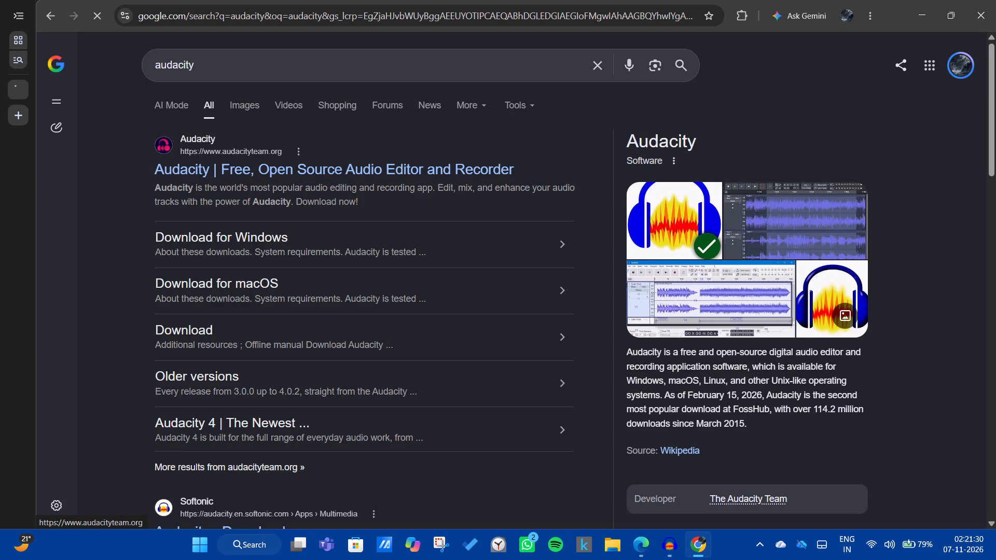
{"action": "scroll", "coordinate": [303, 200], "scroll_direction": "down", "scroll_amount": 4}
{"action": "left_click", "coordinate": [248, 263]}
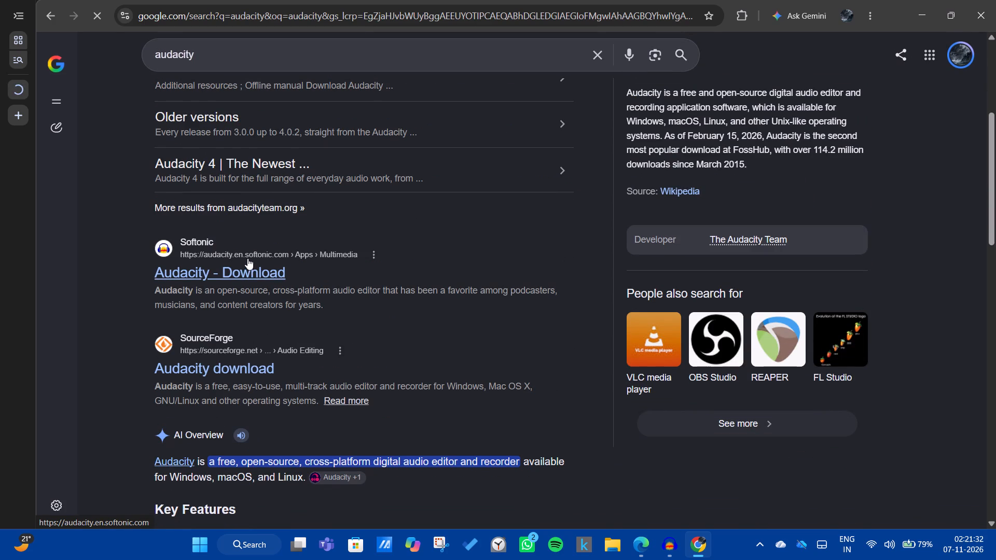
{"action": "double_click", "coordinate": [202, 241]}
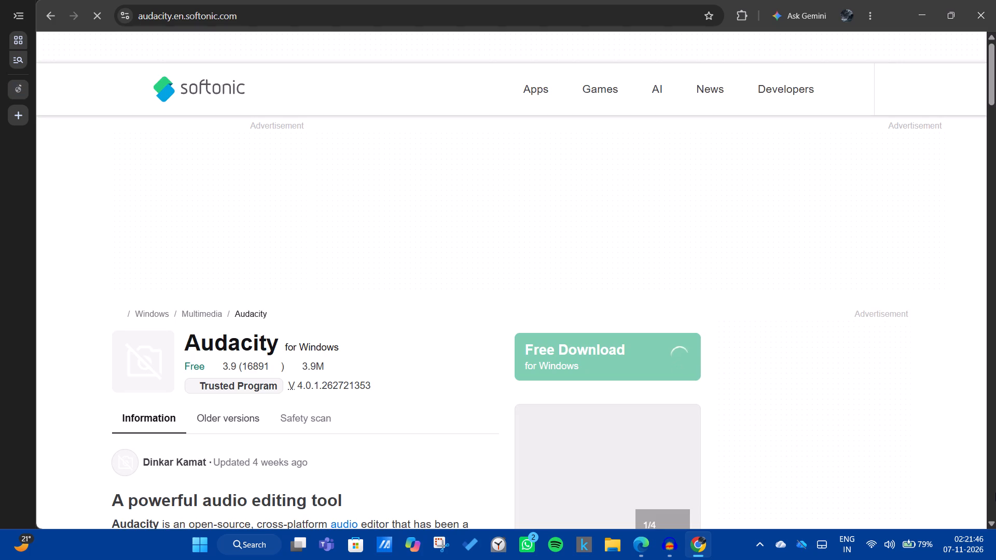
{"action": "scroll", "coordinate": [485, 254], "scroll_direction": "down", "scroll_amount": 3}
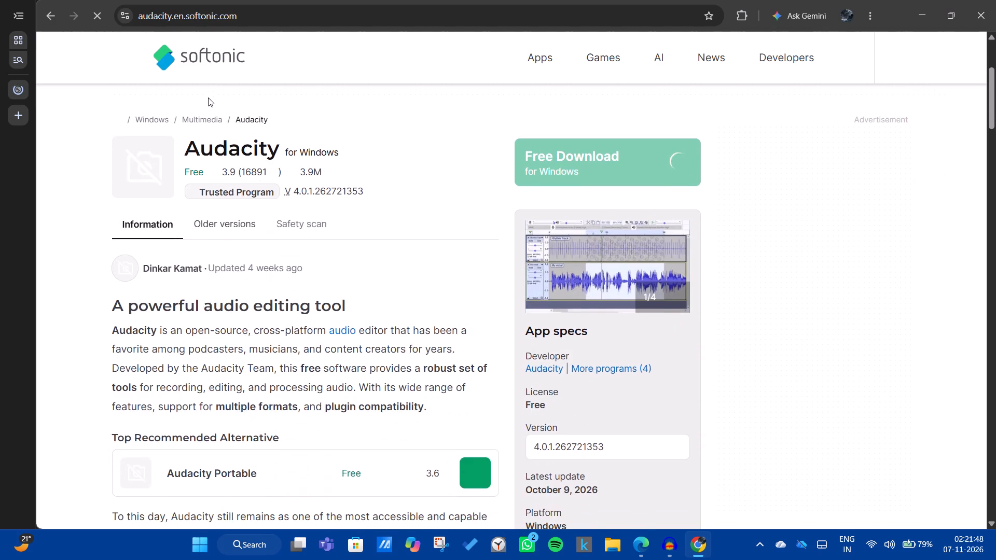
{"action": "scroll", "coordinate": [208, 97], "scroll_direction": "down", "scroll_amount": 19}
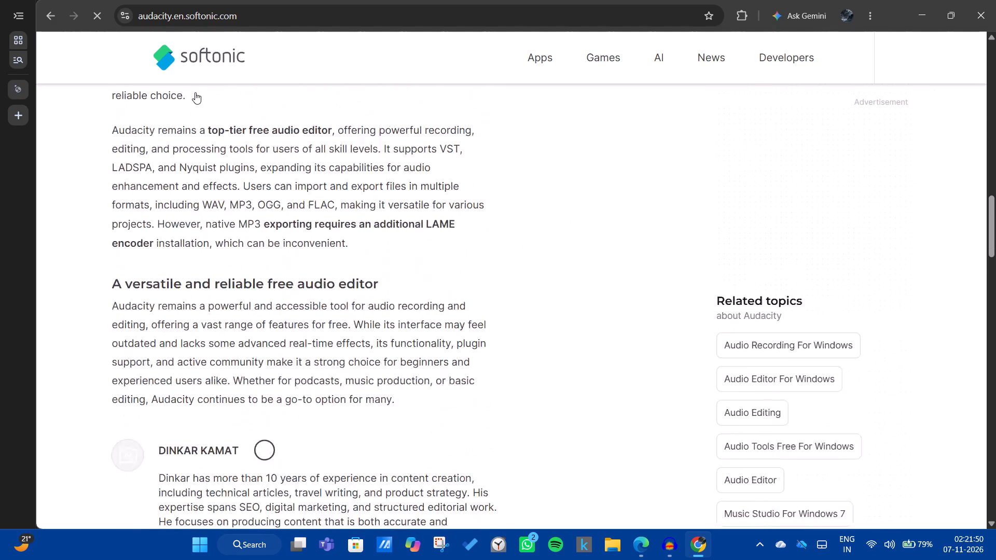
{"action": "scroll", "coordinate": [195, 92], "scroll_direction": "down", "scroll_amount": 8}
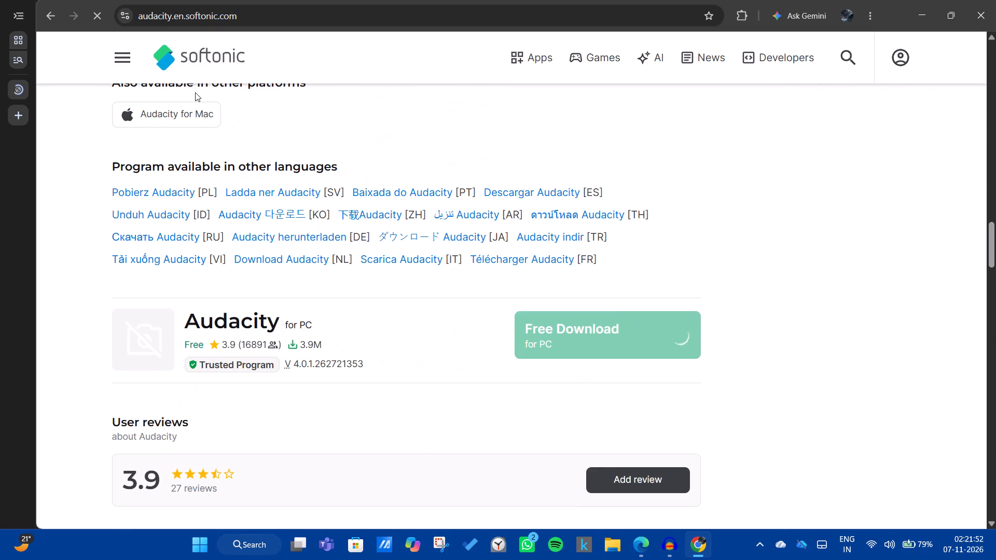
{"action": "scroll", "coordinate": [195, 92], "scroll_direction": "down", "scroll_amount": 6}
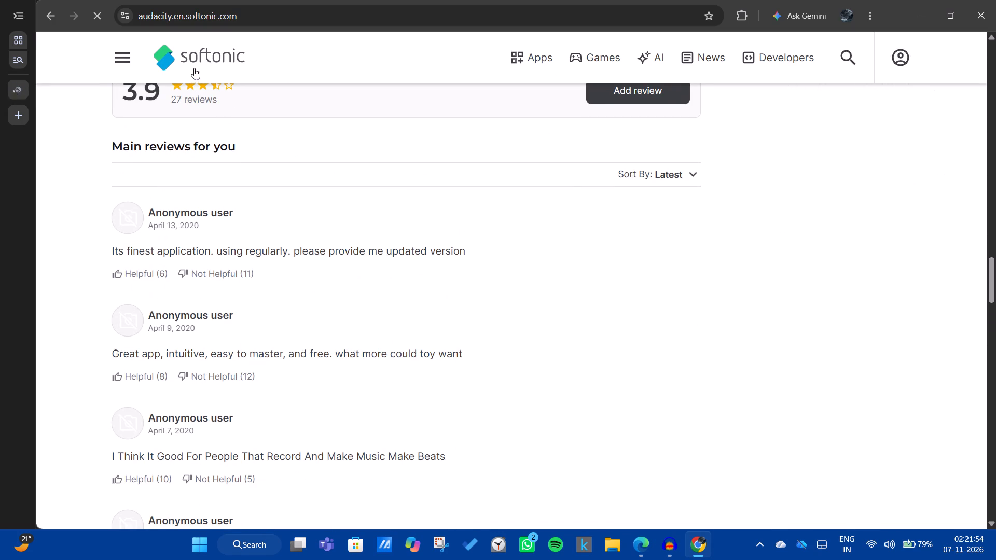
{"action": "scroll", "coordinate": [277, 189], "scroll_direction": "down", "scroll_amount": 6}
{"action": "scroll", "coordinate": [284, 178], "scroll_direction": "up", "scroll_amount": 4}
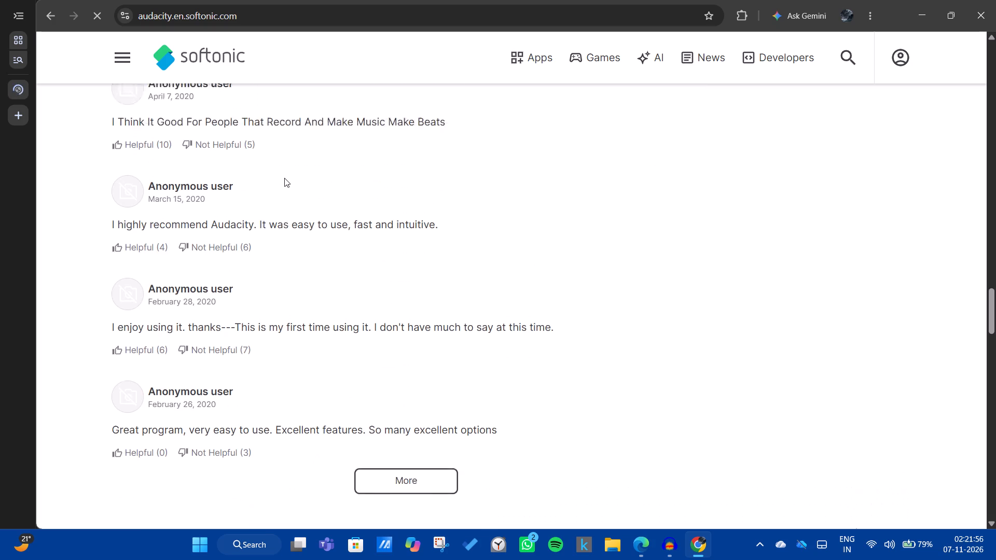
{"action": "scroll", "coordinate": [284, 178], "scroll_direction": "up", "scroll_amount": 2}
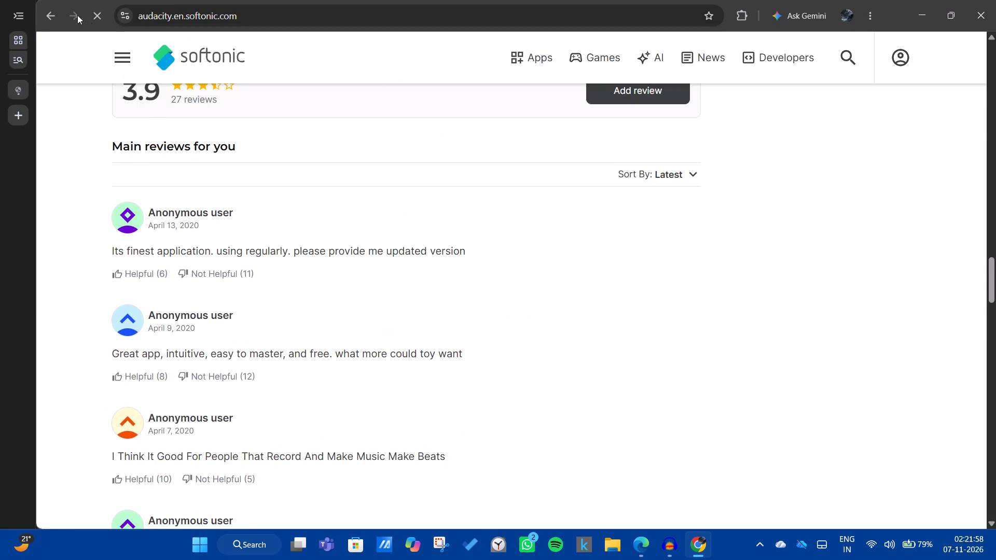
{"action": "left_click", "coordinate": [52, 13]}
Look over the audacity search results, open the official site's Download page, and examine its downloads and additional resources.
{"action": "scroll", "coordinate": [266, 299], "scroll_direction": "down", "scroll_amount": 3}
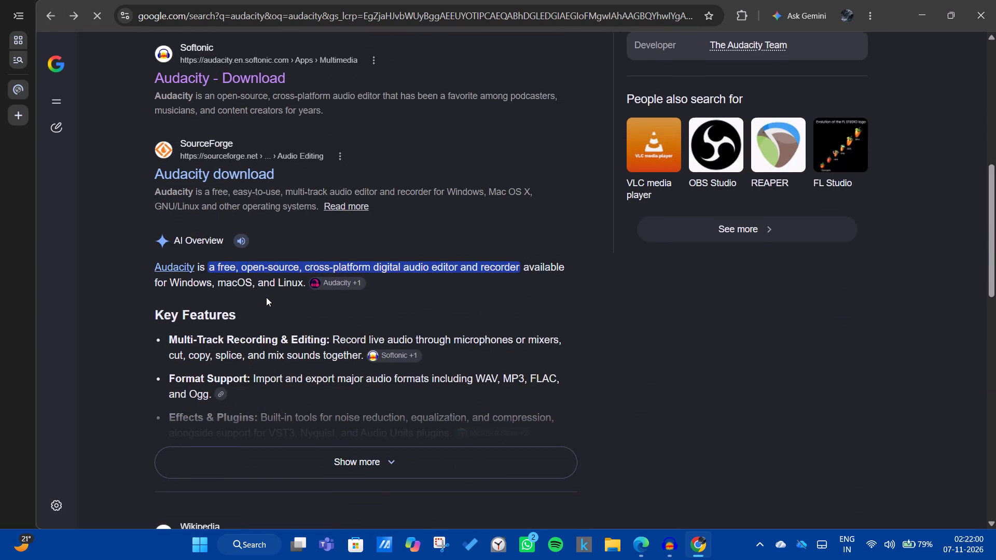
{"action": "scroll", "coordinate": [266, 297], "scroll_direction": "down", "scroll_amount": 5}
{"action": "scroll", "coordinate": [254, 248], "scroll_direction": "up", "scroll_amount": 4}
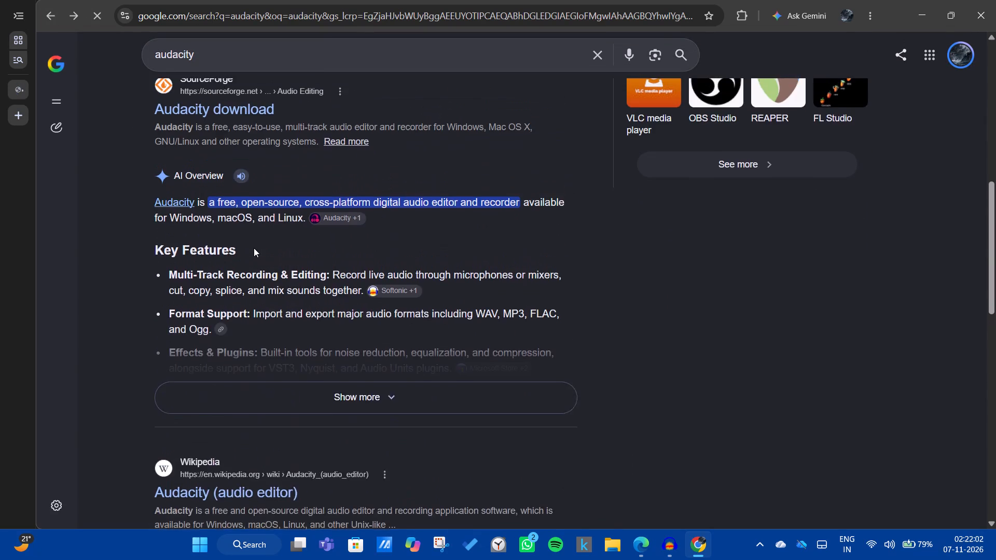
{"action": "scroll", "coordinate": [254, 248], "scroll_direction": "up", "scroll_amount": 8}
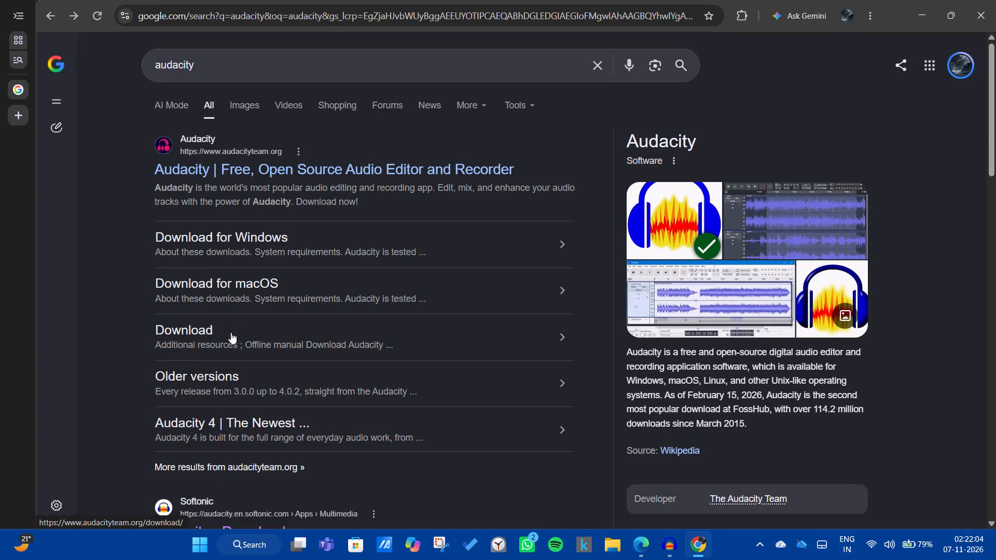
{"action": "left_click", "coordinate": [187, 325]}
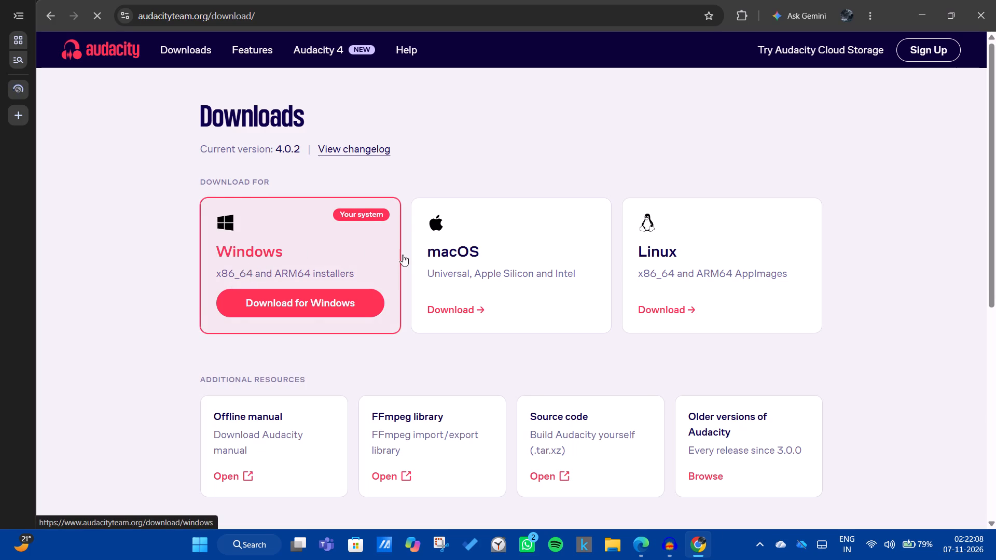
{"action": "scroll", "coordinate": [379, 284], "scroll_direction": "down", "scroll_amount": 2}
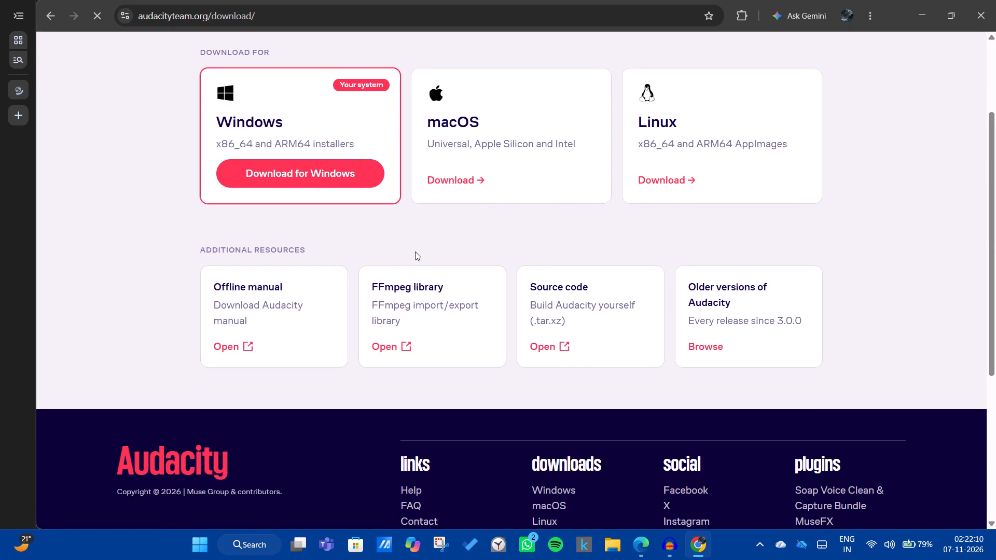
{"action": "scroll", "coordinate": [481, 252], "scroll_direction": "down", "scroll_amount": 1}
{"action": "scroll", "coordinate": [483, 250], "scroll_direction": "up", "scroll_amount": 7}
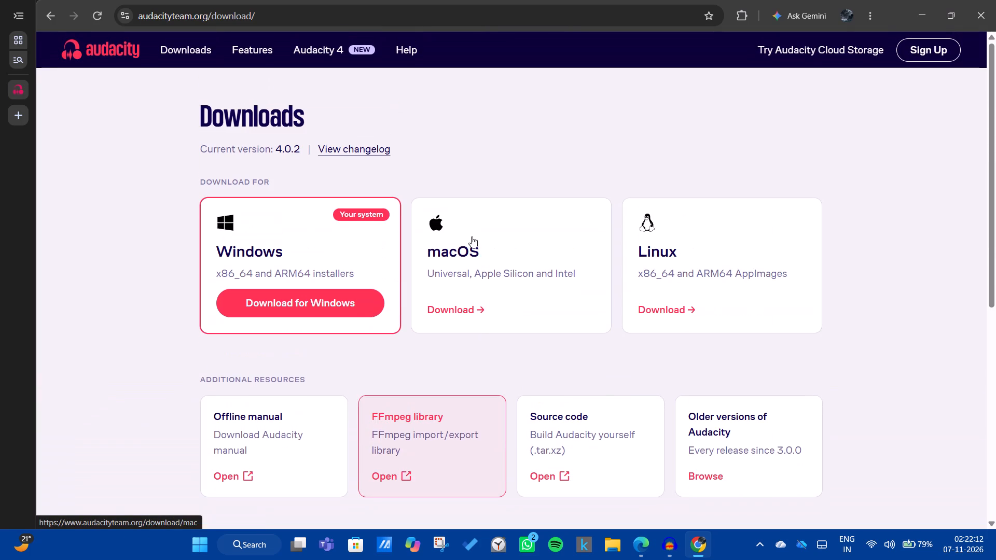
{"action": "scroll", "coordinate": [472, 236], "scroll_direction": "up", "scroll_amount": 1}
{"action": "left_click", "coordinate": [189, 46]}
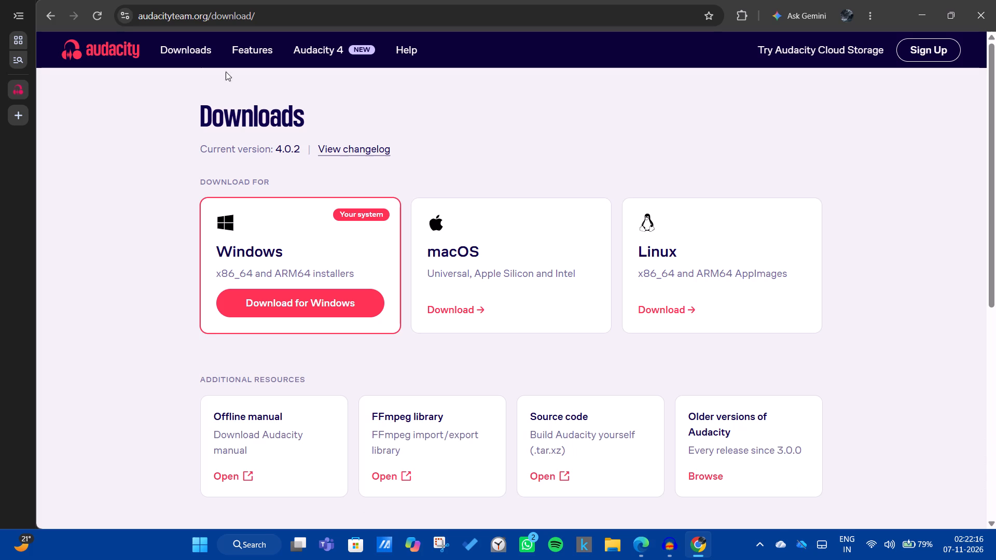
Open Audacity's Features page, look through the feature cards and footer links, and return to the search results.
{"action": "left_click", "coordinate": [245, 52]}
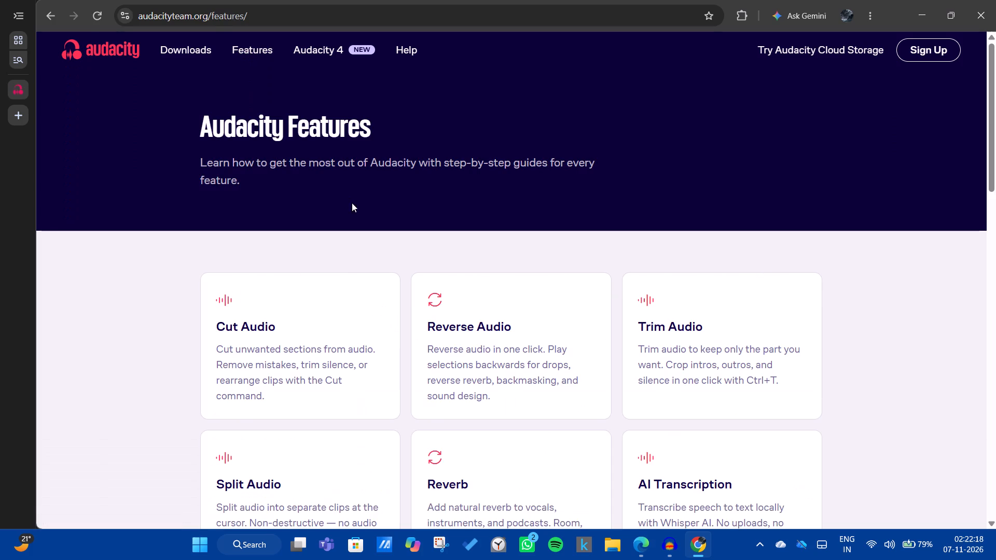
{"action": "scroll", "coordinate": [376, 231], "scroll_direction": "down", "scroll_amount": 4}
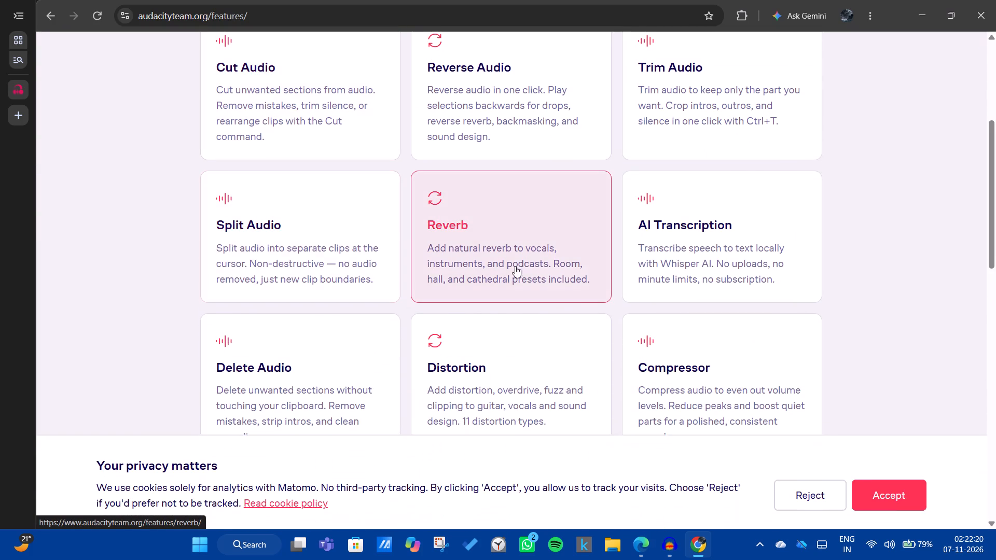
{"action": "scroll", "coordinate": [505, 312], "scroll_direction": "down", "scroll_amount": 1}
{"action": "scroll", "coordinate": [399, 302], "scroll_direction": "down", "scroll_amount": 2}
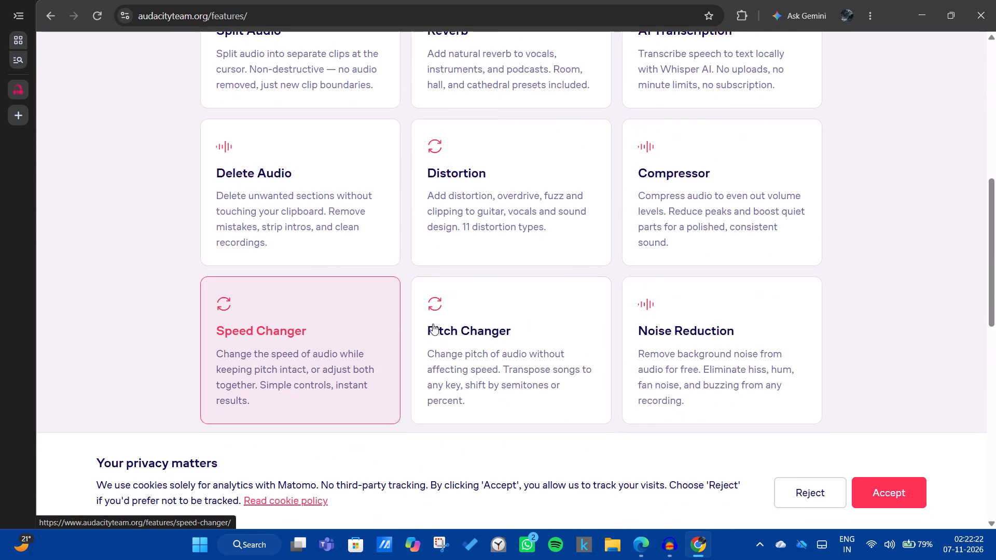
{"action": "scroll", "coordinate": [673, 336], "scroll_direction": "down", "scroll_amount": 2}
{"action": "scroll", "coordinate": [516, 335], "scroll_direction": "down", "scroll_amount": 2}
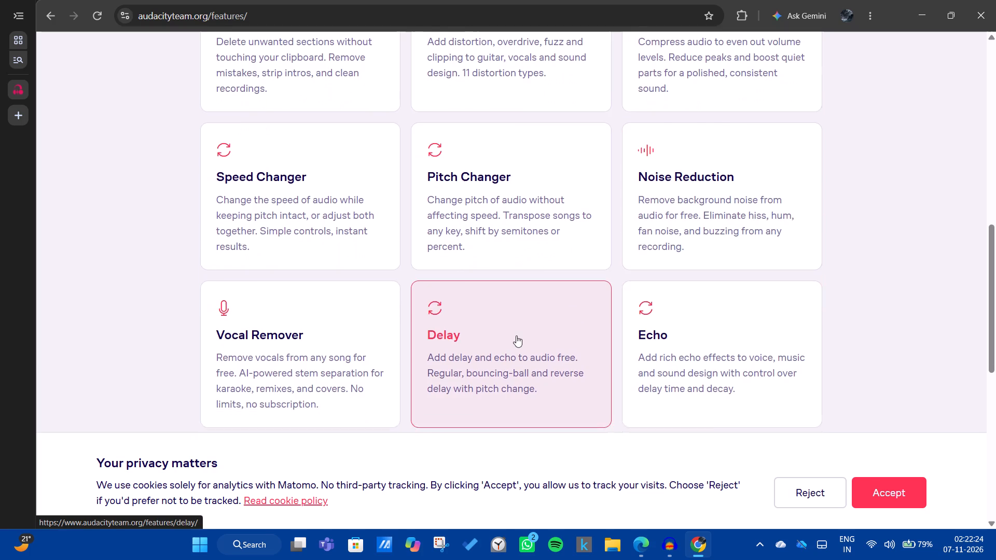
{"action": "scroll", "coordinate": [500, 352], "scroll_direction": "down", "scroll_amount": 2}
{"action": "scroll", "coordinate": [387, 321], "scroll_direction": "down", "scroll_amount": 1}
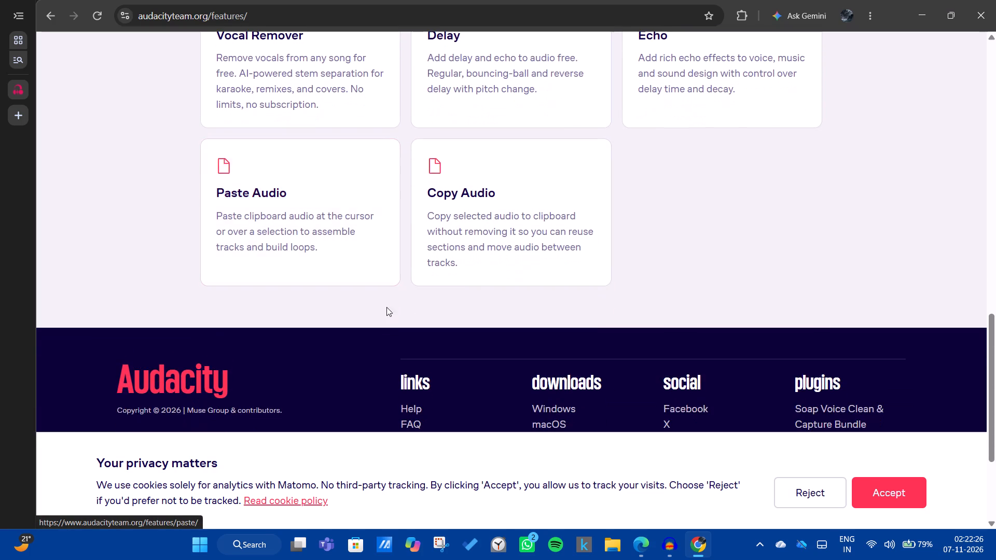
{"action": "scroll", "coordinate": [388, 296], "scroll_direction": "down", "scroll_amount": 4}
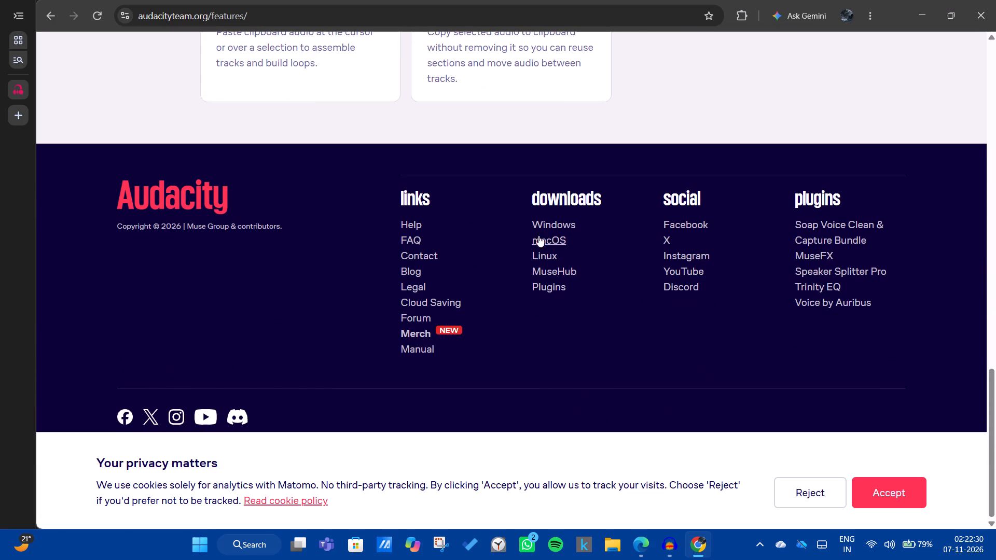
{"action": "scroll", "coordinate": [484, 175], "scroll_direction": "up", "scroll_amount": 19}
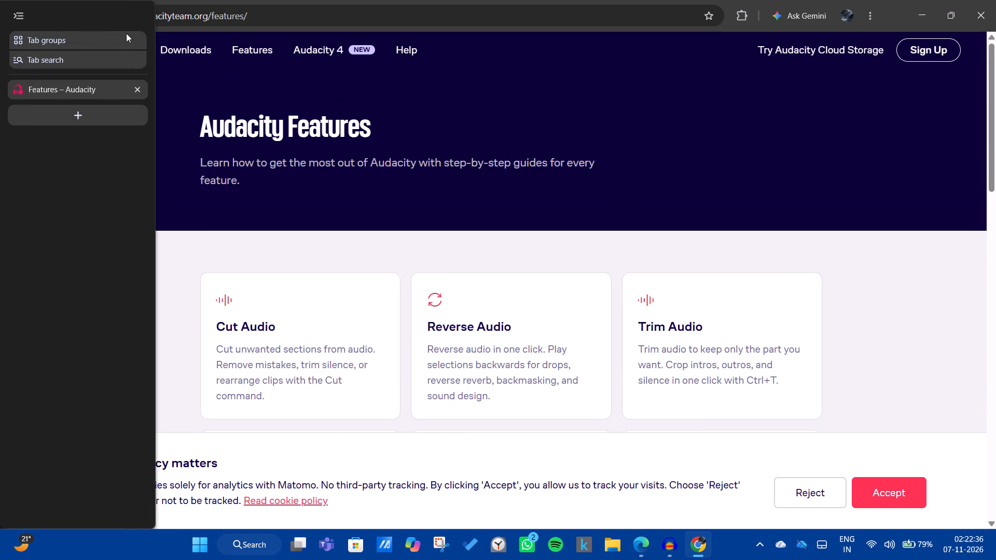
{"action": "left_click", "coordinate": [56, 11]}
{"action": "left_click", "coordinate": [56, 11]}
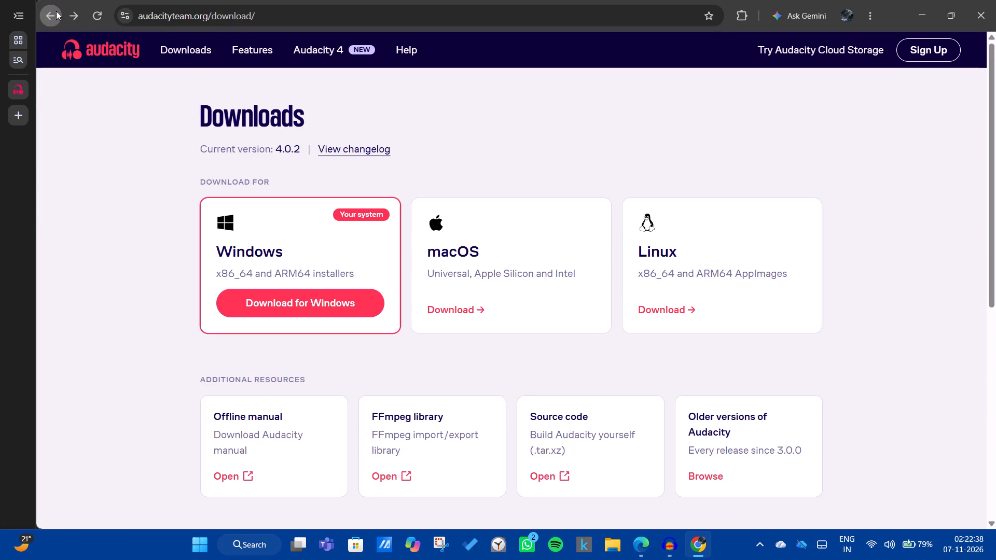
{"action": "left_click", "coordinate": [56, 11]}
Search the web for audacity panflo 2 plugin.
{"action": "left_click", "coordinate": [420, 63]}
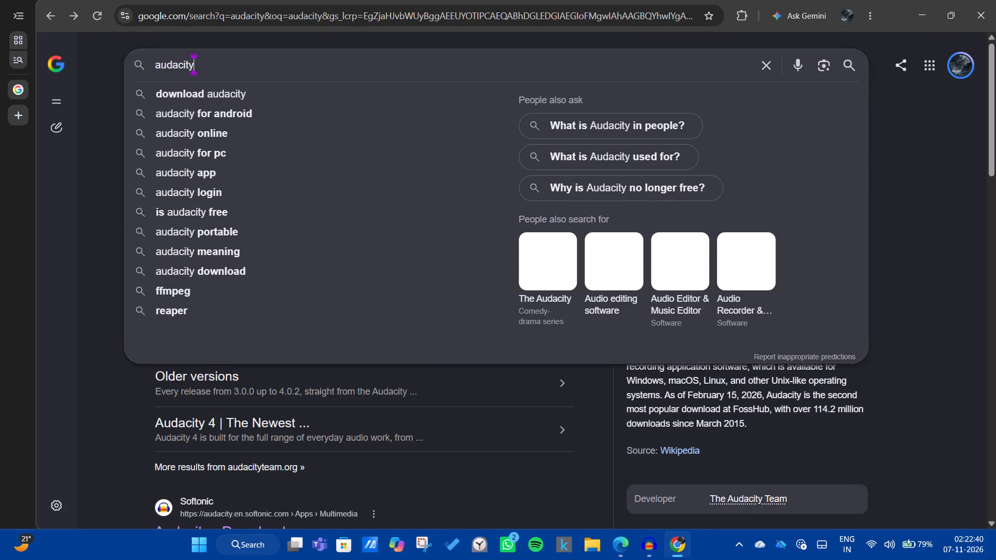
{"action": "key", "text": "space"}
{"action": "type", "text": "pan"}
{"action": "key", "text": "space"}
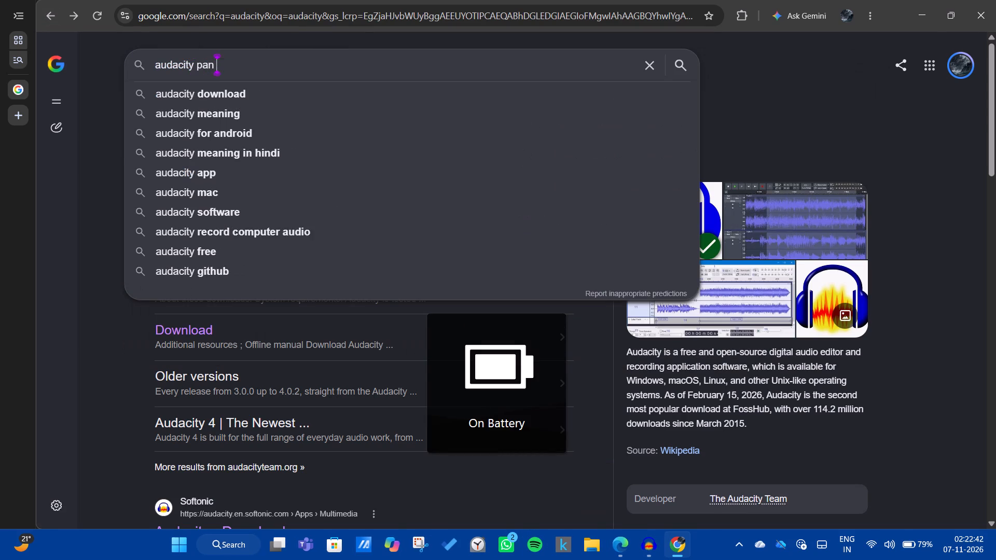
{"action": "key", "text": "BackSpace"}
{"action": "type", "text": "flo"}
{"action": "left_click", "coordinate": [420, 63]}
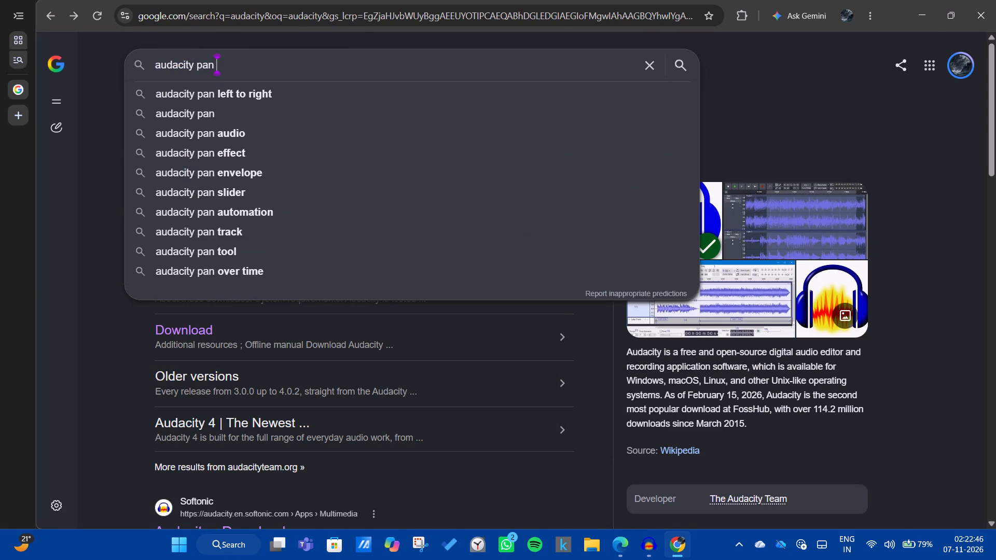
{"action": "key", "text": "BackSpace"}
{"action": "type", "text": "flo"}
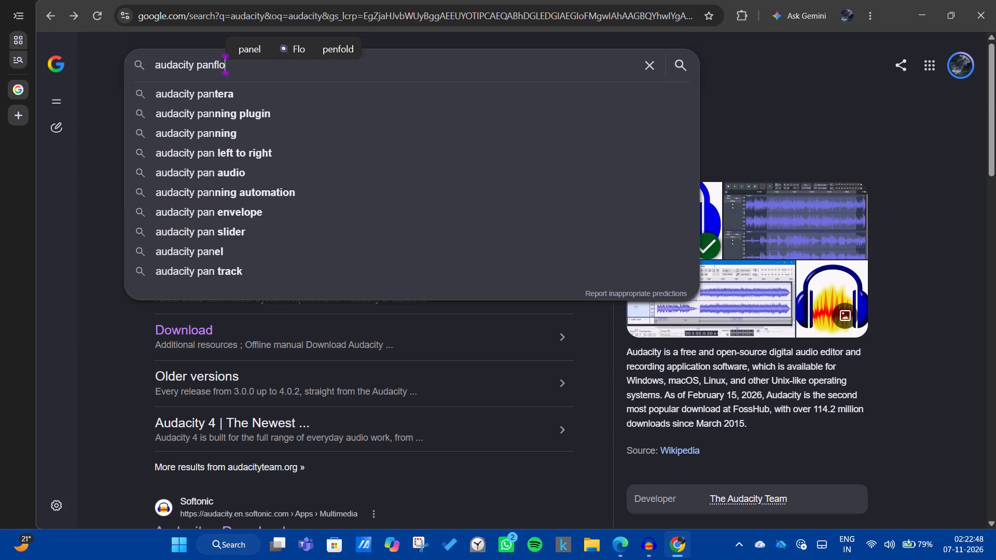
{"action": "key", "text": "space"}
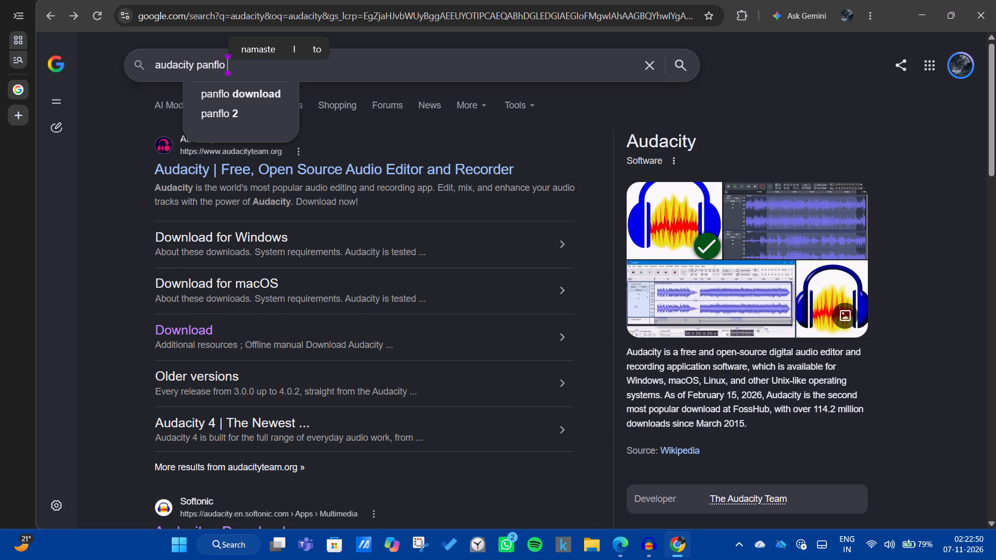
{"action": "key", "text": "Down"}
{"action": "key", "text": "Down"}
{"action": "key", "text": "space"}
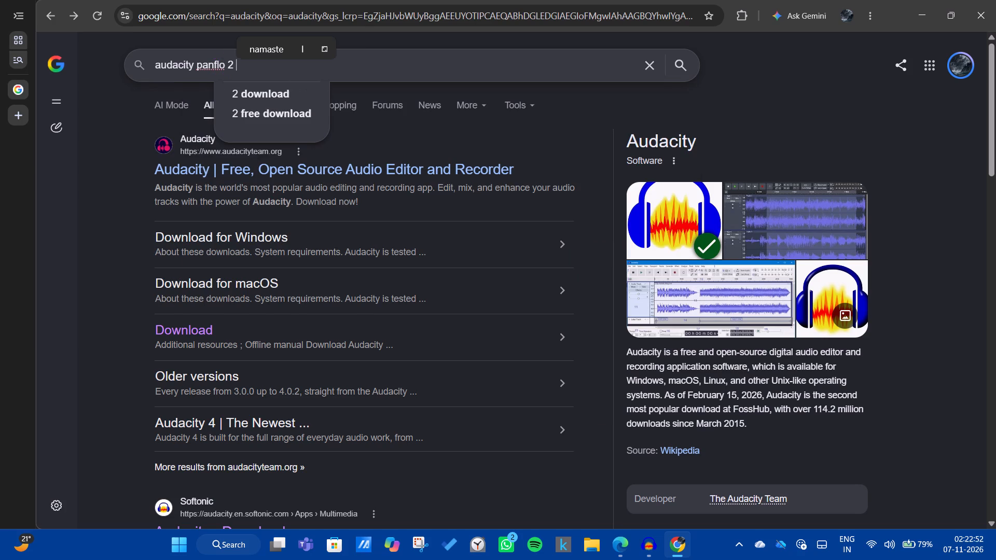
{"action": "type", "text": "plugin"}
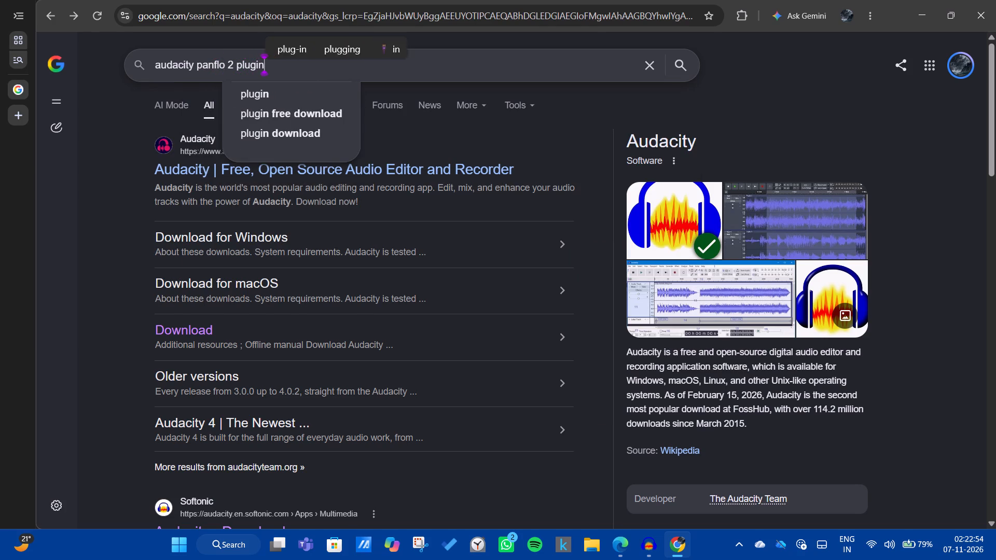
{"action": "key", "text": "Return"}
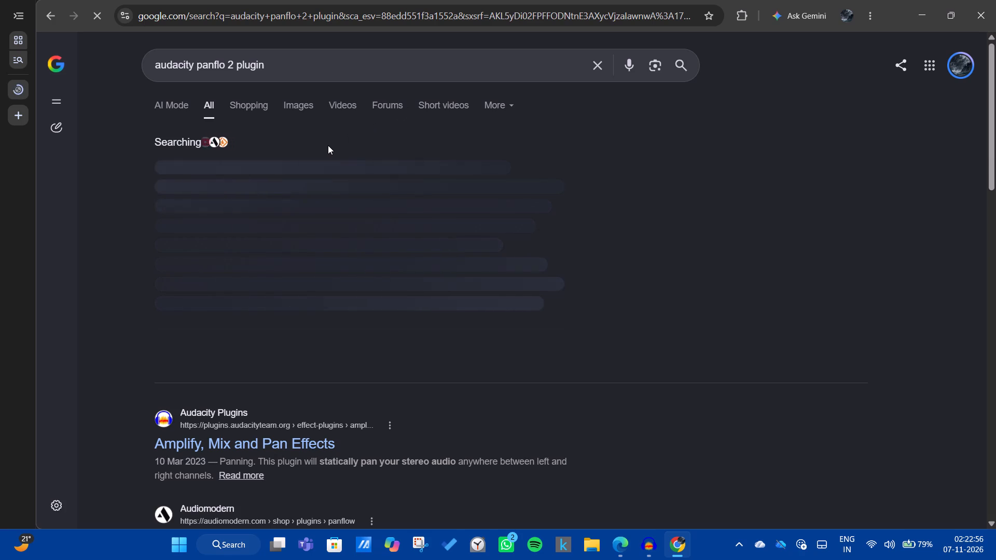
Open the Amplify, Mix and Pan Effects page of Audacity Plugins and download panlfo2a.ny from the Panning (LFO) section.
{"action": "left_click", "coordinate": [242, 453]}
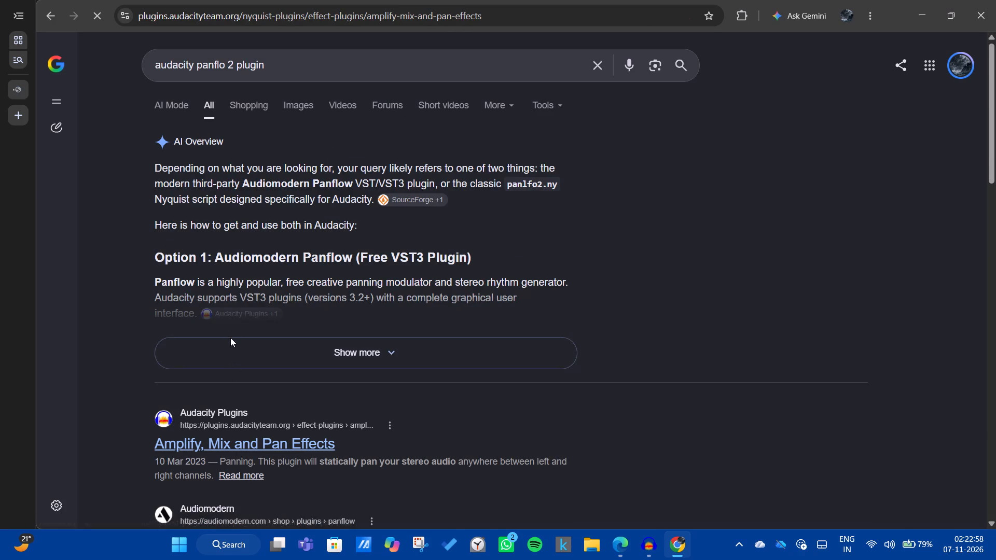
{"action": "scroll", "coordinate": [362, 281], "scroll_direction": "down", "scroll_amount": 1}
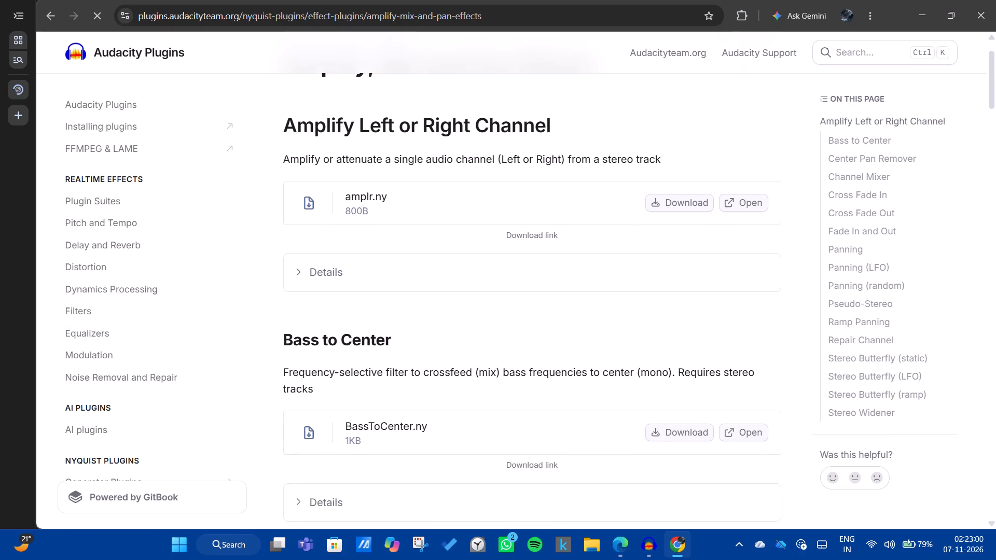
{"action": "scroll", "coordinate": [362, 281], "scroll_direction": "down", "scroll_amount": 10}
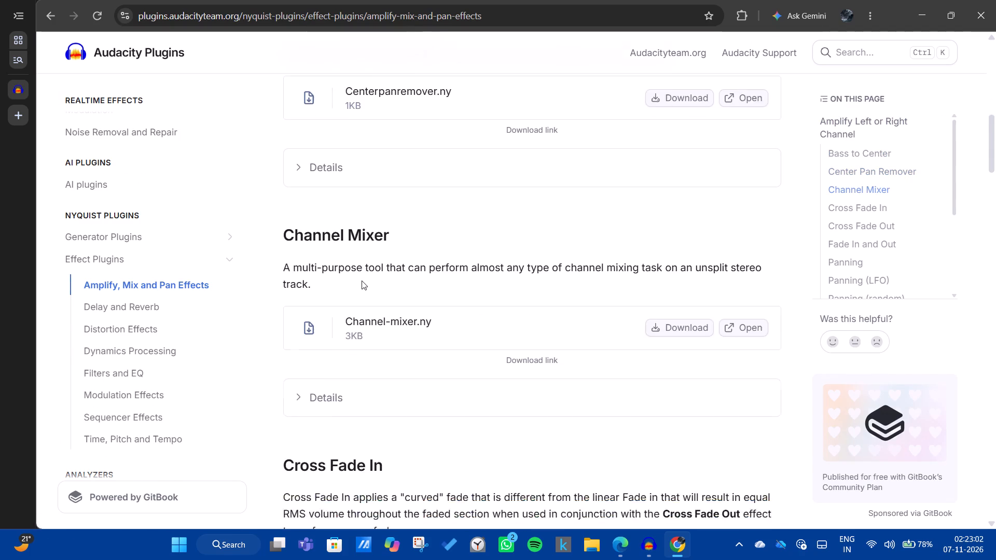
{"action": "scroll", "coordinate": [362, 281], "scroll_direction": "down", "scroll_amount": 8}
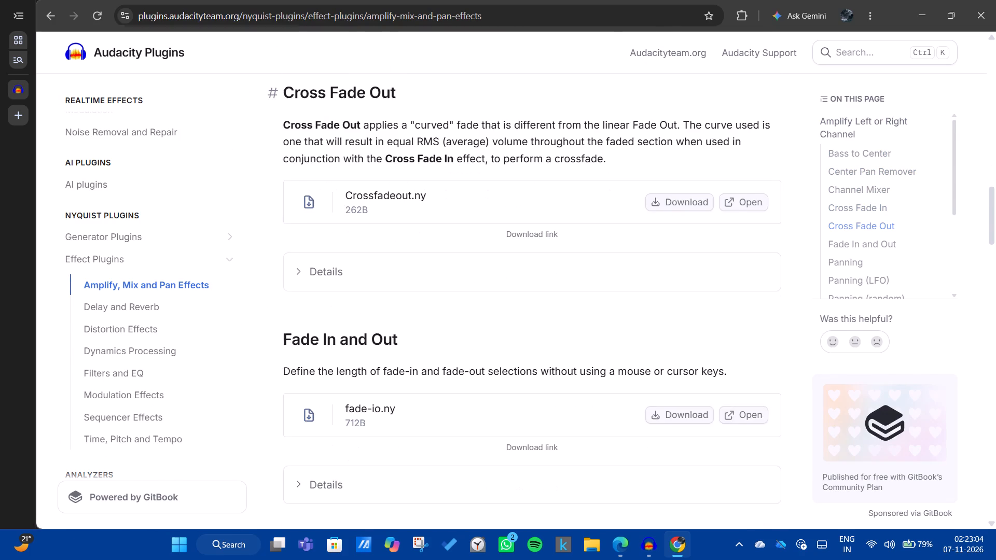
{"action": "scroll", "coordinate": [362, 281], "scroll_direction": "down", "scroll_amount": 6}
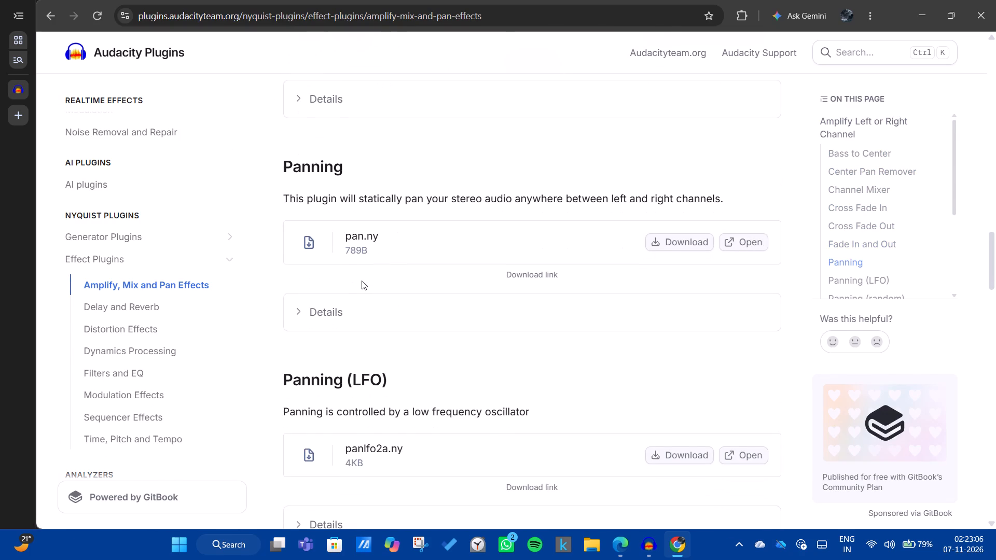
{"action": "scroll", "coordinate": [362, 281], "scroll_direction": "down", "scroll_amount": 2}
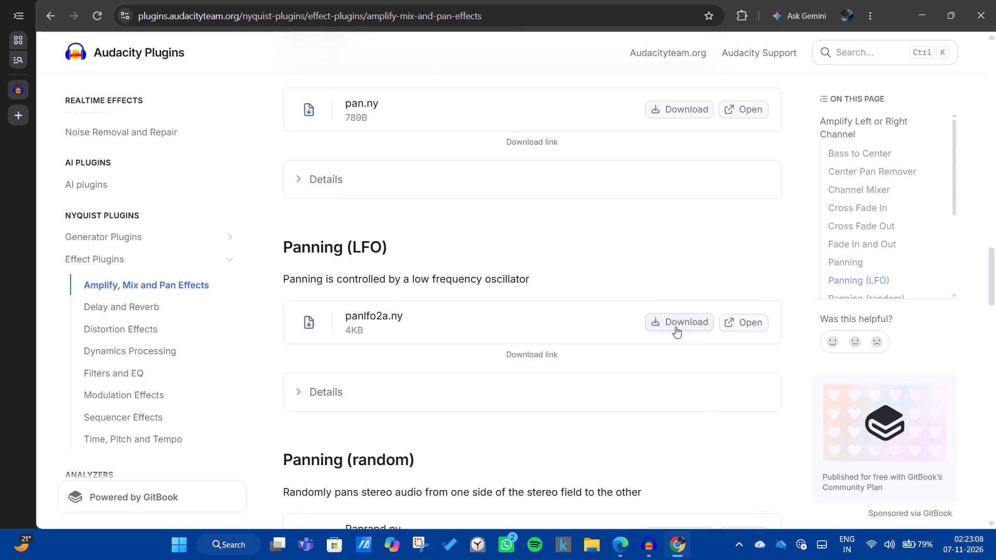
{"action": "left_click", "coordinate": [673, 326]}
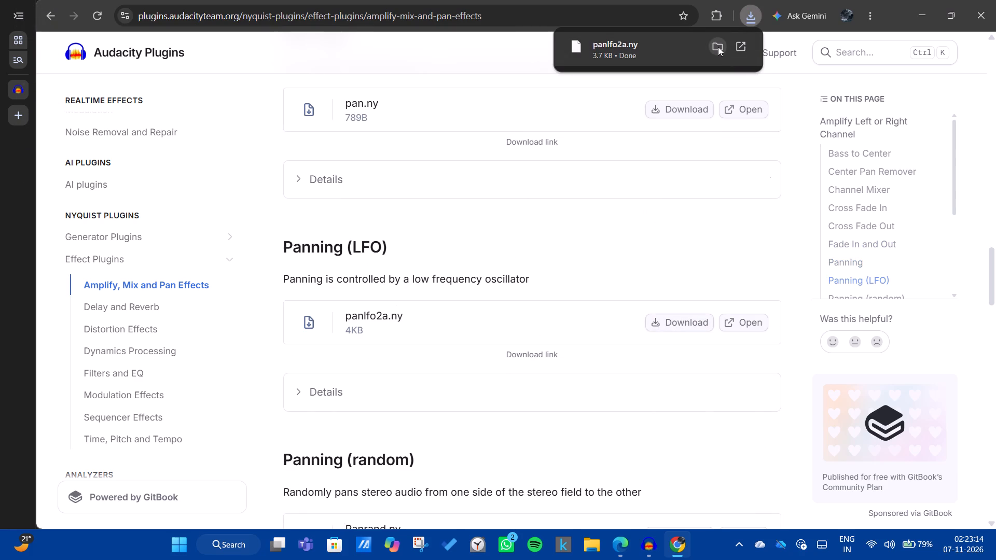
Show the downloaded panlfo2a.ny in its folder, then return to Audacity's Nyquist Plugin Installer and browse for the plugin file.
{"action": "left_click", "coordinate": [718, 47]}
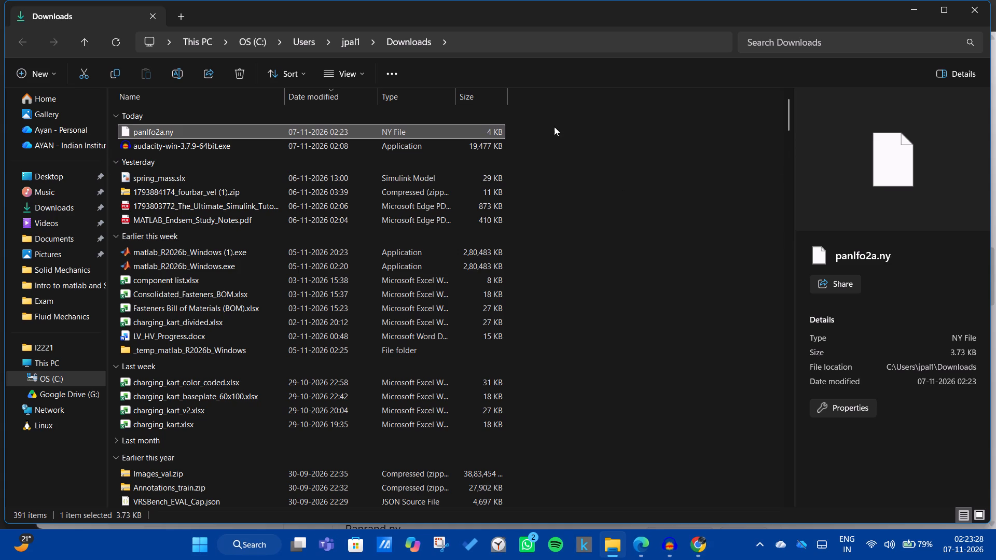
{"action": "left_click", "coordinate": [678, 530]}
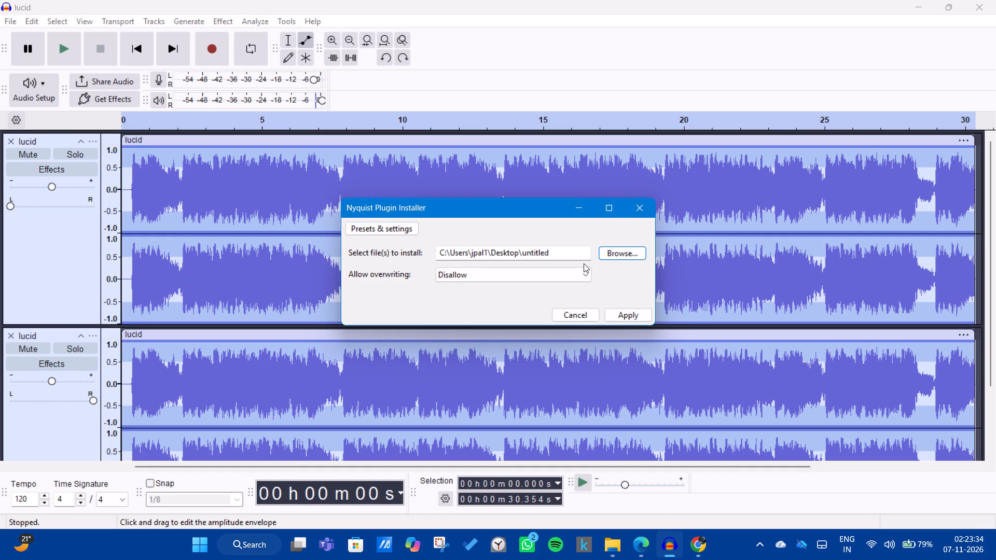
{"action": "left_click", "coordinate": [633, 254]}
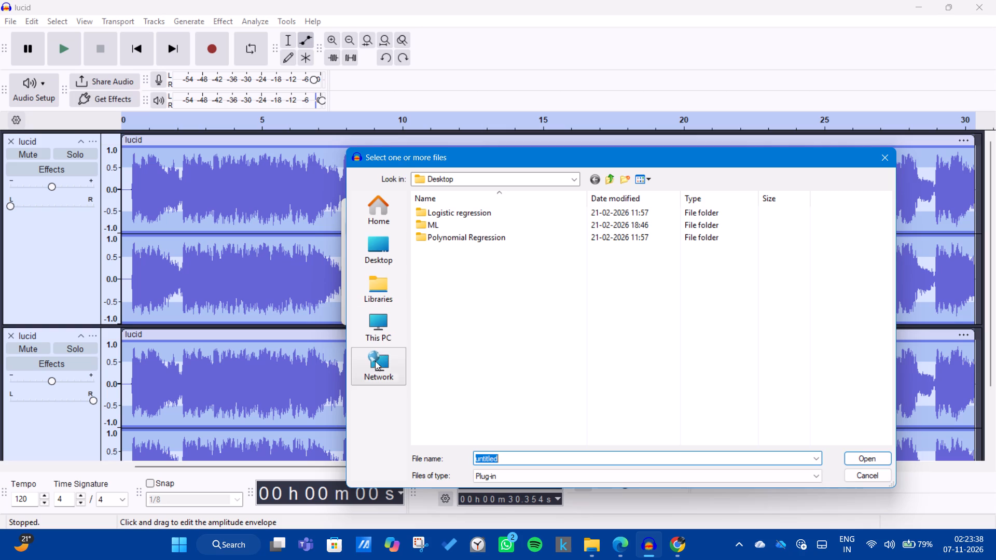
Choose panlfo2a.ny from the Downloads folder and install it with overwriting disallowed.
{"action": "left_click", "coordinate": [391, 266]}
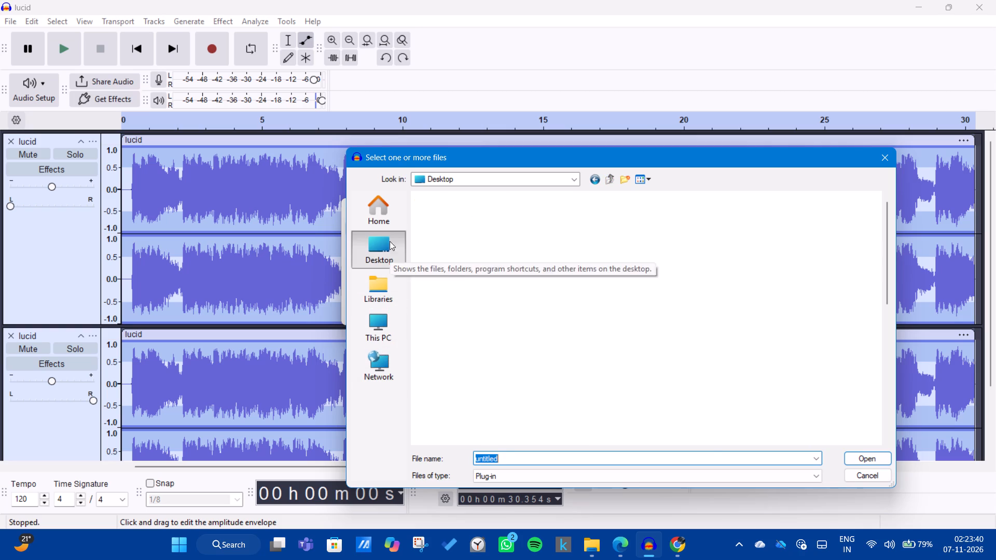
{"action": "left_click", "coordinate": [386, 231]}
{"action": "left_click", "coordinate": [383, 195]}
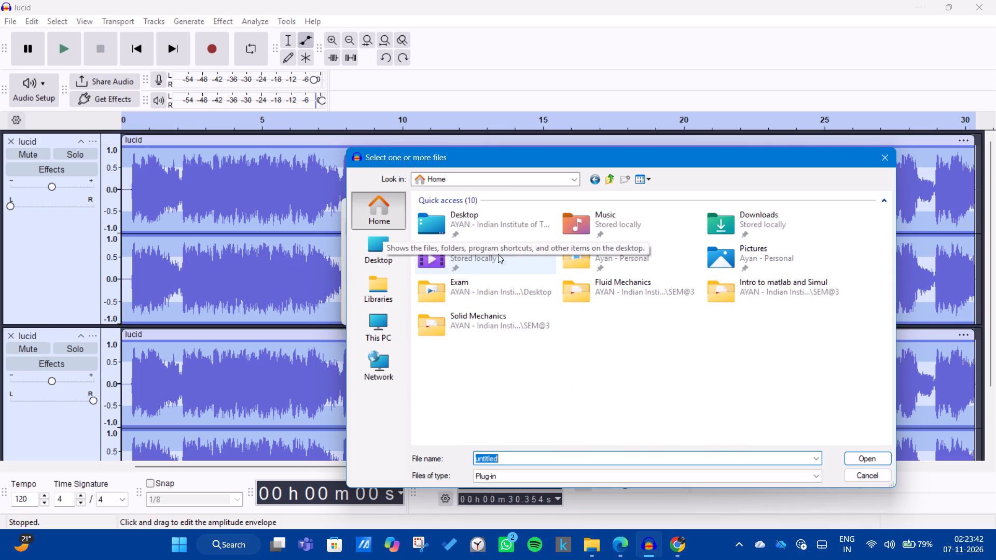
{"action": "double_click", "coordinate": [744, 223]}
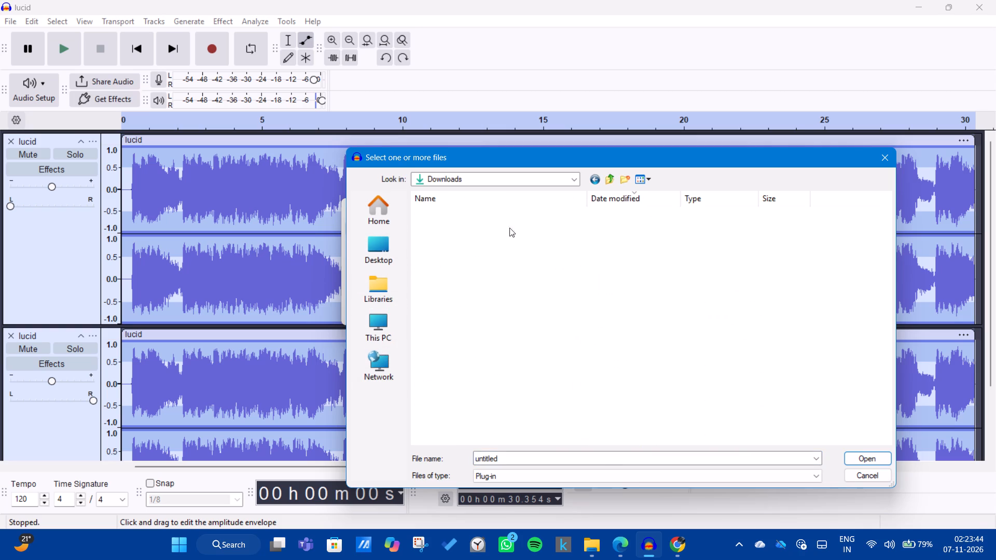
{"action": "left_click", "coordinate": [443, 225]}
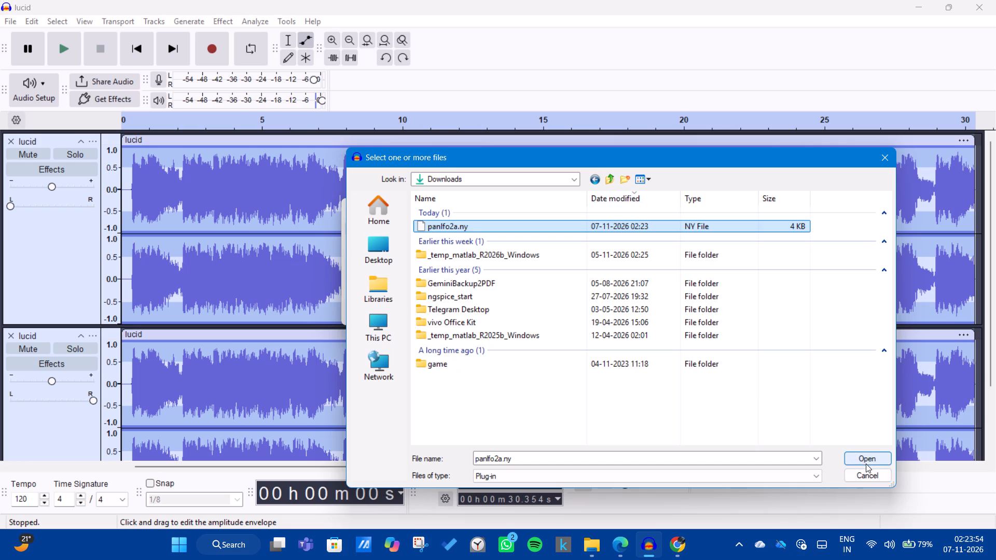
{"action": "left_click", "coordinate": [866, 464]}
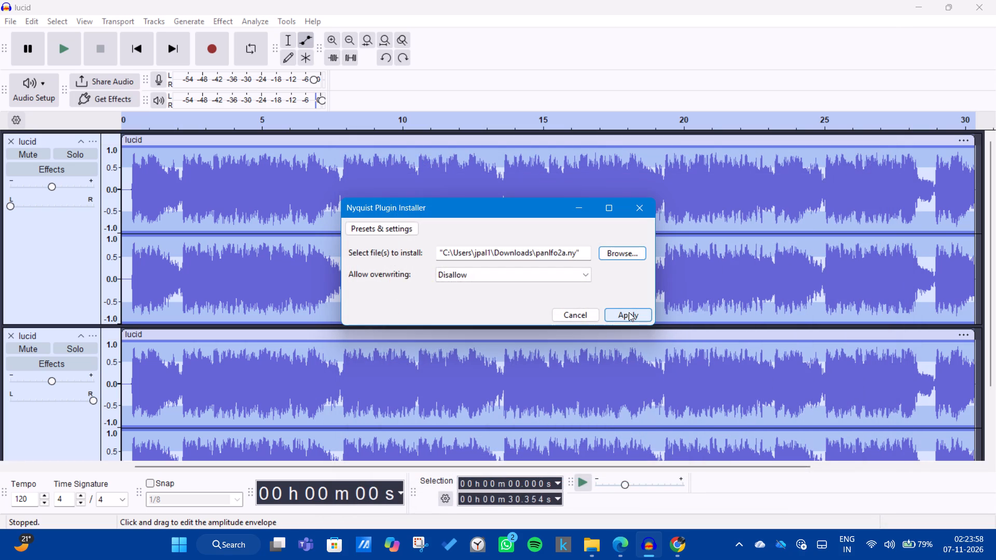
{"action": "left_click", "coordinate": [629, 312]}
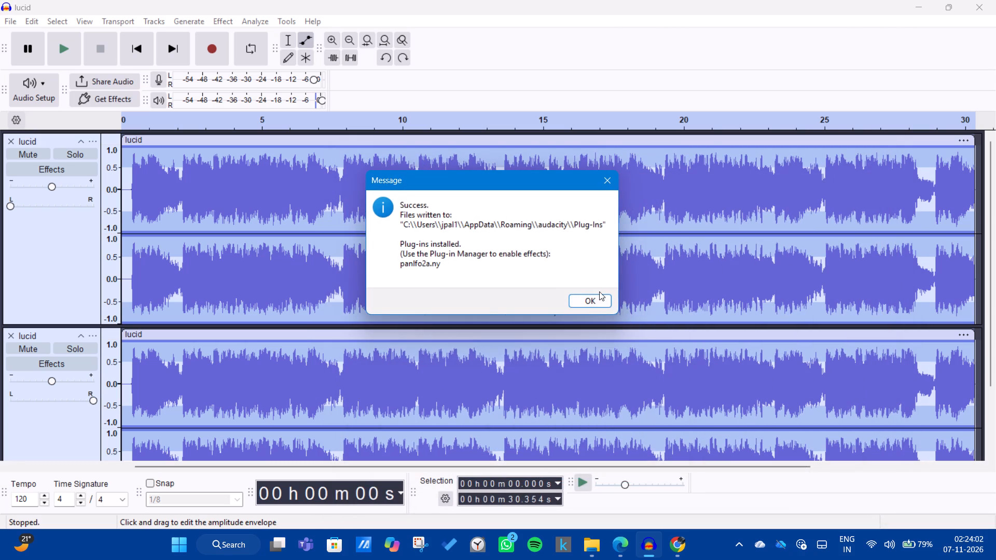
{"action": "left_click", "coordinate": [588, 296]}
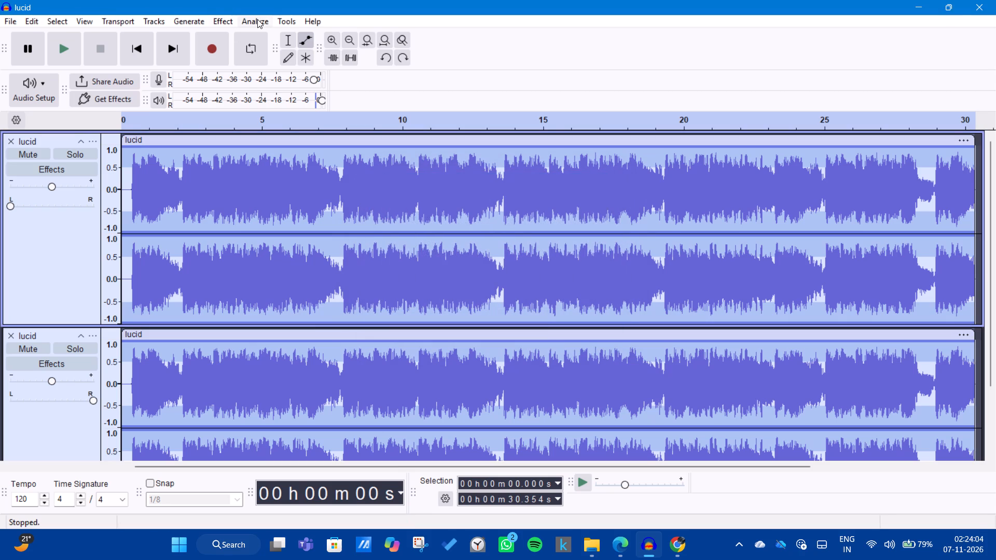
Open the Plugin Manager and look through the list of effect plugins for the newly installed panning plugin.
{"action": "left_click", "coordinate": [233, 21]}
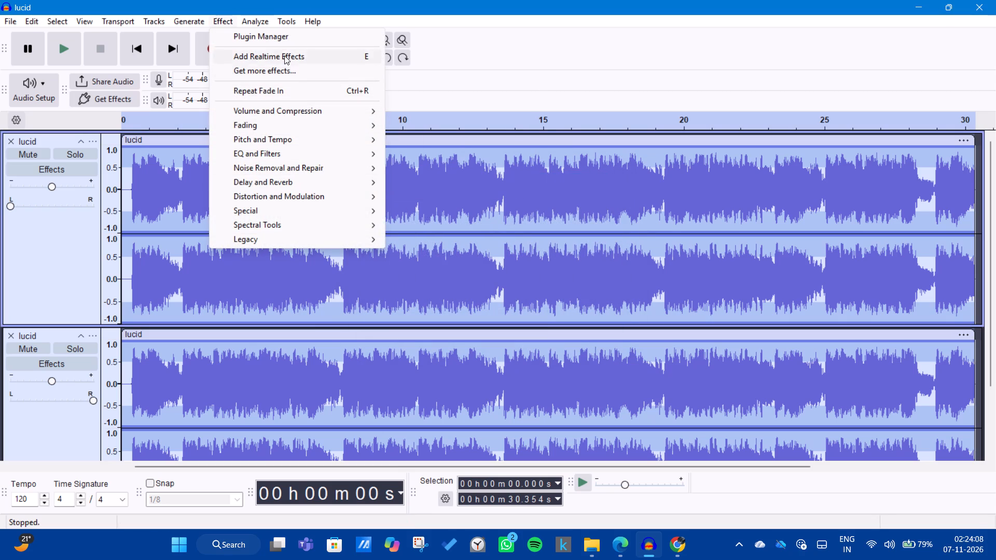
{"action": "left_click", "coordinate": [234, 32]}
{"action": "scroll", "coordinate": [412, 256], "scroll_direction": "down", "scroll_amount": 5}
{"action": "scroll", "coordinate": [409, 261], "scroll_direction": "up", "scroll_amount": 7}
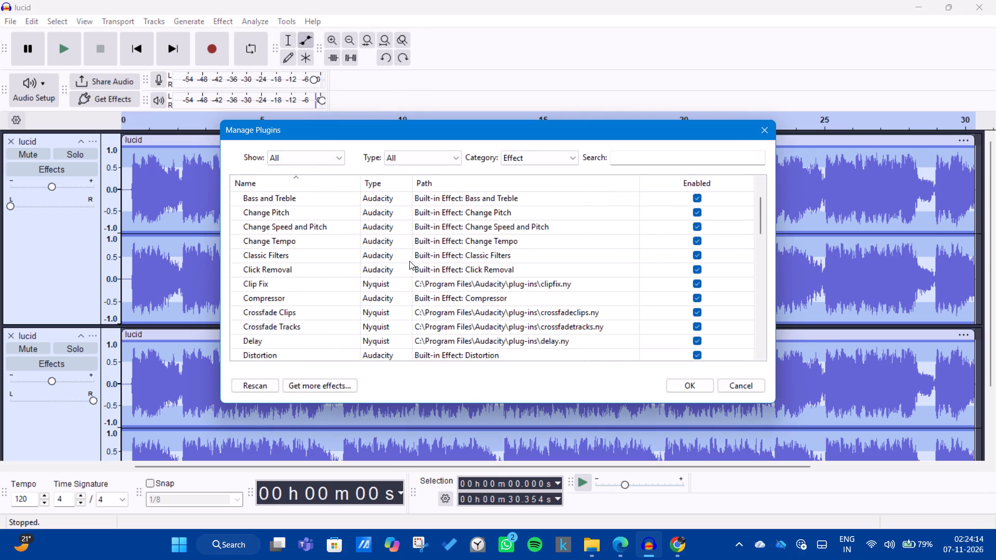
Look through the effect entries in Manage Plugins for the installed panning plugin.
{"action": "scroll", "coordinate": [409, 261], "scroll_direction": "down", "scroll_amount": 9}
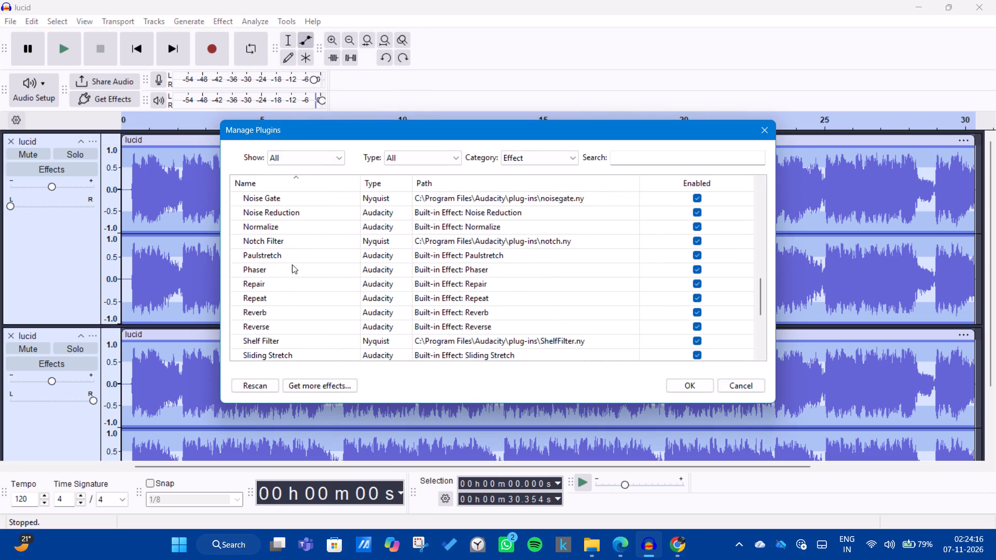
{"action": "left_click", "coordinate": [278, 252]}
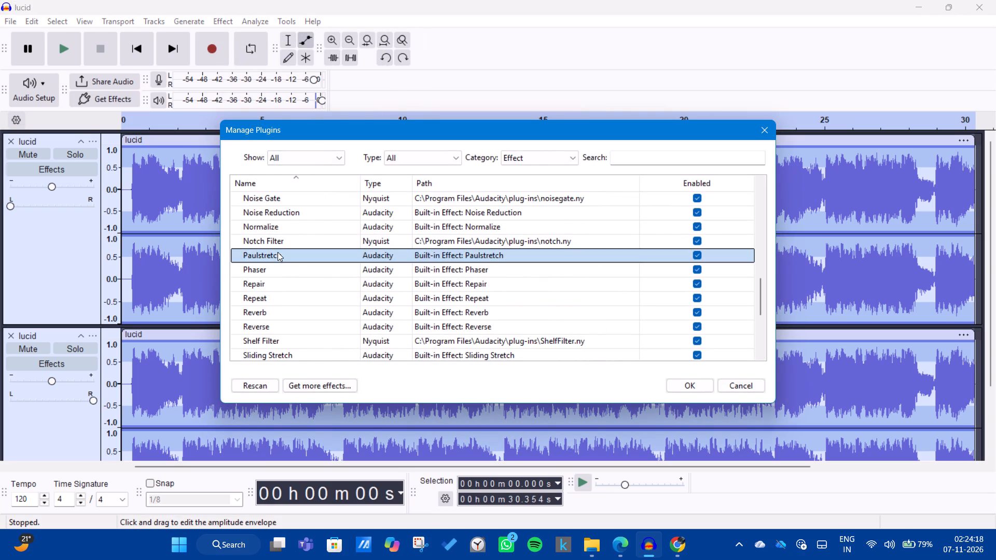
{"action": "scroll", "coordinate": [281, 278], "scroll_direction": "down", "scroll_amount": 4}
{"action": "scroll", "coordinate": [281, 278], "scroll_direction": "up", "scroll_amount": 3}
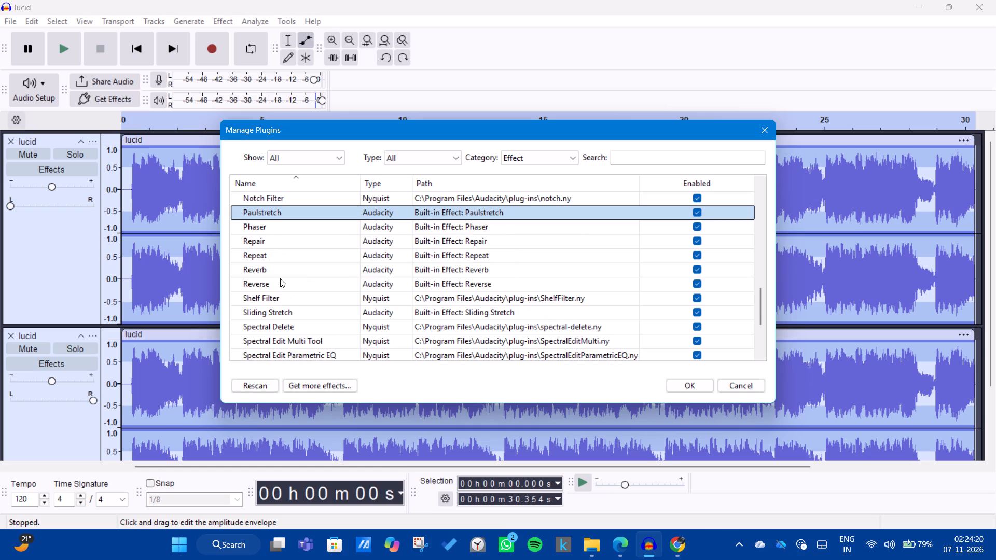
{"action": "left_click", "coordinate": [278, 248]}
{"action": "scroll", "coordinate": [279, 246], "scroll_direction": "up", "scroll_amount": 6}
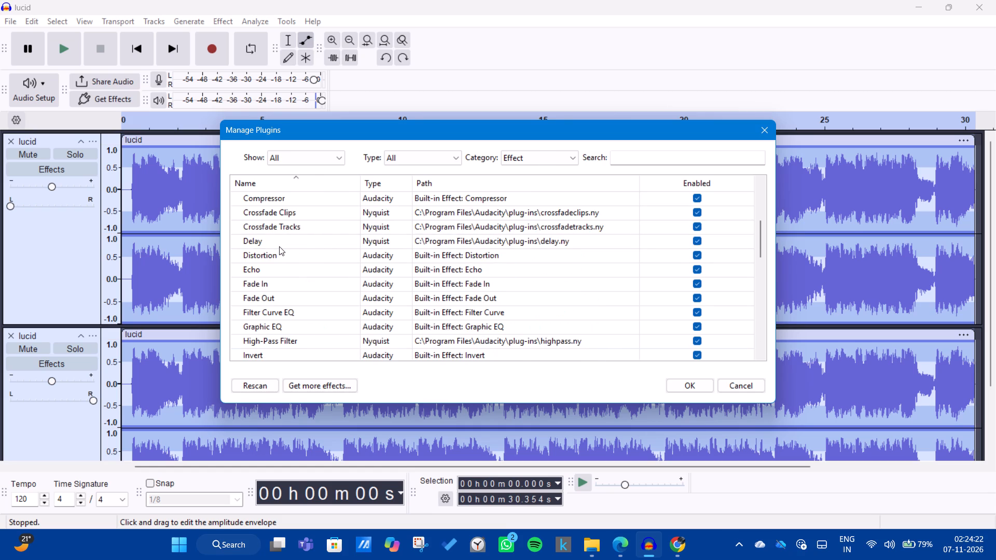
{"action": "scroll", "coordinate": [279, 246], "scroll_direction": "up", "scroll_amount": 6}
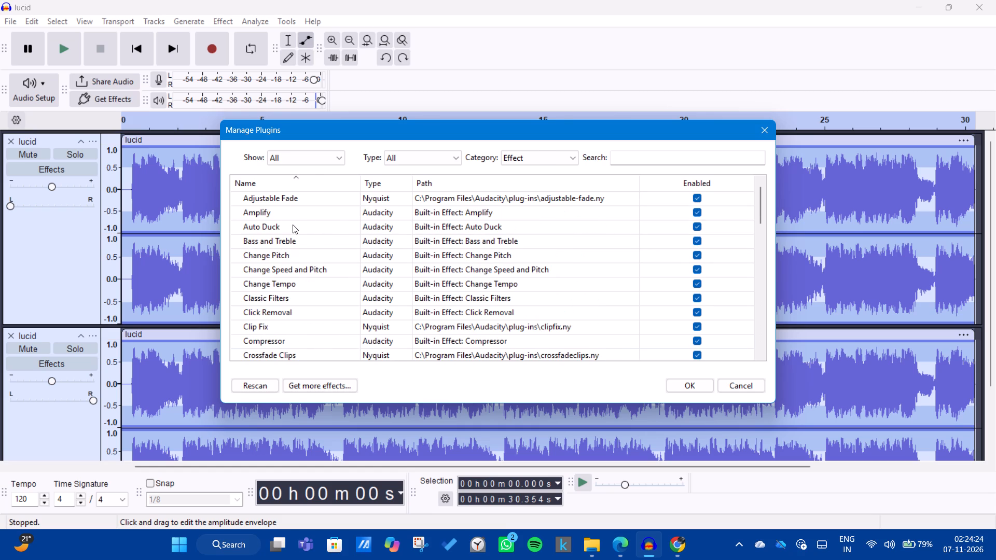
{"action": "scroll", "coordinate": [293, 225], "scroll_direction": "down", "scroll_amount": 2}
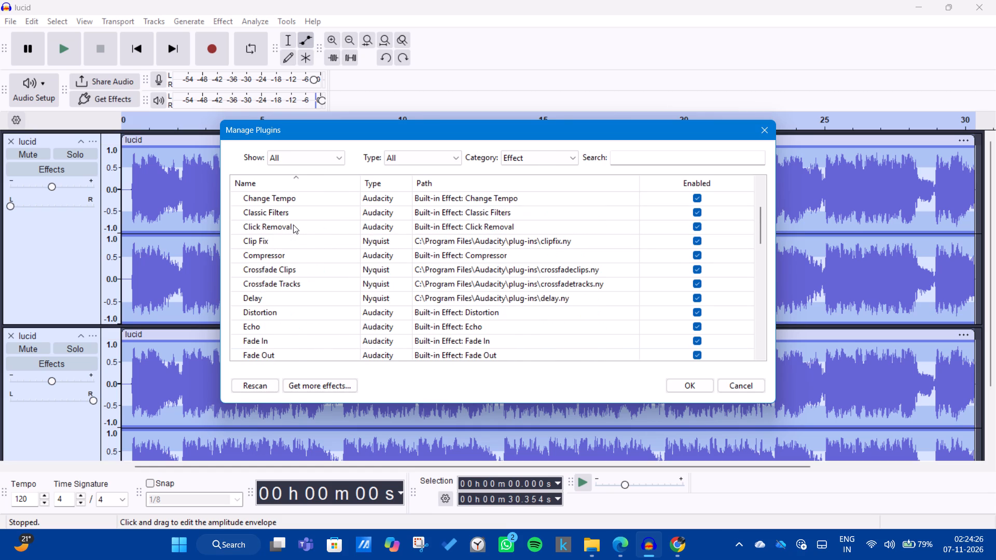
{"action": "scroll", "coordinate": [295, 226], "scroll_direction": "down", "scroll_amount": 3}
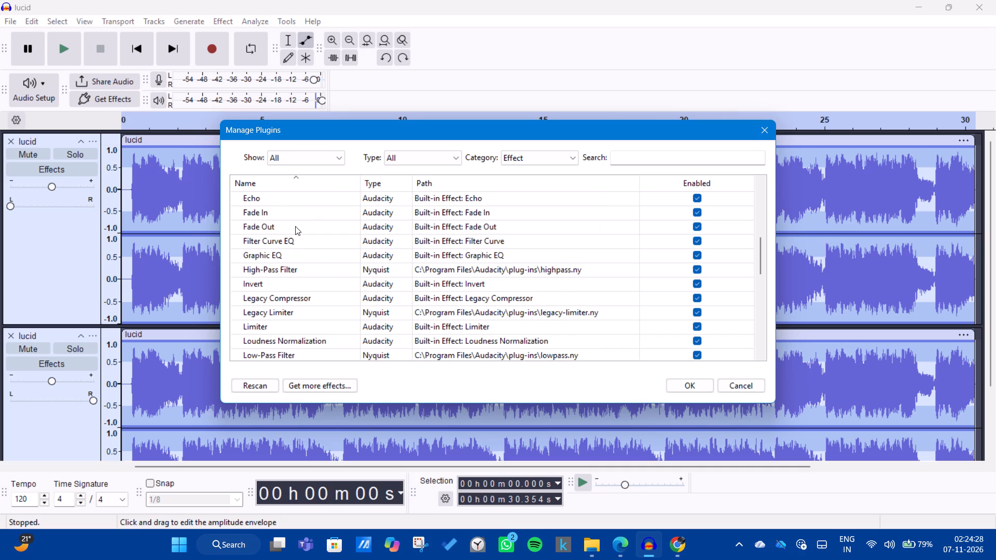
{"action": "scroll", "coordinate": [295, 226], "scroll_direction": "down", "scroll_amount": 3}
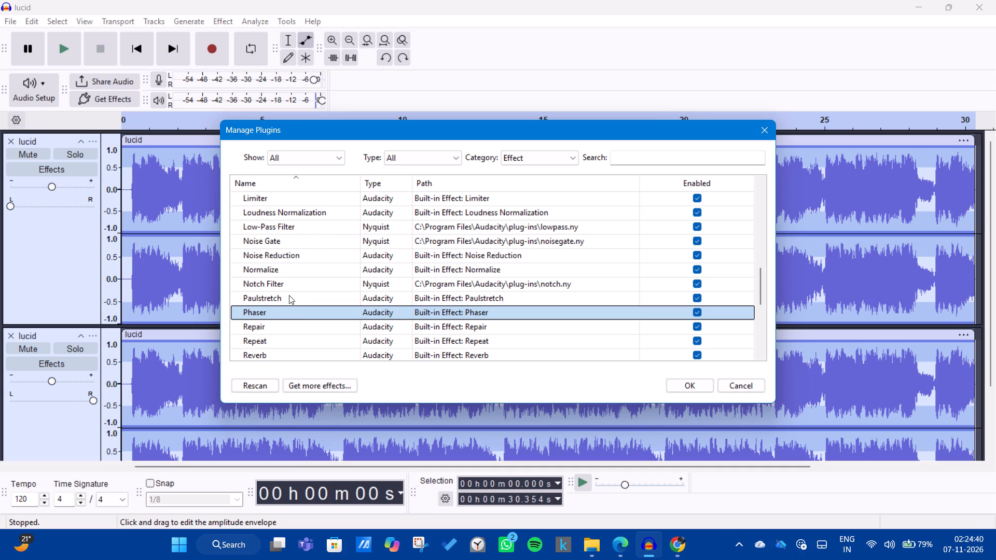
{"action": "scroll", "coordinate": [286, 304], "scroll_direction": "down", "scroll_amount": 4}
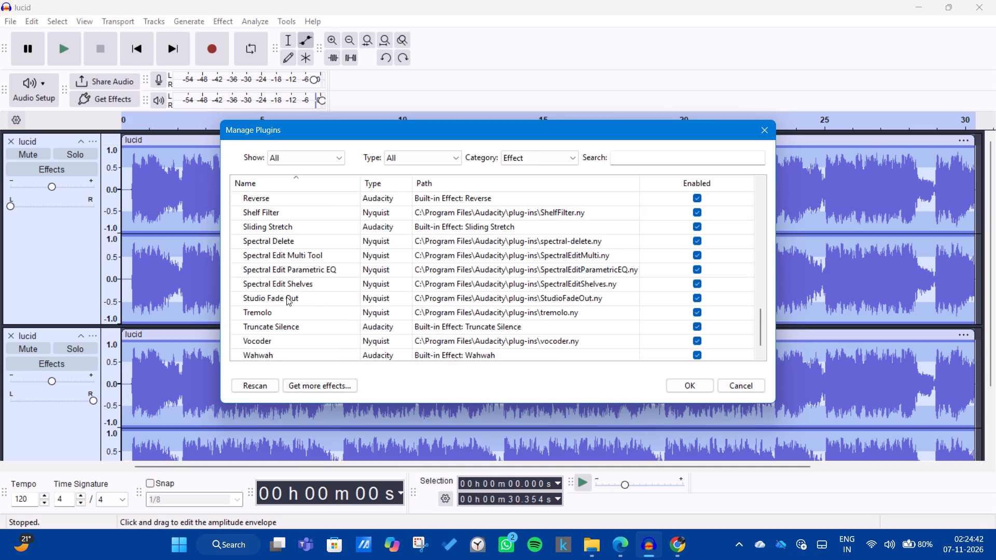
{"action": "scroll", "coordinate": [286, 297], "scroll_direction": "down", "scroll_amount": 1}
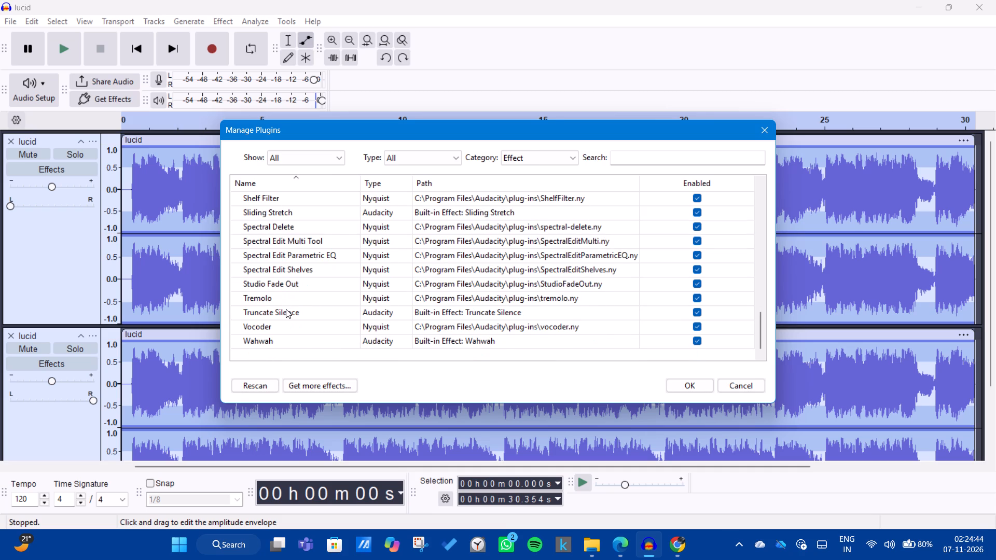
{"action": "scroll", "coordinate": [287, 309], "scroll_direction": "up", "scroll_amount": 18}
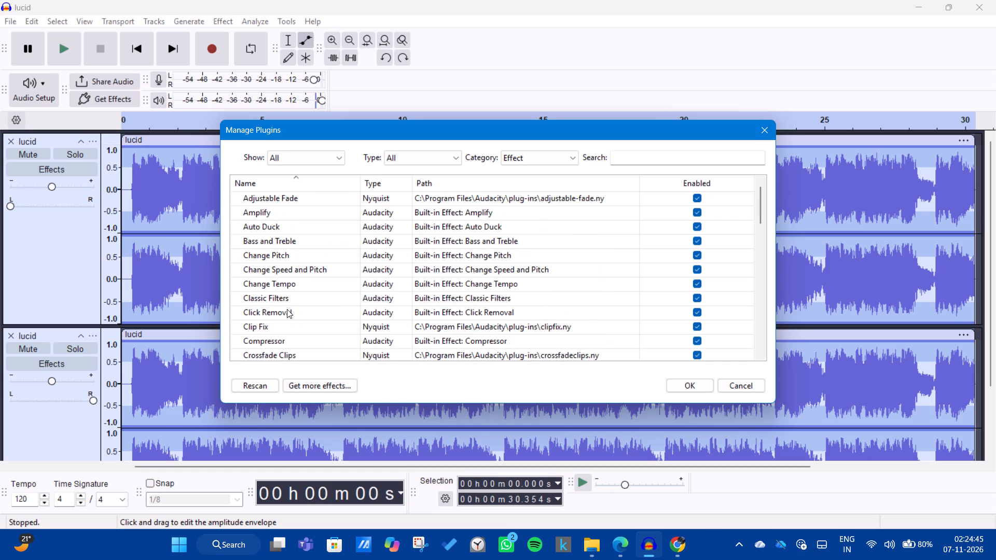
{"action": "left_click", "coordinate": [320, 201]}
{"action": "left_click", "coordinate": [321, 219]}
{"action": "left_click", "coordinate": [317, 244]}
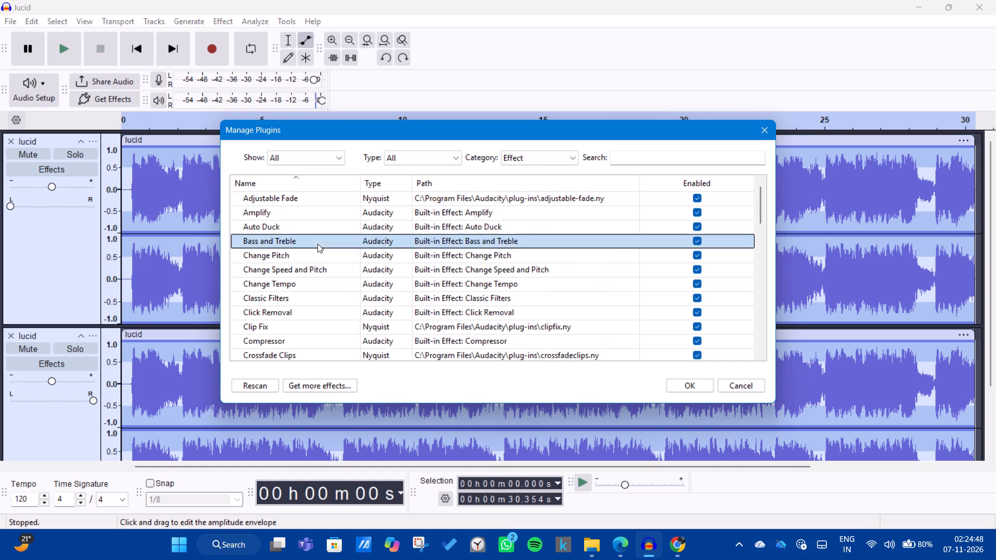
{"action": "left_click", "coordinate": [310, 263]}
{"action": "left_click", "coordinate": [298, 295]}
{"action": "left_click", "coordinate": [294, 315]}
Rescan the plugins, select Panning [LFO] 2a in the effect list, and accept the plugin settings.
{"action": "left_click", "coordinate": [264, 395]}
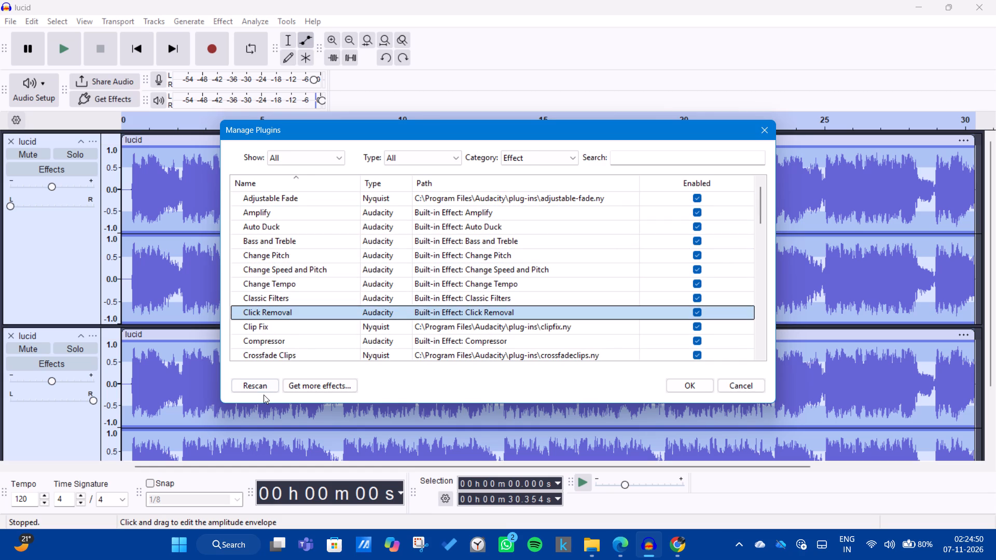
{"action": "left_click", "coordinate": [261, 391]}
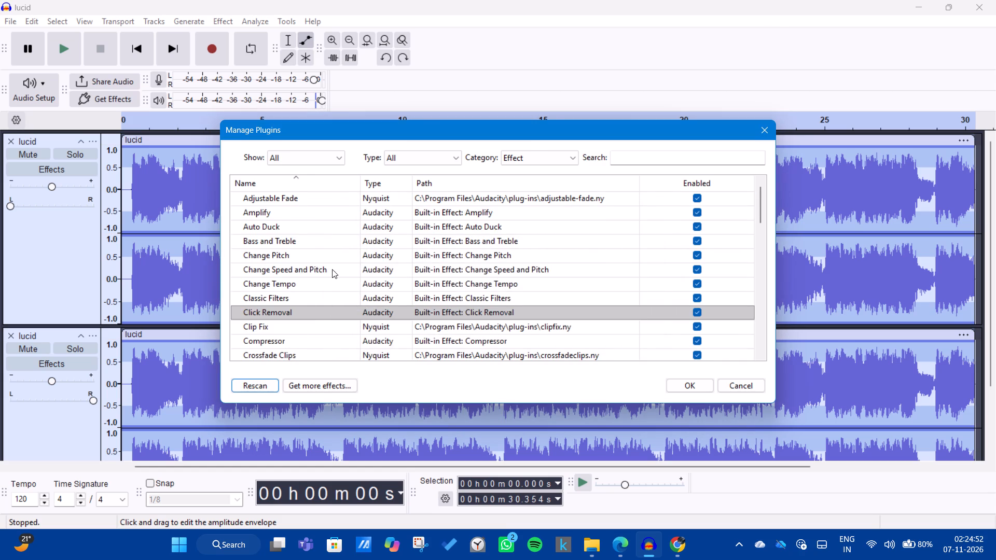
{"action": "scroll", "coordinate": [332, 269], "scroll_direction": "down", "scroll_amount": 3}
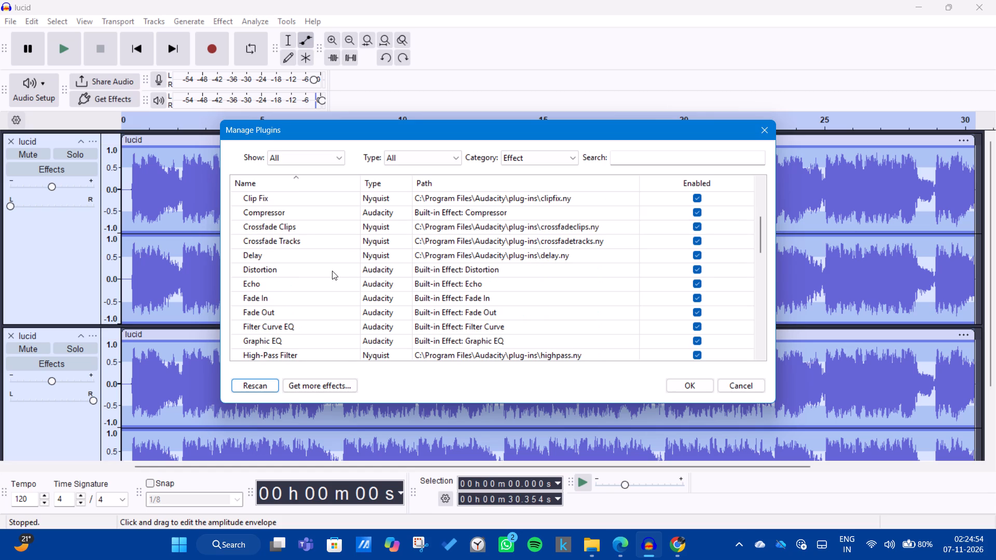
{"action": "scroll", "coordinate": [332, 271], "scroll_direction": "down", "scroll_amount": 4}
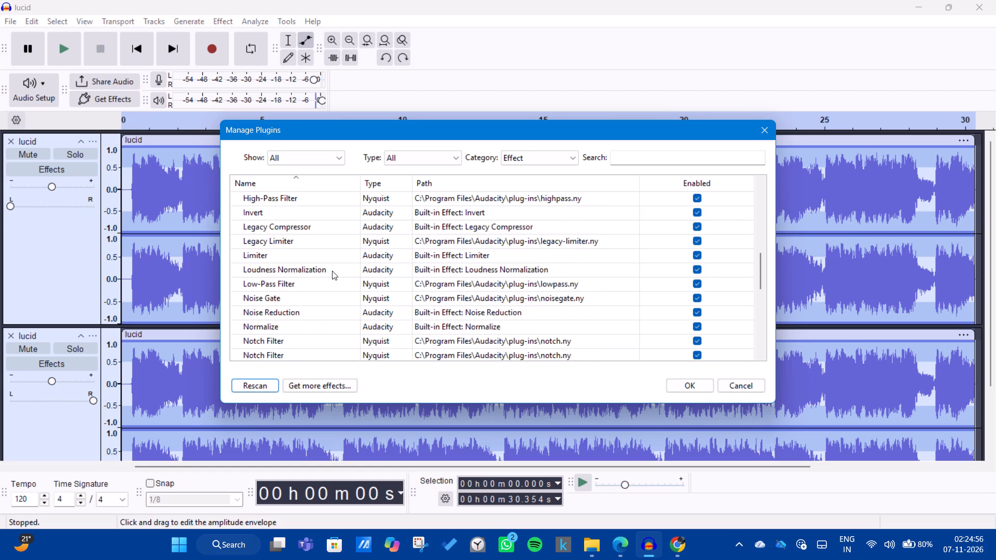
{"action": "left_click", "coordinate": [281, 341]}
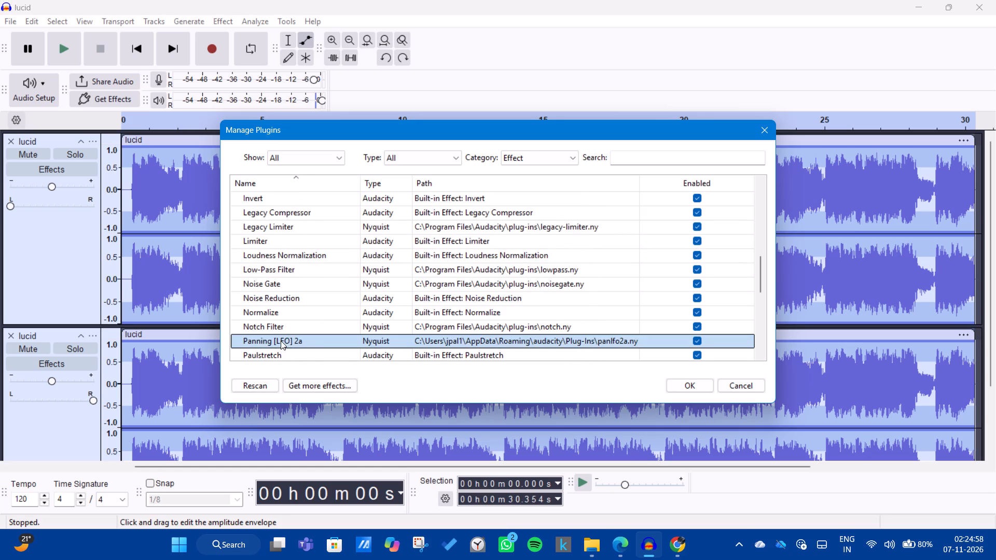
{"action": "left_click", "coordinate": [689, 386]}
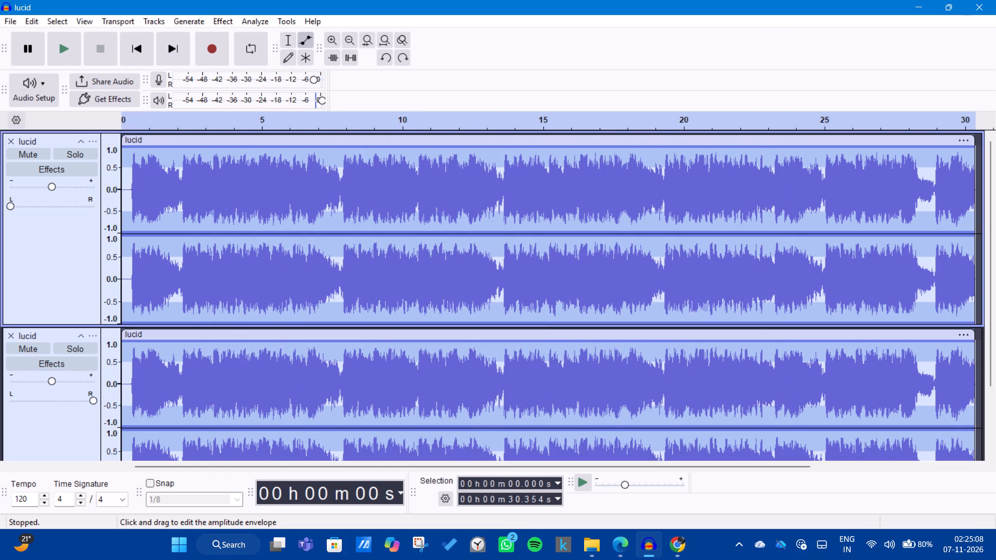
Select only the lower lucid track and look over its track options.
{"action": "scroll", "coordinate": [406, 383], "scroll_direction": "down", "scroll_amount": 2}
{"action": "scroll", "coordinate": [406, 383], "scroll_direction": "up", "scroll_amount": 4}
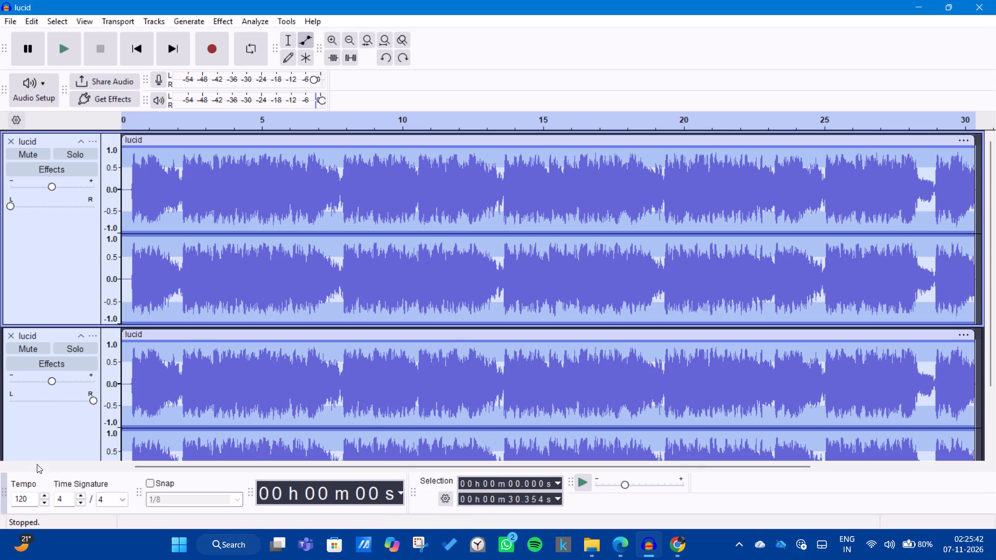
{"action": "left_click", "coordinate": [49, 447]}
{"action": "right_click", "coordinate": [49, 447]}
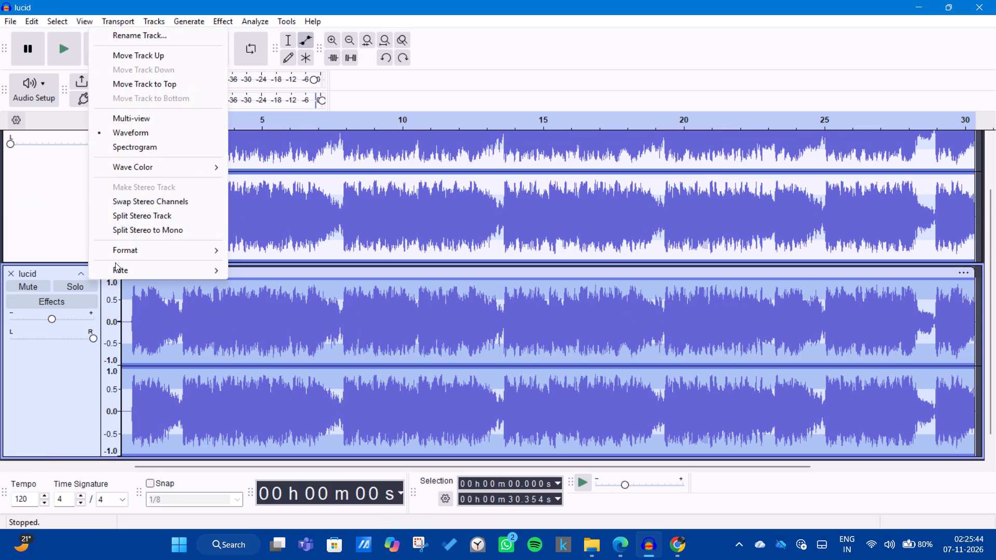
{"action": "left_click", "coordinate": [0, 558]}
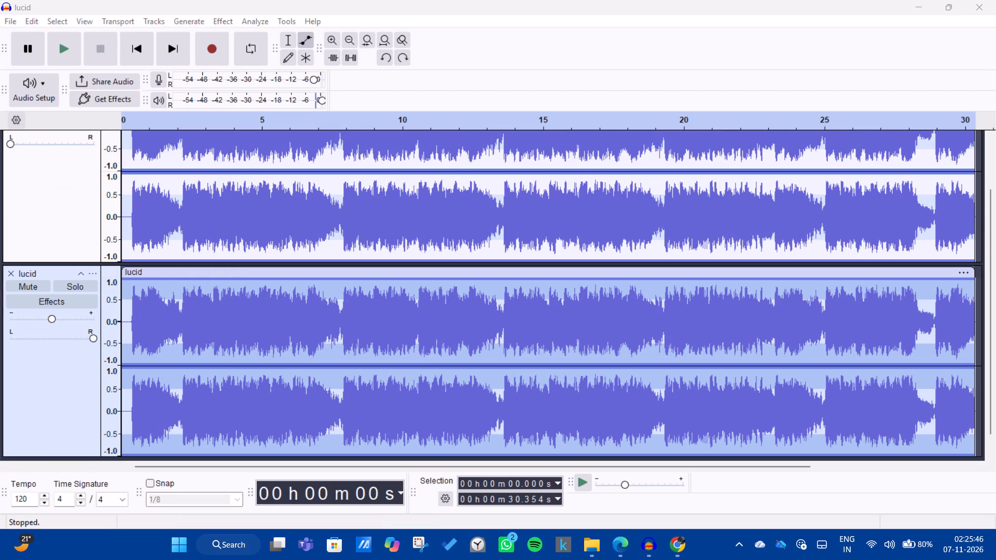
{"action": "right_click", "coordinate": [33, 407]}
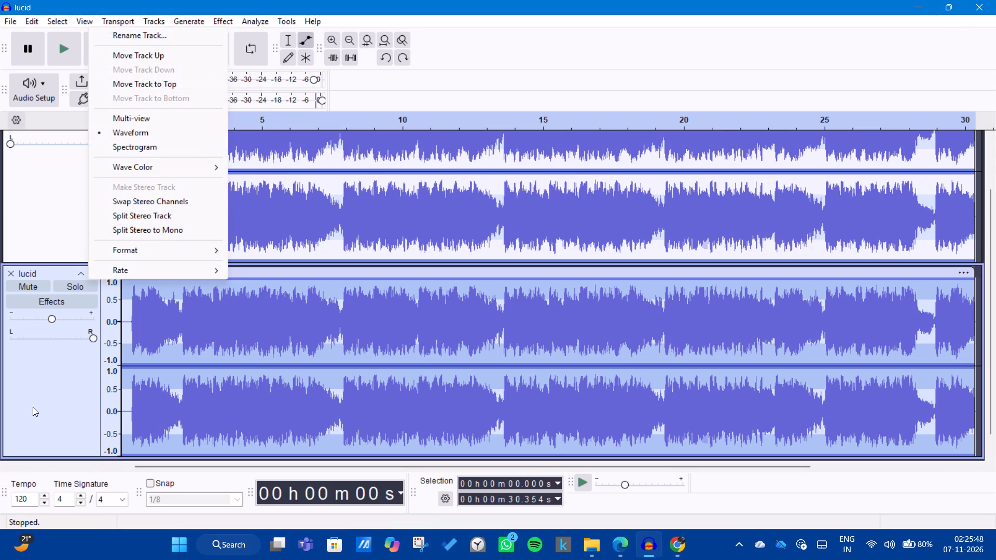
{"action": "left_click", "coordinate": [80, 363]}
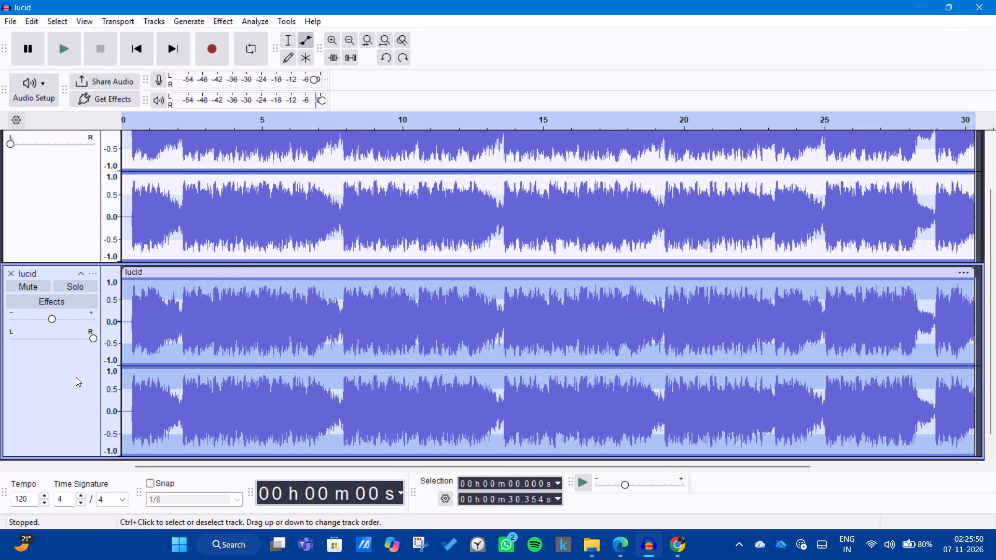
{"action": "right_click", "coordinate": [76, 377]}
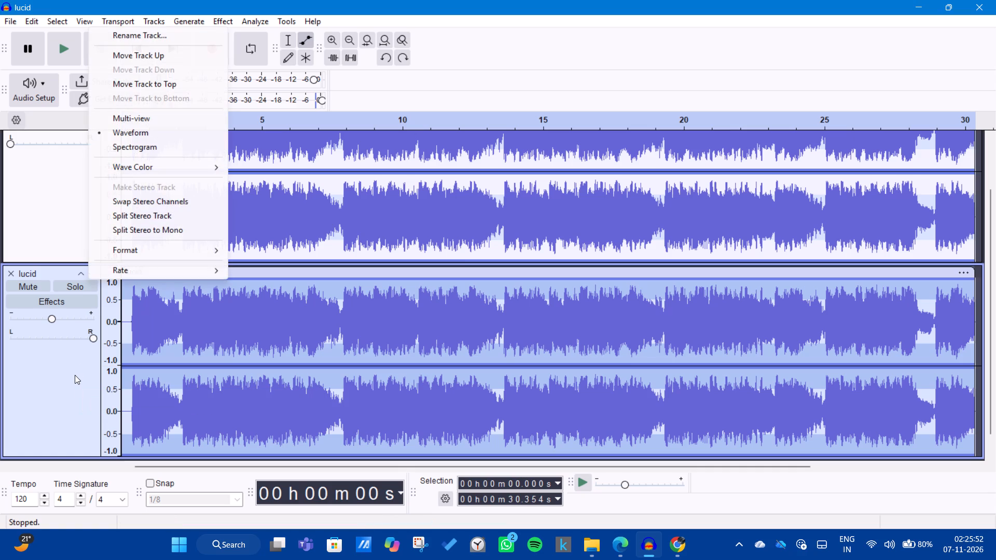
{"action": "left_click", "coordinate": [95, 384]}
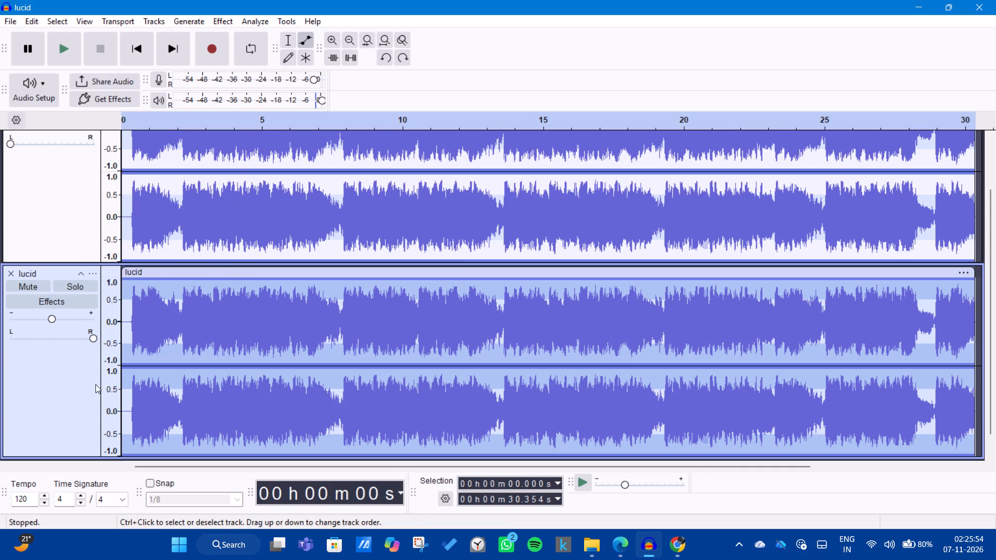
Delete the lower lucid track and set the panning of the remaining lucid track back to centre.
{"action": "left_click", "coordinate": [8, 273]}
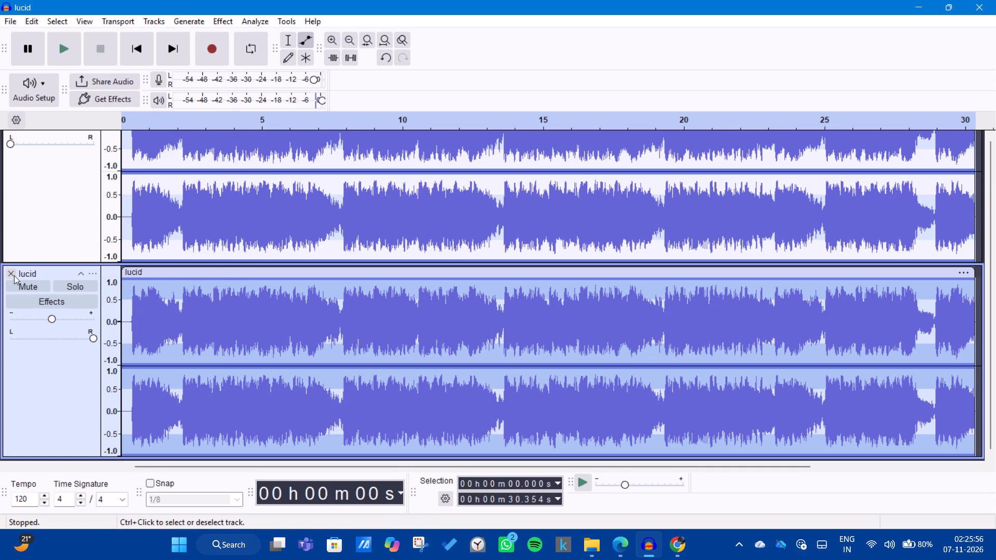
{"action": "left_click", "coordinate": [67, 226]}
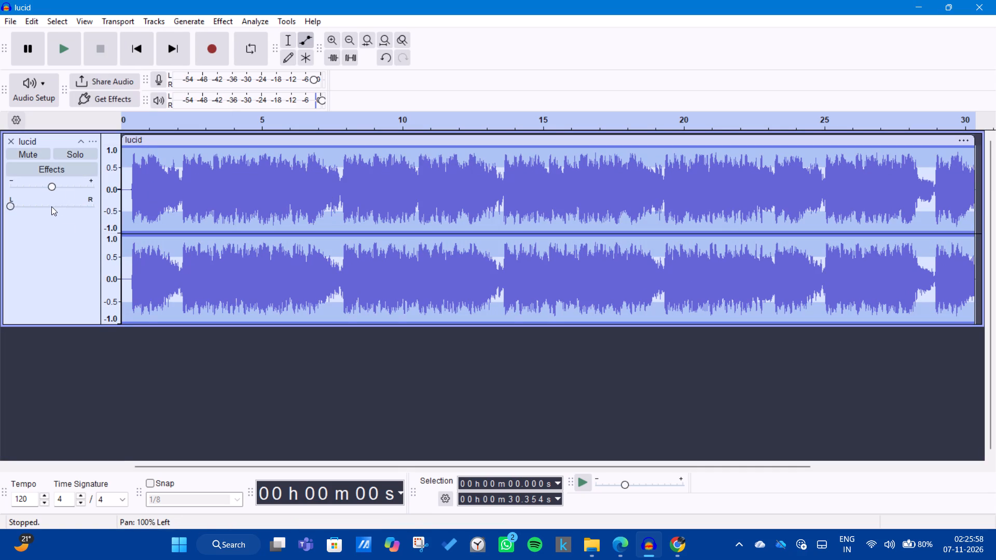
{"action": "left_click", "coordinate": [51, 206]}
{"action": "left_click", "coordinate": [61, 234]}
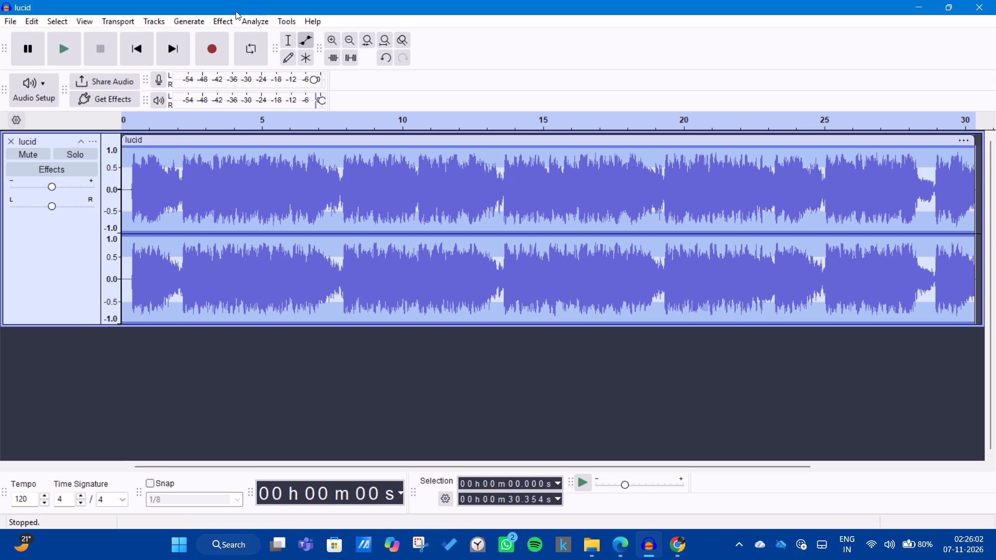
Open the Panning [LFO] 2a effect for the selected lucid track and set its LFO frequency to 0.15 Hz.
{"action": "left_click", "coordinate": [223, 26]}
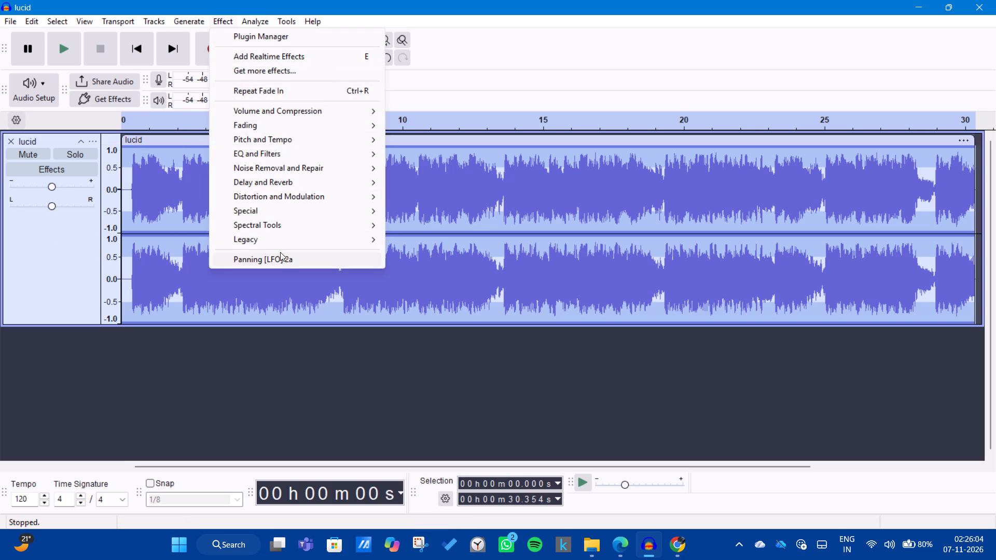
{"action": "left_click", "coordinate": [285, 261]}
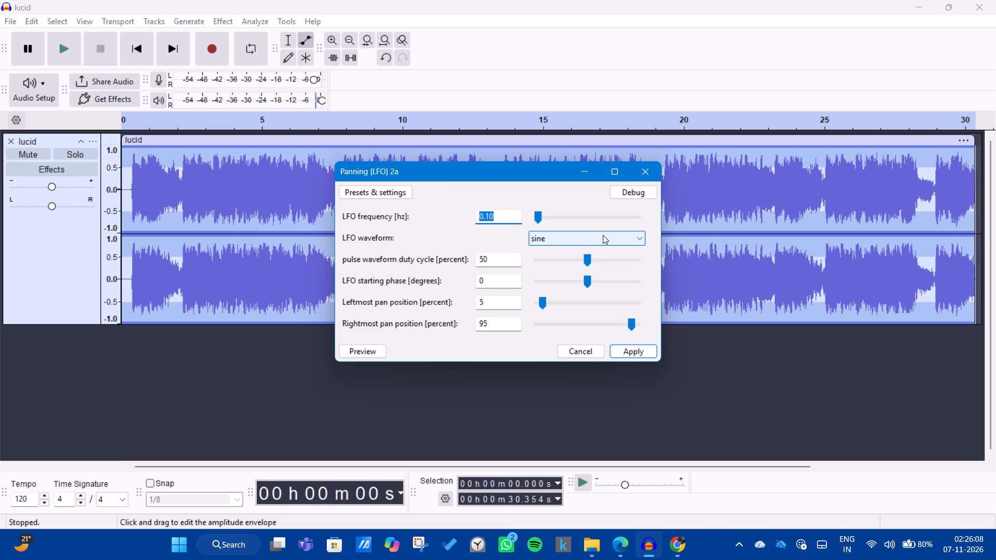
{"action": "left_click", "coordinate": [506, 222]}
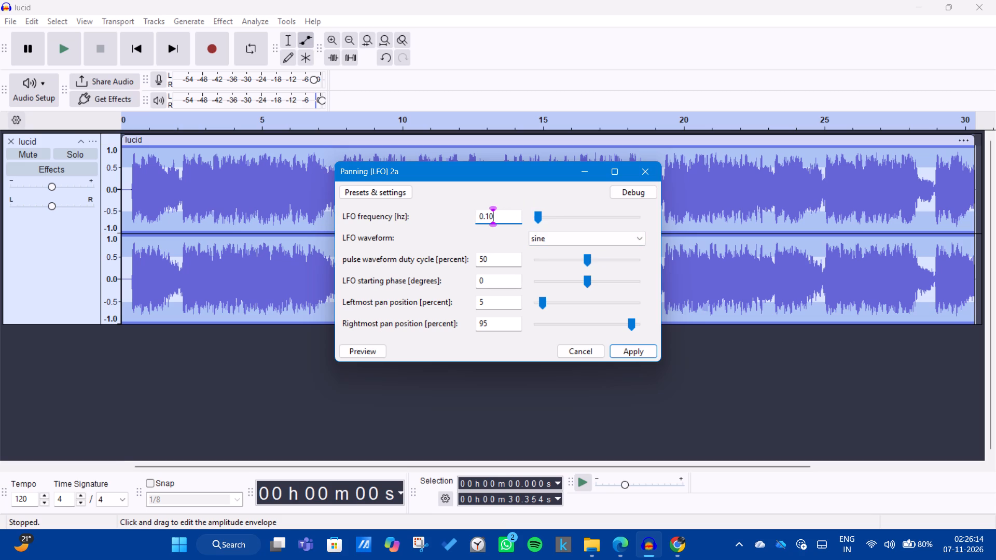
{"action": "key", "text": "BackSpace"}
{"action": "key", "text": "5"}
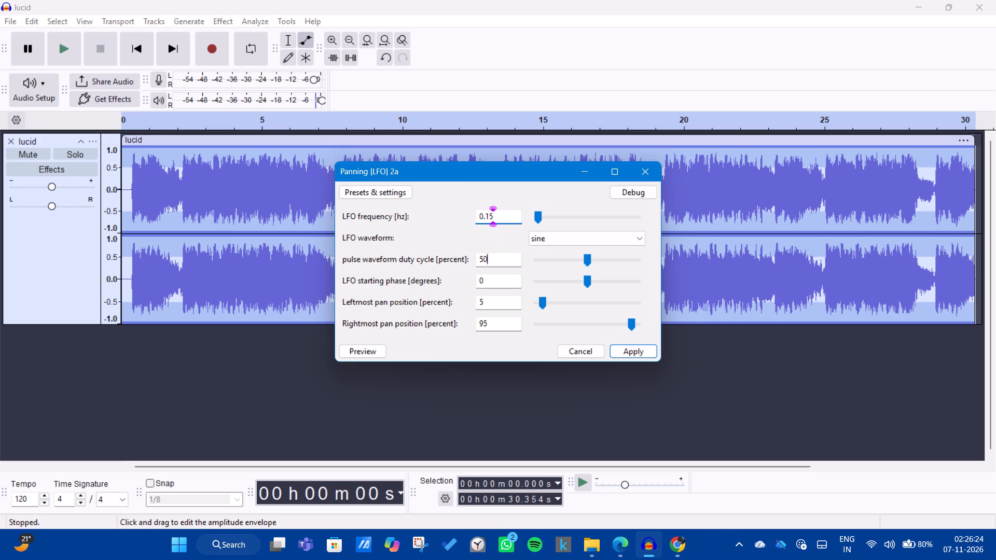
{"action": "left_click", "coordinate": [495, 259]}
{"action": "scroll", "coordinate": [489, 314], "scroll_direction": "down", "scroll_amount": 1}
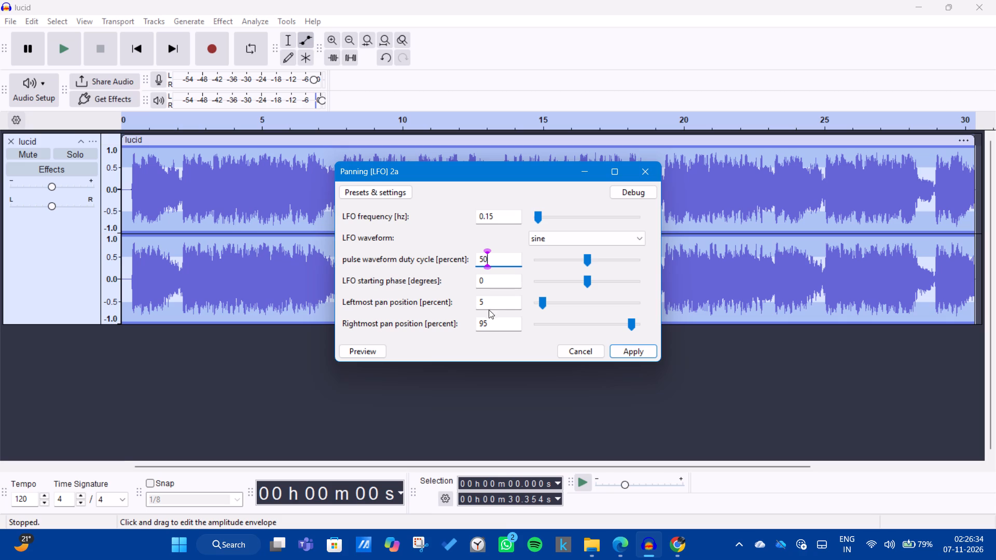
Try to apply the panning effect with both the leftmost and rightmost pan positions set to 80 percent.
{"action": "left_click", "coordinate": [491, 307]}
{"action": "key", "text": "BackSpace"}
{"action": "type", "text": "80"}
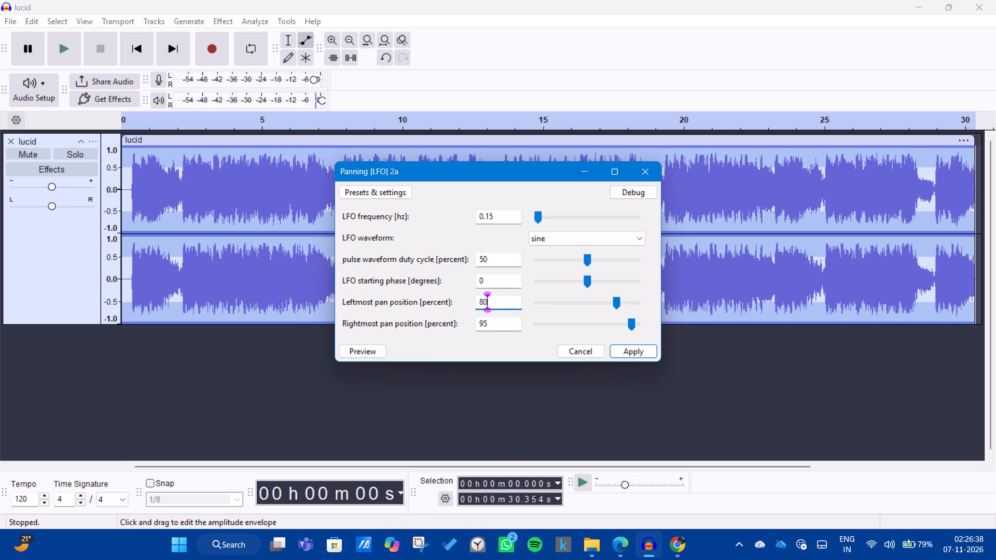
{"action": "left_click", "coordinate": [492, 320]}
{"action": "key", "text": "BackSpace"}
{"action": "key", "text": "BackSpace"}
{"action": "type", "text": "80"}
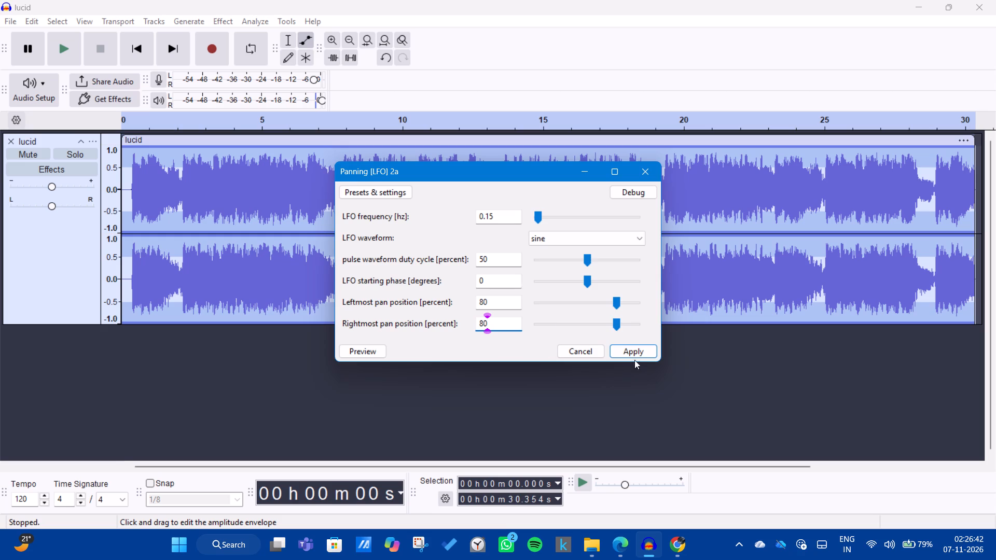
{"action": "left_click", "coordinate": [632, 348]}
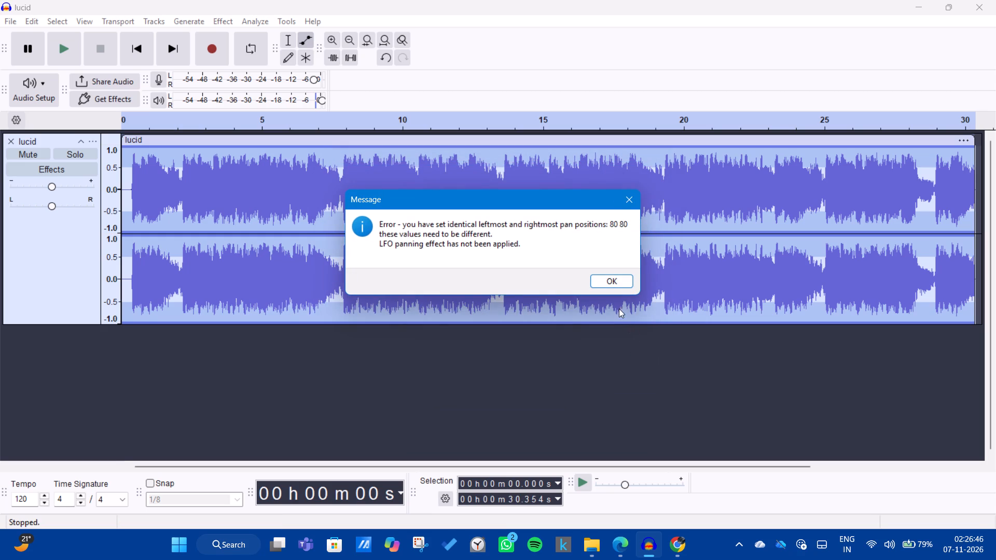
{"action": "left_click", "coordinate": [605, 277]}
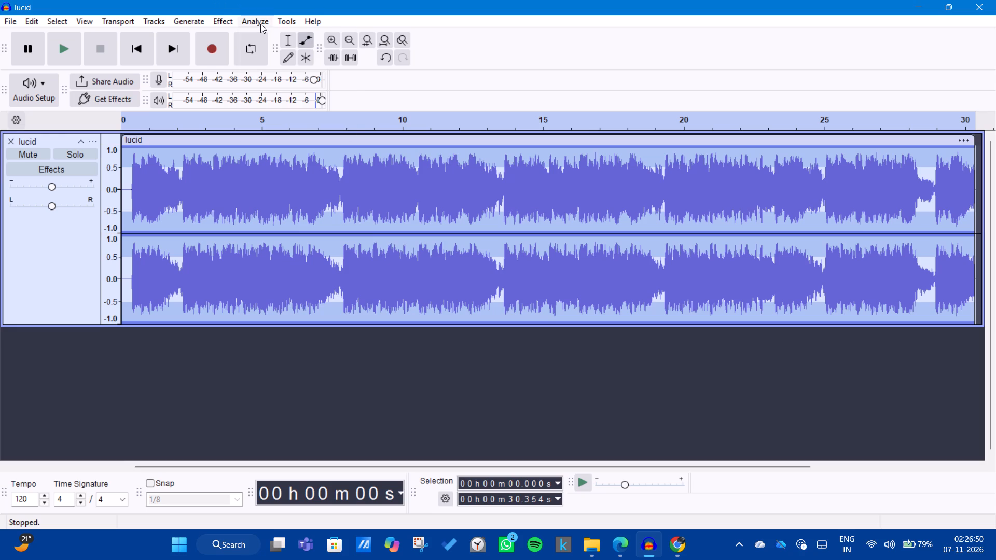
Reopen Panning [LFO] 2a, look over the LFO waveform choices, and try to preview the effect.
{"action": "left_click", "coordinate": [260, 24]}
{"action": "left_click", "coordinate": [231, 23]}
{"action": "left_click", "coordinate": [231, 23]}
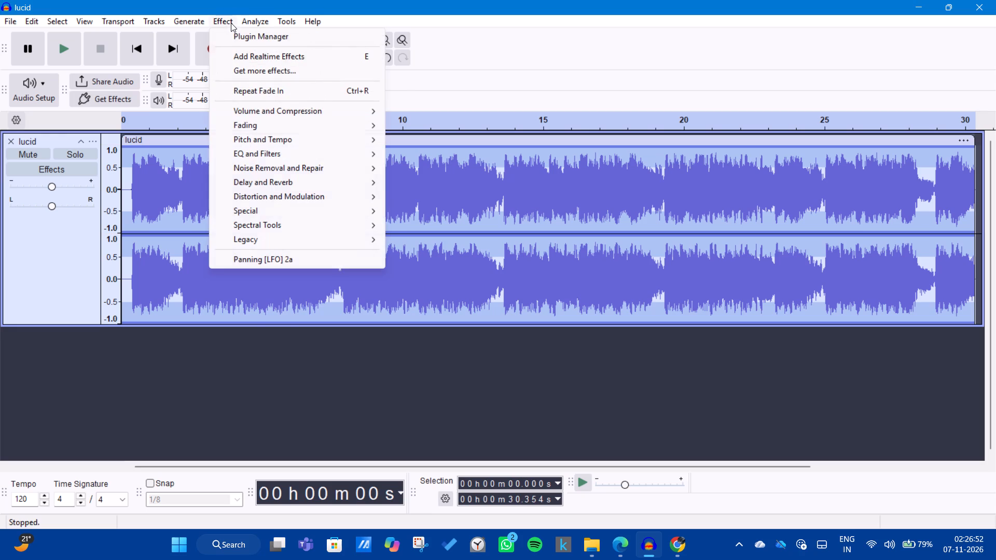
{"action": "left_click", "coordinate": [329, 252]}
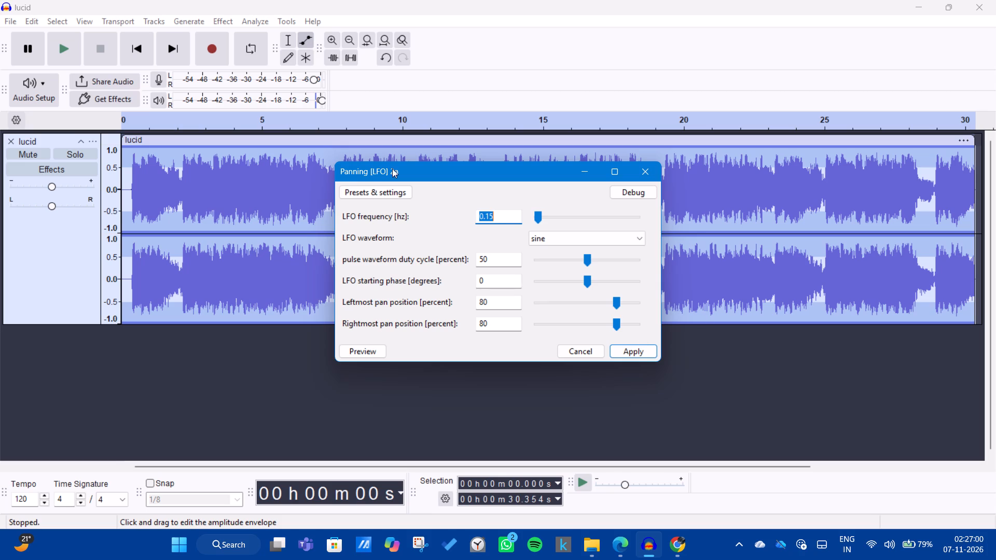
{"action": "scroll", "coordinate": [374, 236], "scroll_direction": "down", "scroll_amount": 3}
{"action": "left_click", "coordinate": [551, 244]}
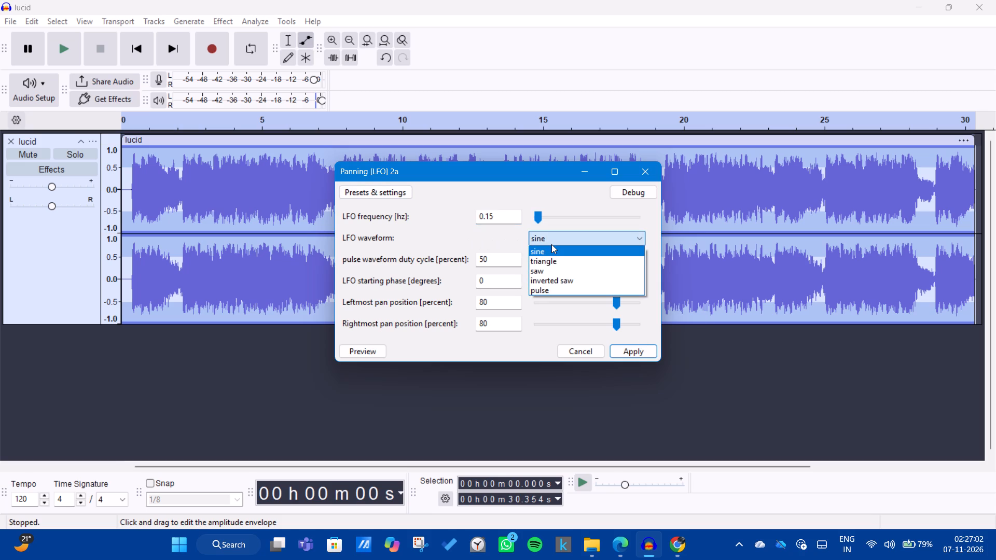
{"action": "left_click", "coordinate": [555, 240]}
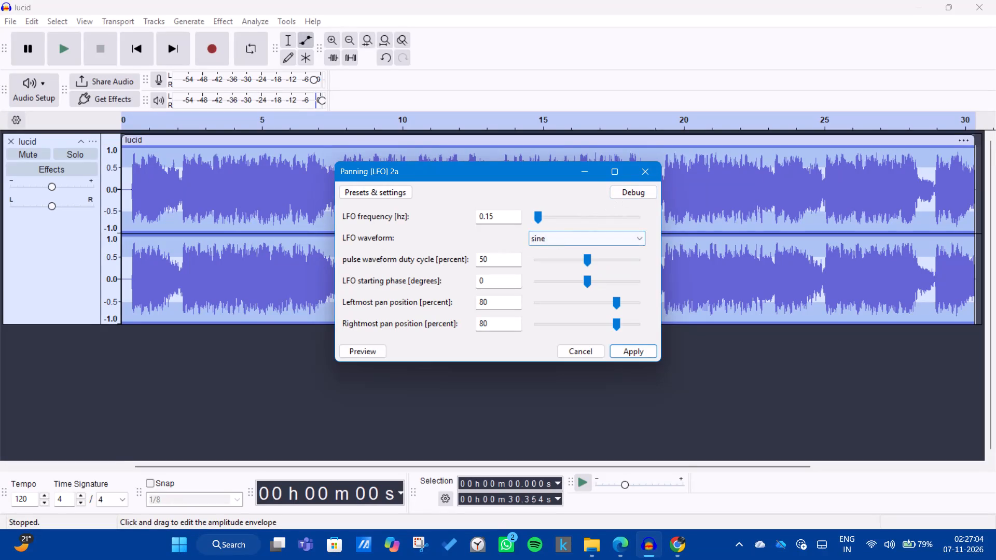
{"action": "left_click", "coordinate": [373, 348]}
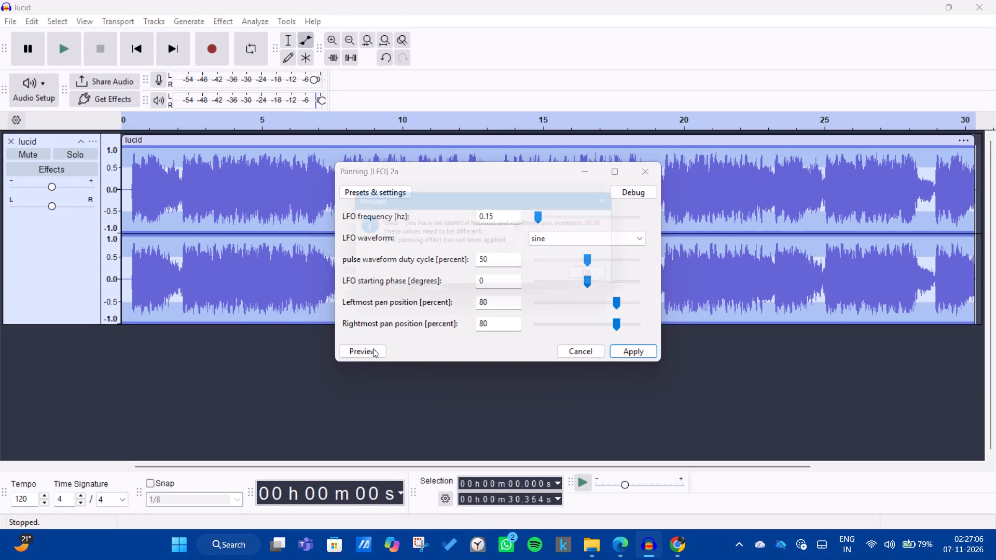
{"action": "left_click", "coordinate": [620, 278]}
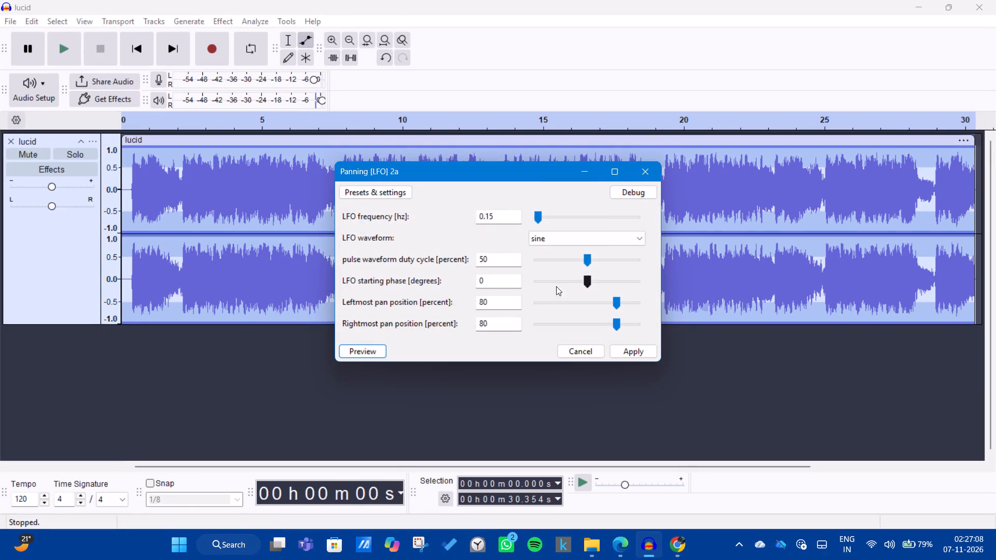
Set the leftmost pan position to 15 percent and the rightmost to 85 percent, and apply the panning to the lucid track.
{"action": "left_click", "coordinate": [491, 303]}
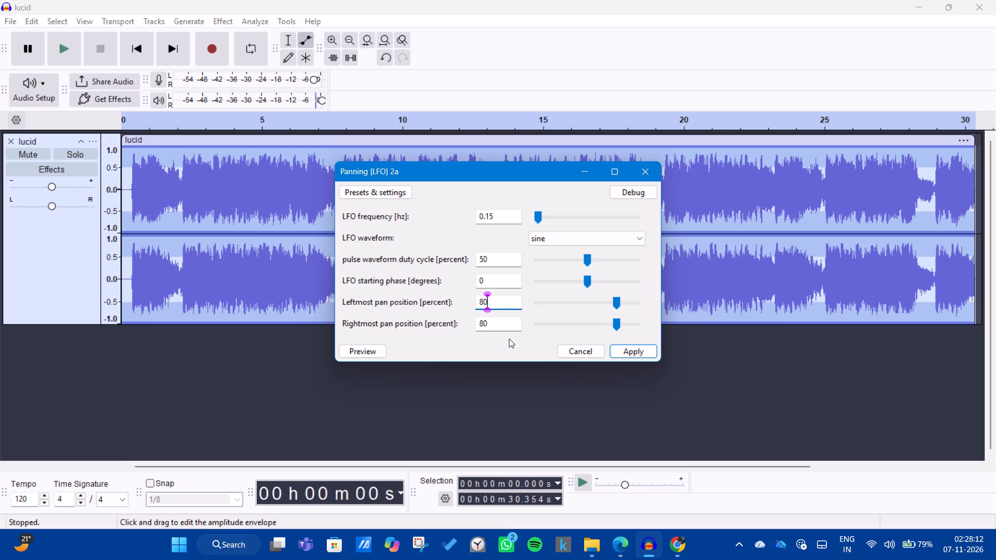
{"action": "left_click", "coordinate": [514, 290]}
{"action": "left_click", "coordinate": [507, 304]}
{"action": "key", "text": "BackSpace"}
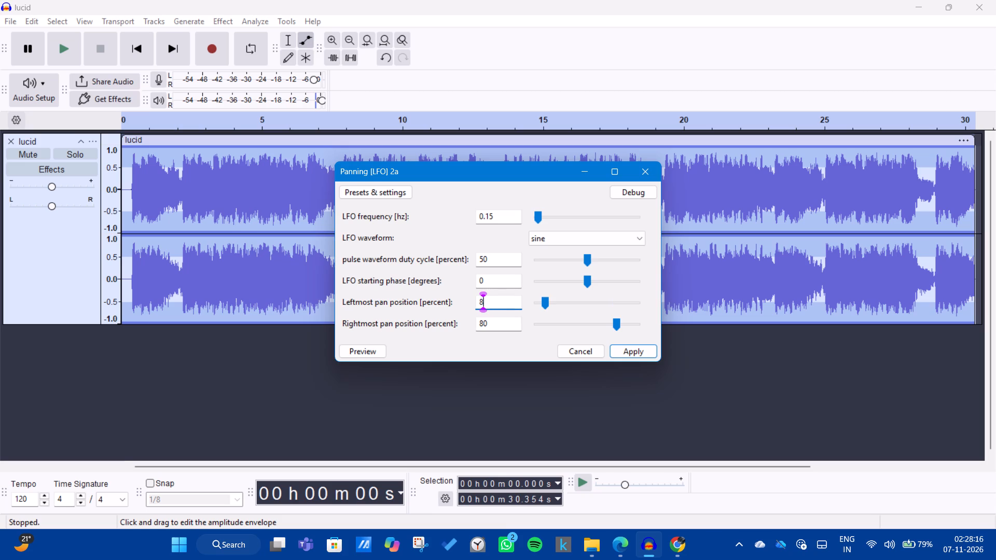
{"action": "key", "text": "BackSpace"}
{"action": "type", "text": "10"}
{"action": "key", "text": "BackSpace"}
{"action": "key", "text": "5"}
{"action": "left_click", "coordinate": [494, 319]}
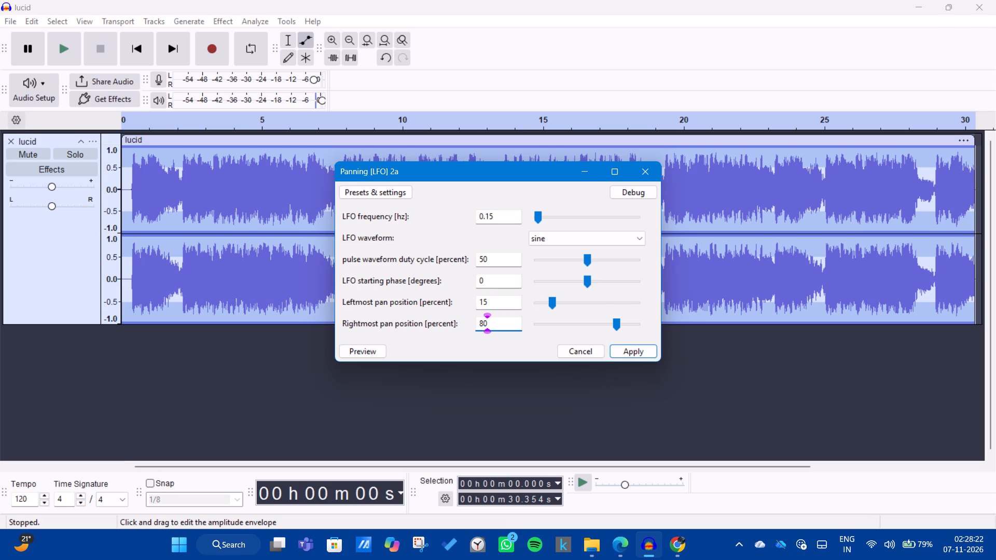
{"action": "key", "text": "BackSpace"}
{"action": "key", "text": "BackSpace"}
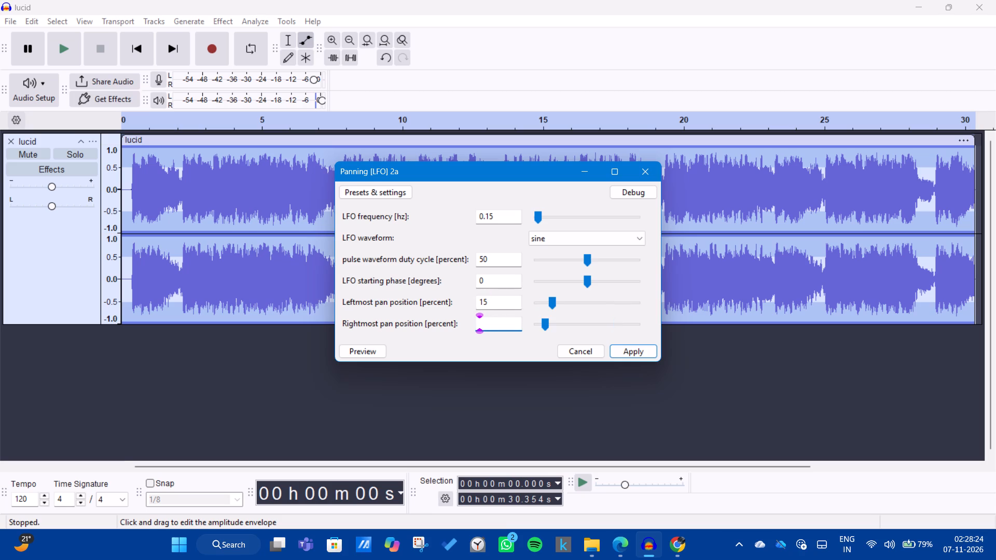
{"action": "type", "text": "85"}
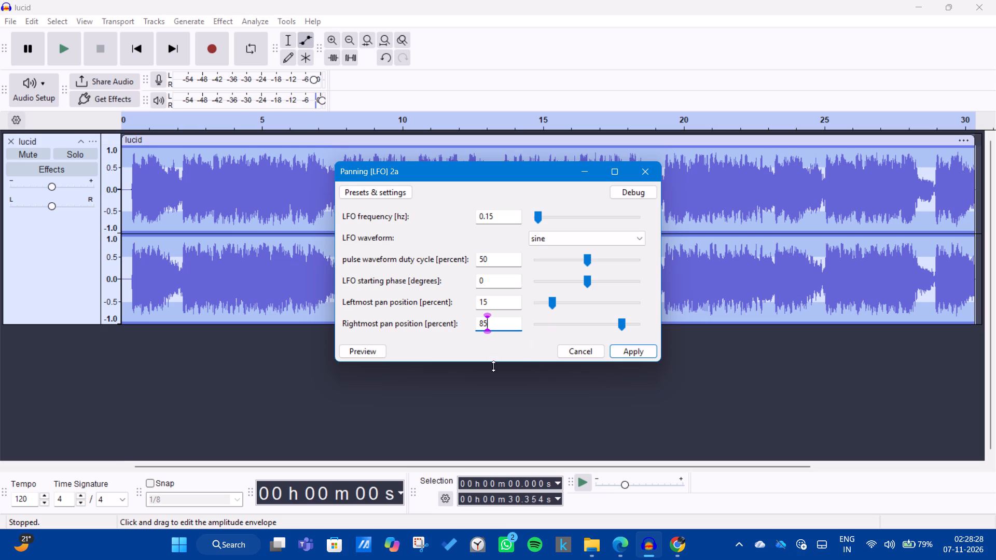
{"action": "left_click", "coordinate": [640, 353]}
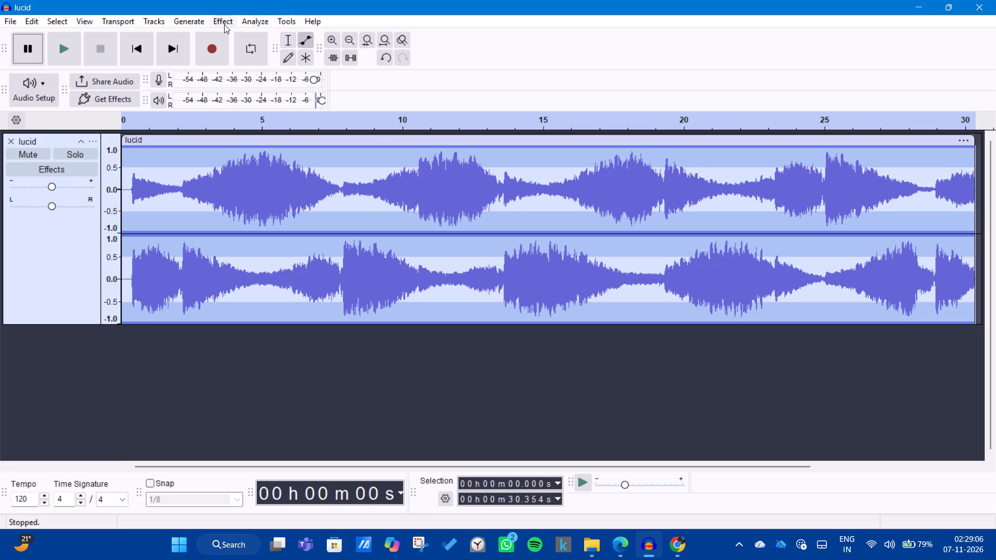
Apply the Reverb effect to the lucid track with the settings it offers, and deselect the track.
{"action": "left_click", "coordinate": [224, 24]}
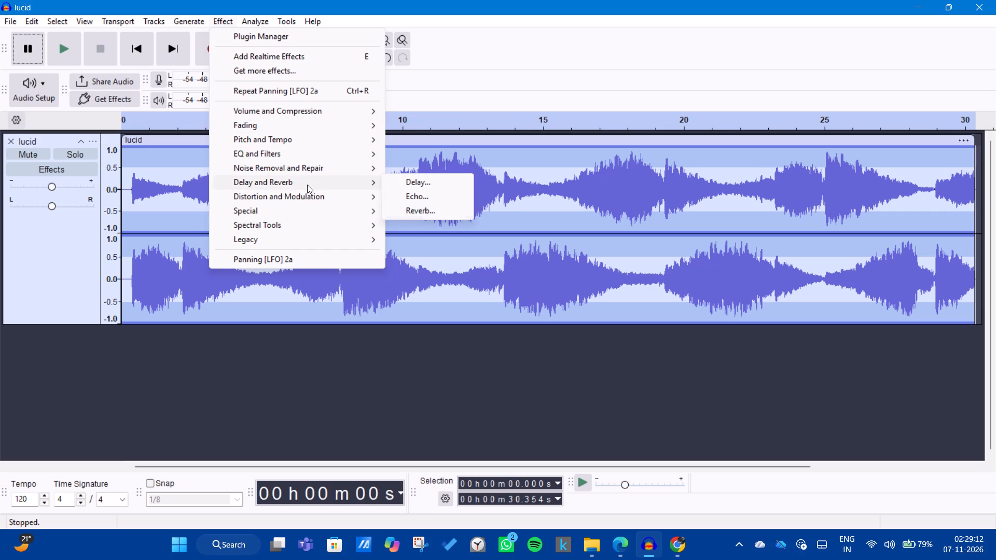
{"action": "left_click", "coordinate": [418, 209]}
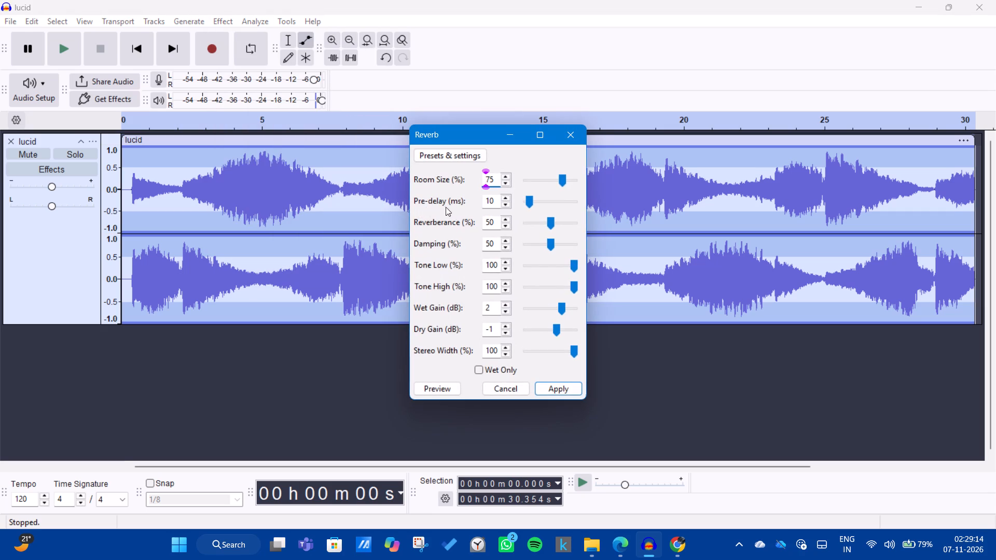
{"action": "left_click", "coordinate": [560, 394]}
{"action": "left_click", "coordinate": [402, 371]}
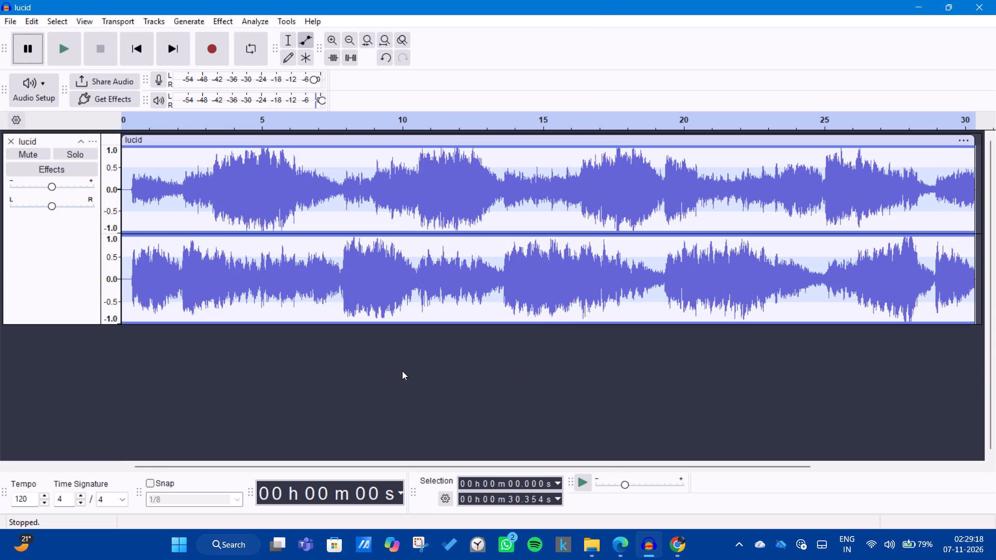
Select the whole lucid track and play it to hear it with the panning and reverb applied.
{"action": "left_click", "coordinate": [56, 281]}
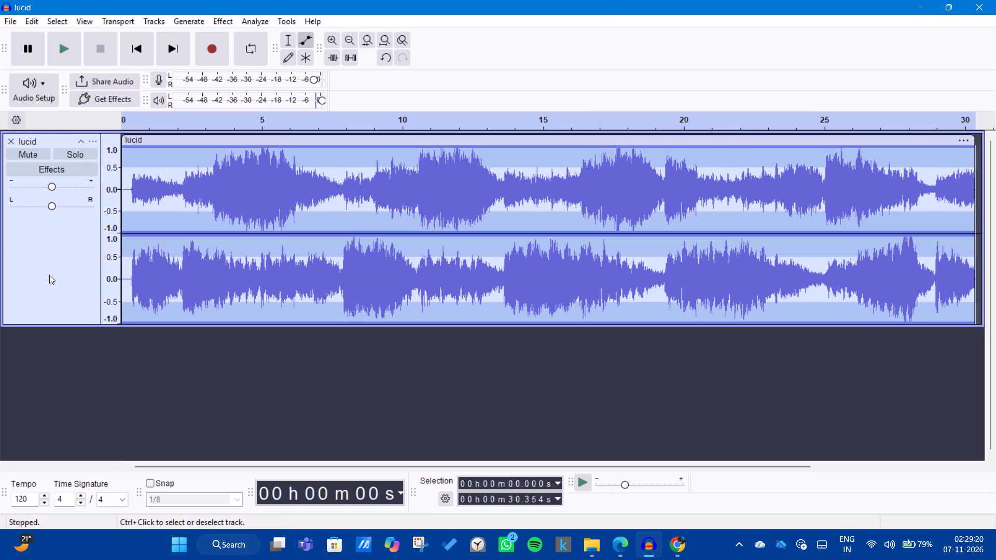
{"action": "left_click", "coordinate": [58, 47]}
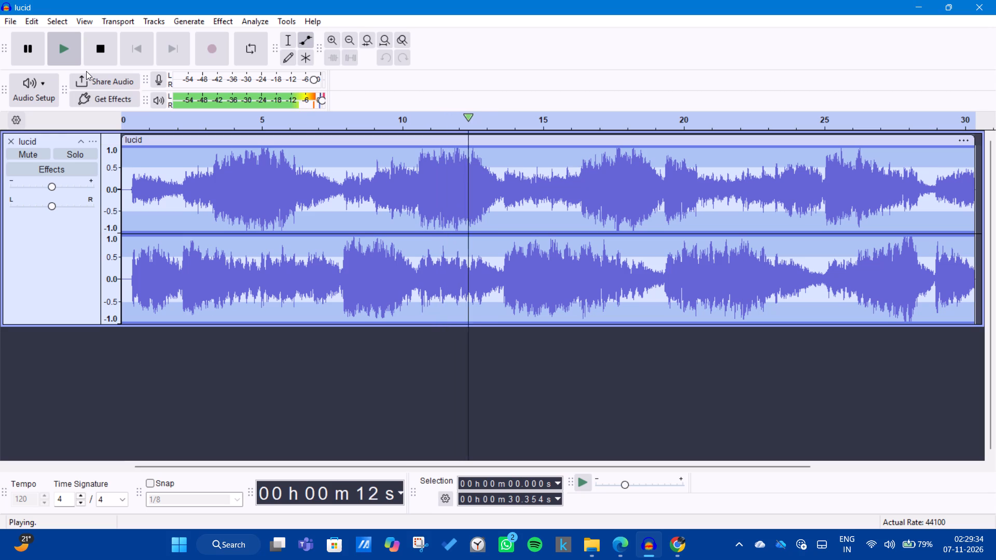
{"action": "right_click_drag", "start_coordinate": [120, 129], "coordinate": [17, 157]}
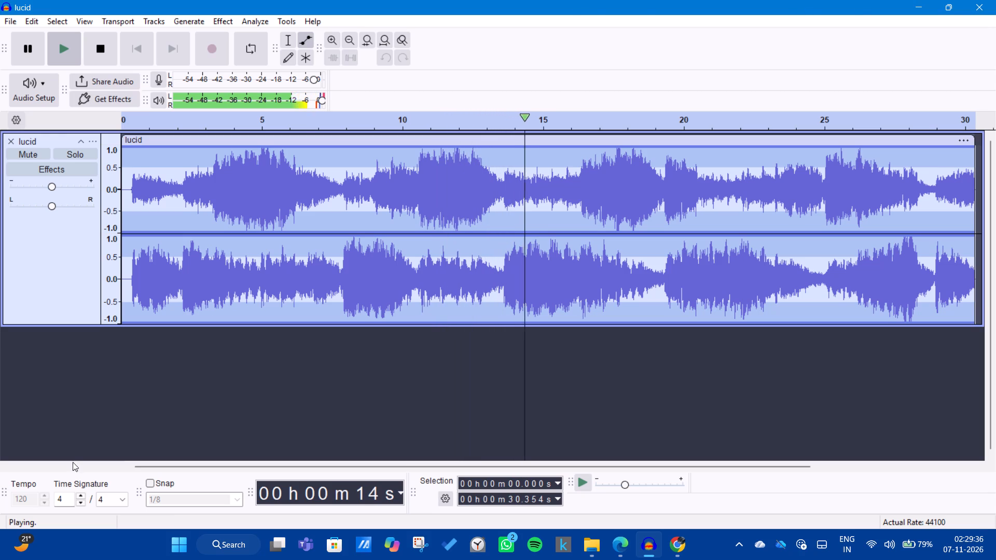
Check the connection of the Airdopes Ultra Pro earbuds in the Windows Bluetooth device list, and return to Audacity.
{"action": "left_click", "coordinate": [915, 555]}
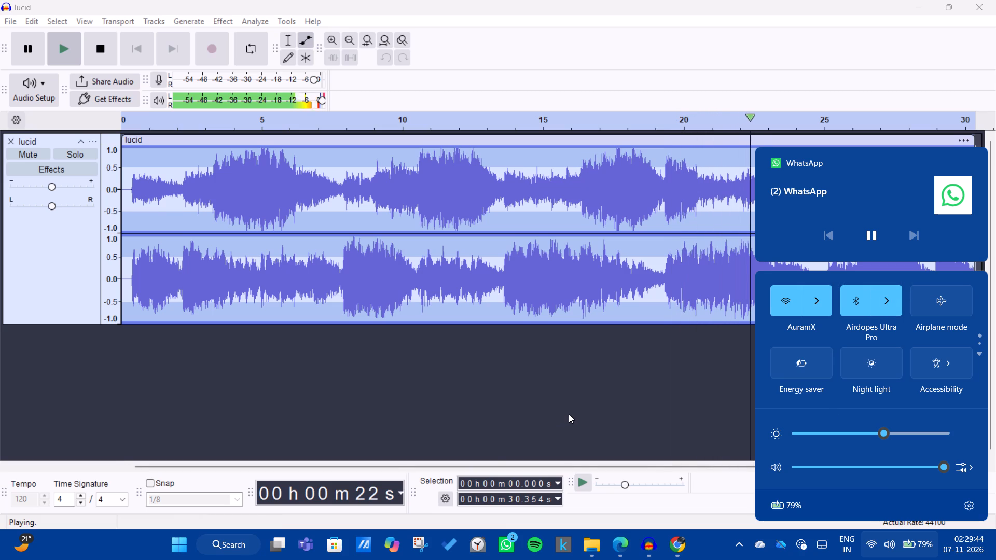
{"action": "left_click", "coordinate": [662, 445]}
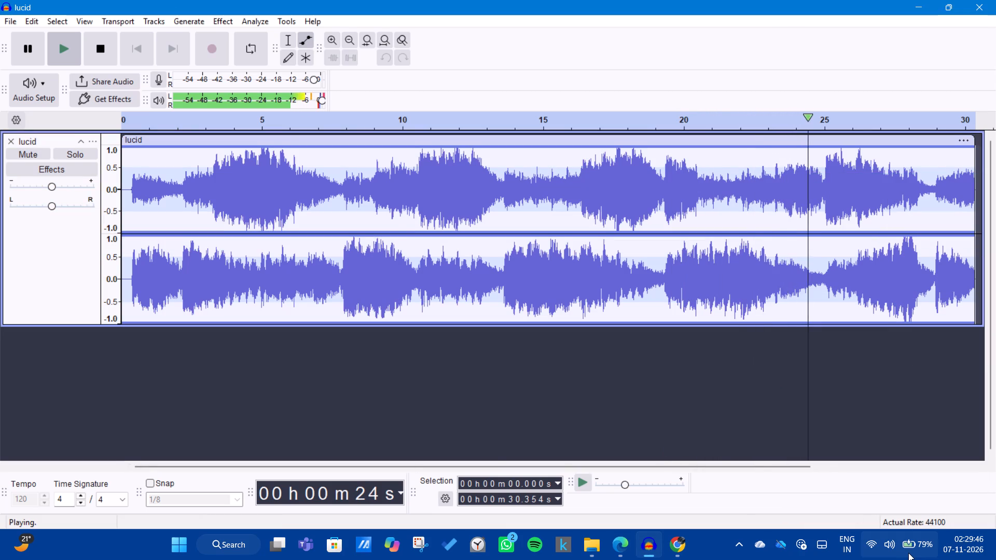
{"action": "left_click", "coordinate": [908, 553]}
{"action": "left_click", "coordinate": [878, 303]}
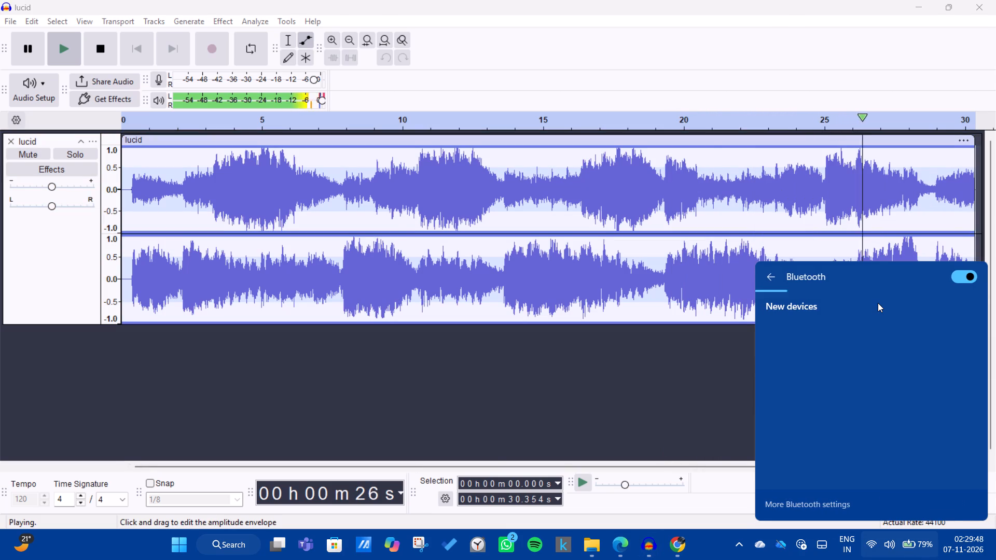
{"action": "left_click", "coordinate": [886, 342]}
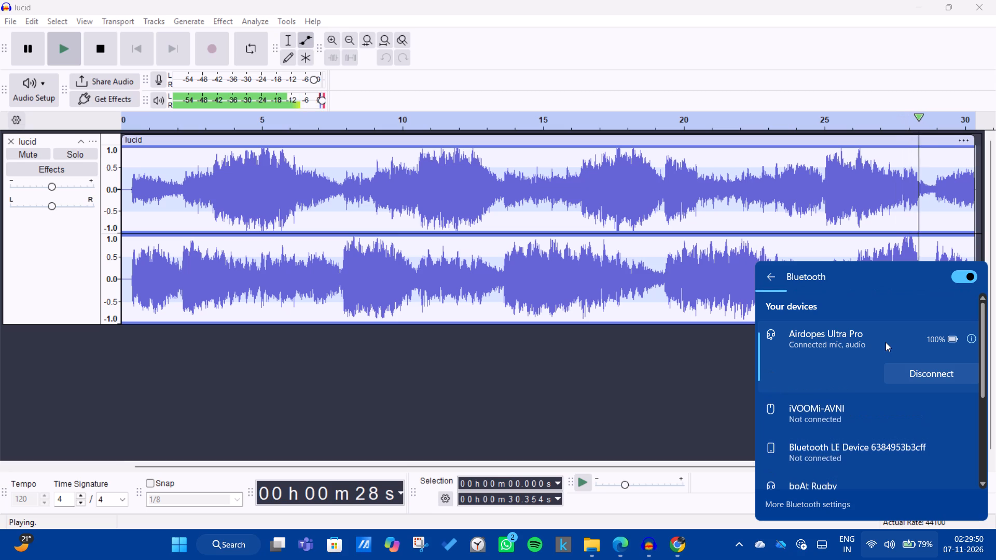
{"action": "left_click", "coordinate": [917, 544]}
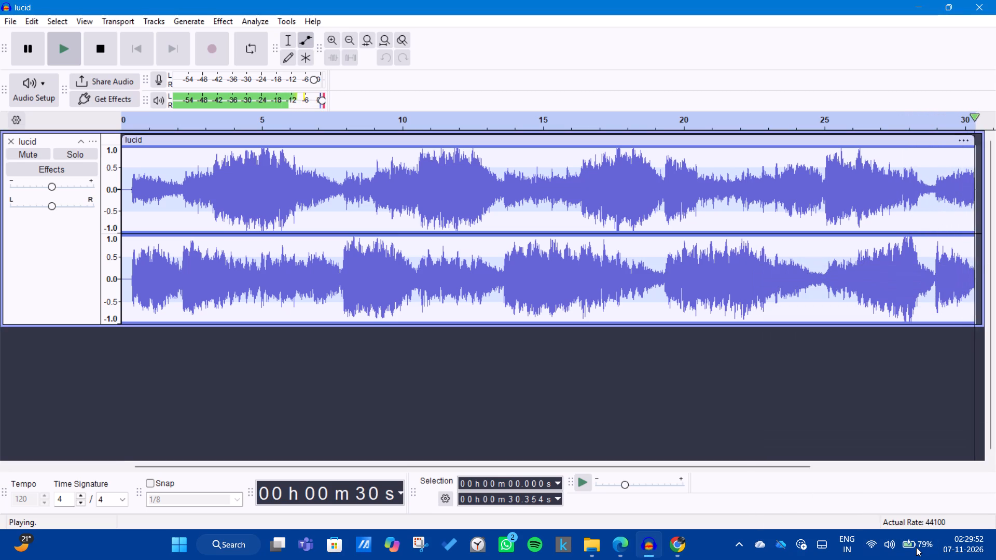
{"action": "left_click", "coordinate": [916, 552]}
{"action": "left_click", "coordinate": [916, 552]}
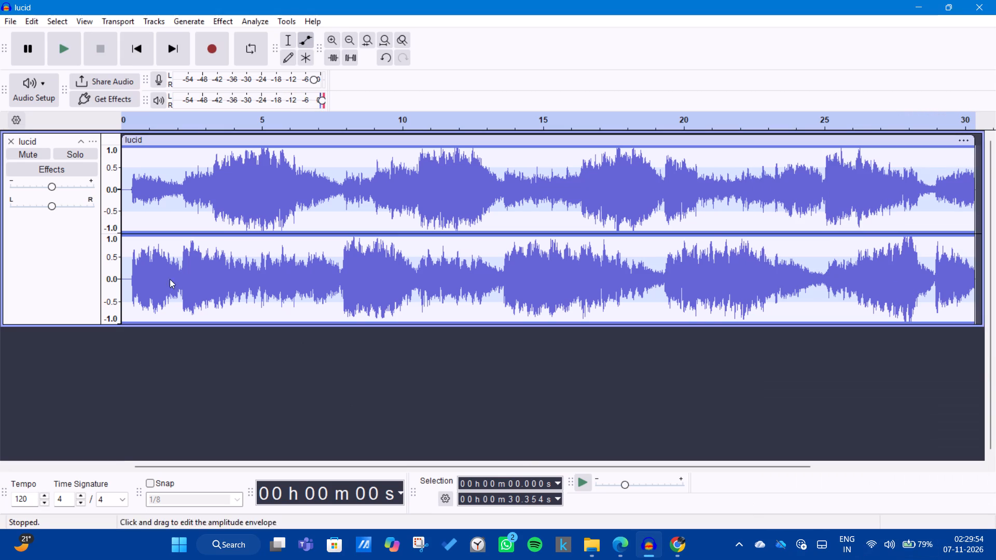
Play the lucid track again from the beginning.
{"action": "left_click", "coordinate": [74, 61]}
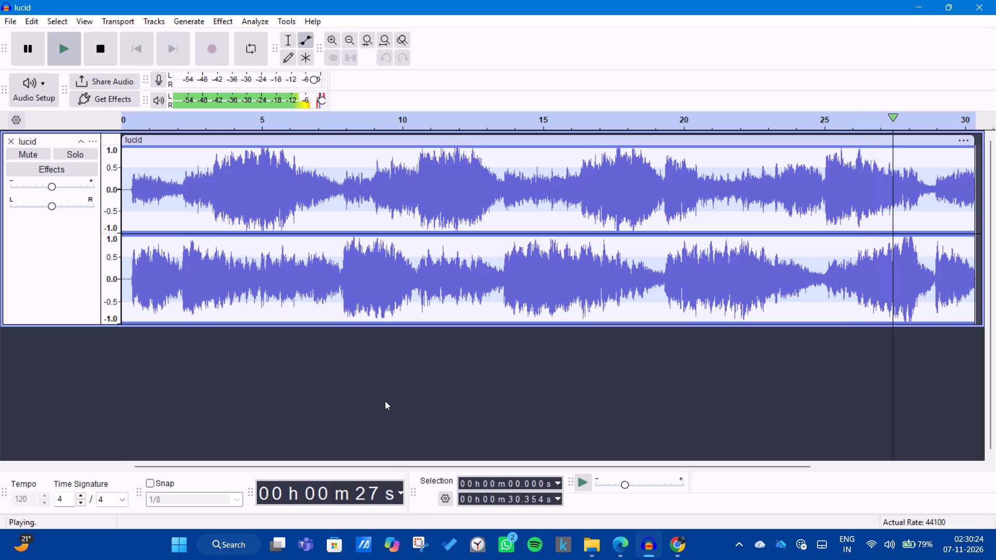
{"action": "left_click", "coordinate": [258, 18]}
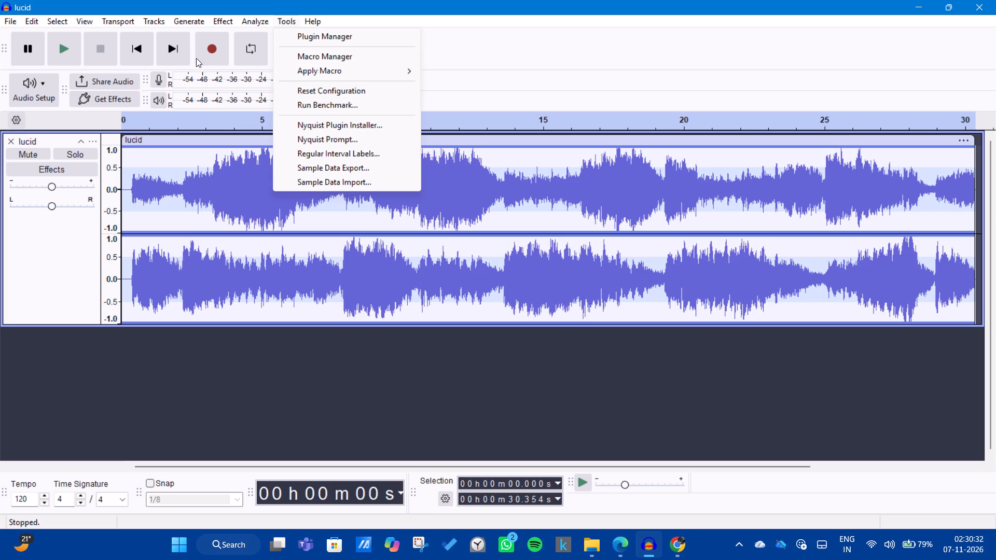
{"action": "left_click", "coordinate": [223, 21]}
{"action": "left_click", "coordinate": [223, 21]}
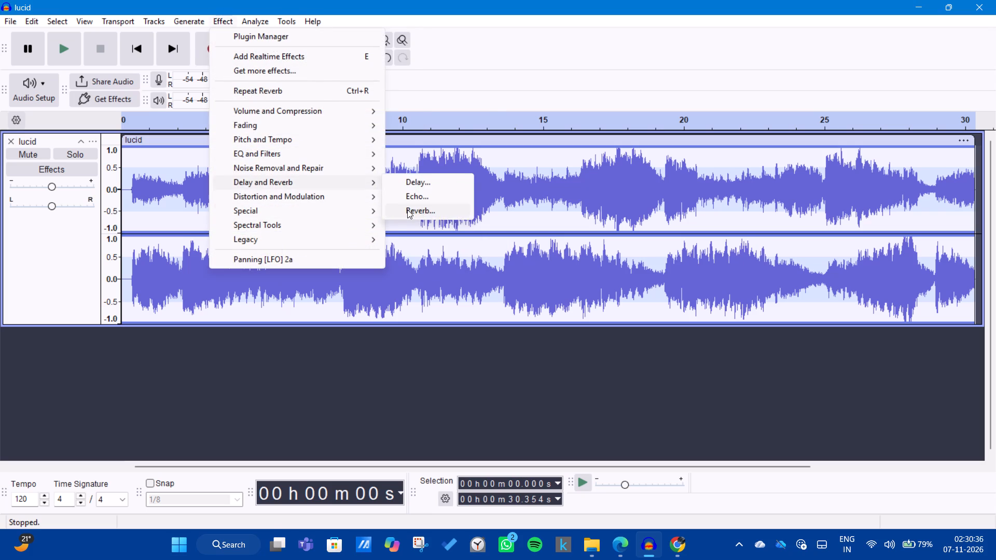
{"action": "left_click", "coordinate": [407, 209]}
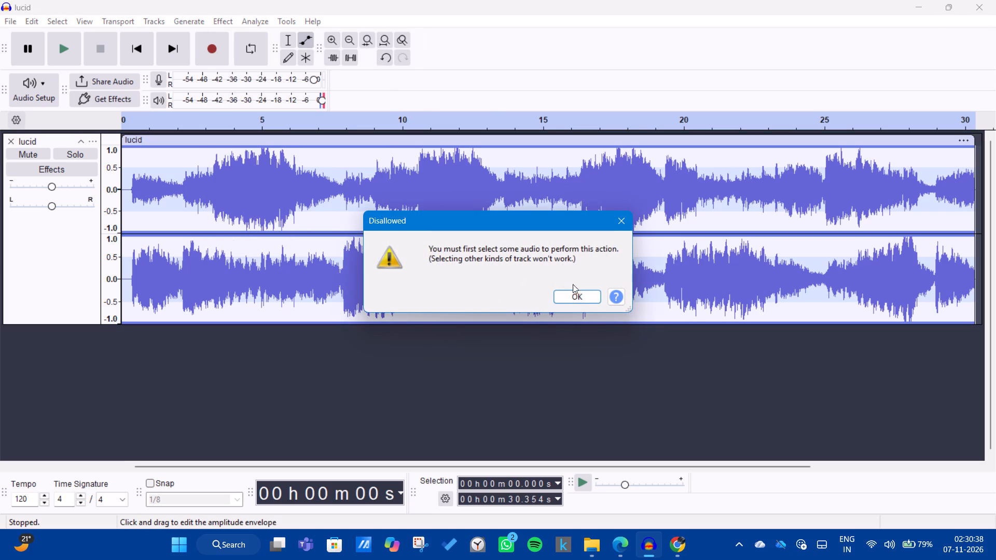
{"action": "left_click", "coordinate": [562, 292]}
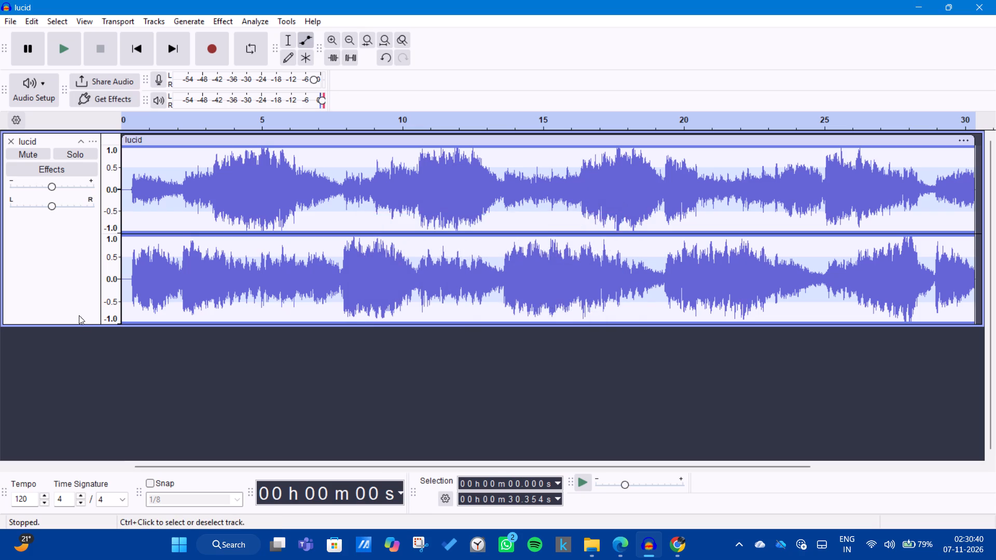
Select the lucid track and look over its realtime effects.
{"action": "left_click", "coordinate": [75, 309]}
{"action": "left_click", "coordinate": [67, 166]}
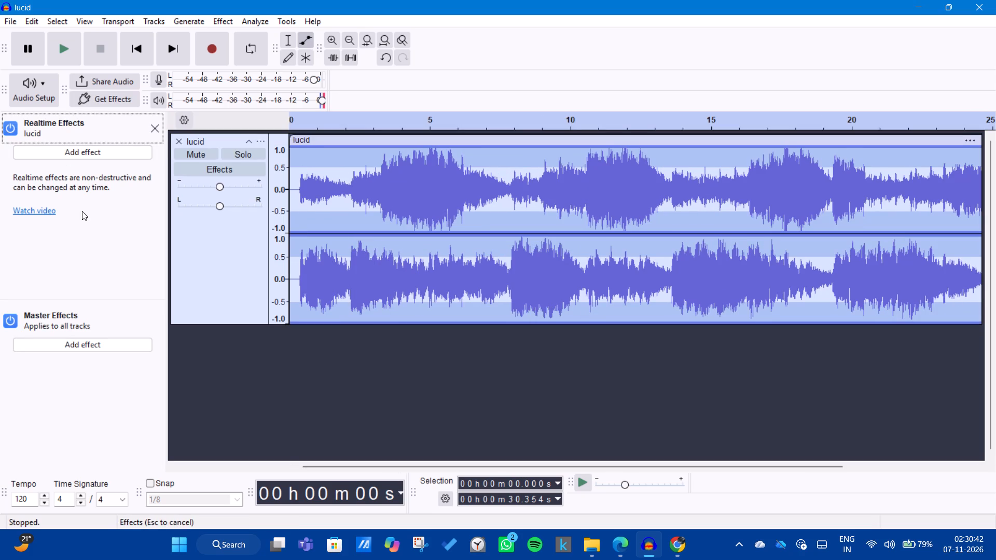
{"action": "scroll", "coordinate": [97, 164], "scroll_direction": "up", "scroll_amount": 3}
{"action": "scroll", "coordinate": [97, 164], "scroll_direction": "down", "scroll_amount": 3}
{"action": "left_click", "coordinate": [151, 128]}
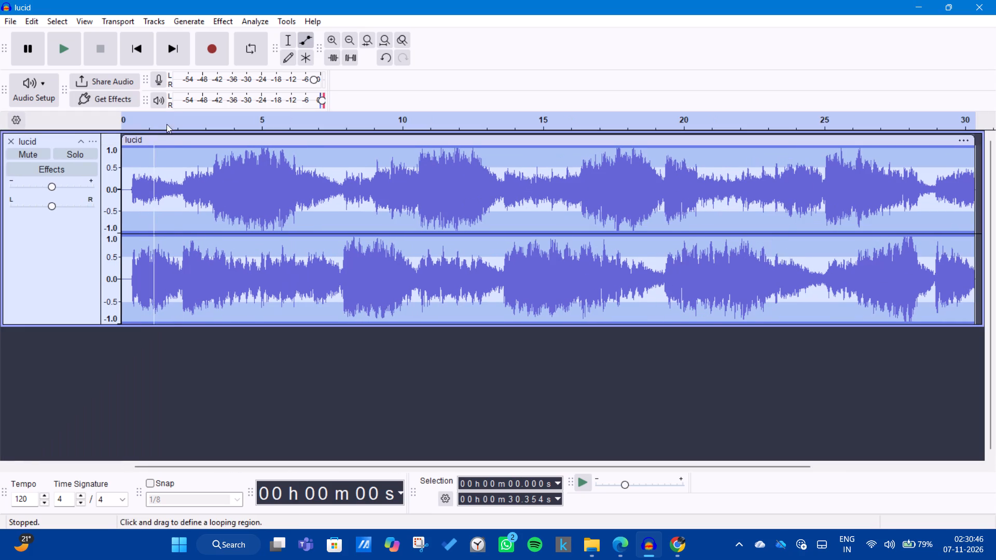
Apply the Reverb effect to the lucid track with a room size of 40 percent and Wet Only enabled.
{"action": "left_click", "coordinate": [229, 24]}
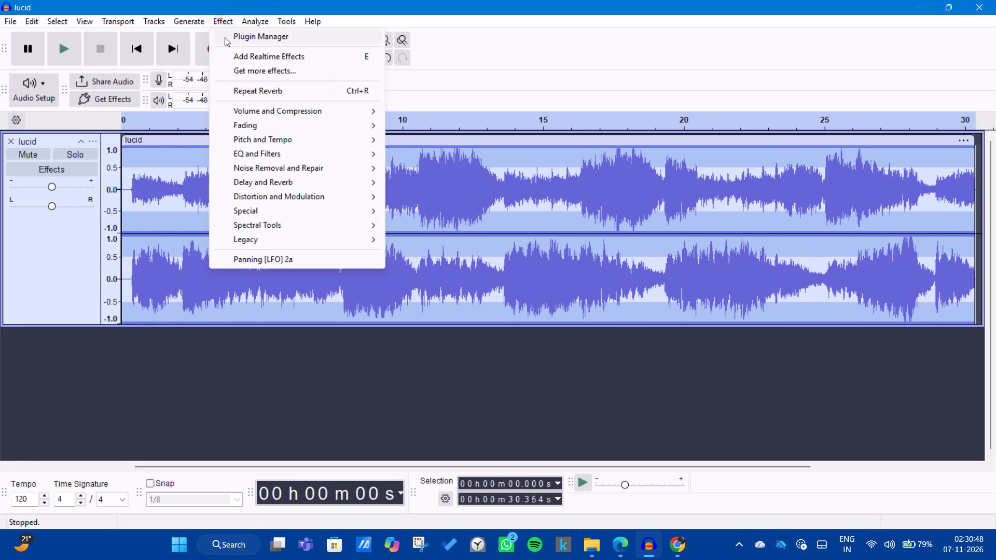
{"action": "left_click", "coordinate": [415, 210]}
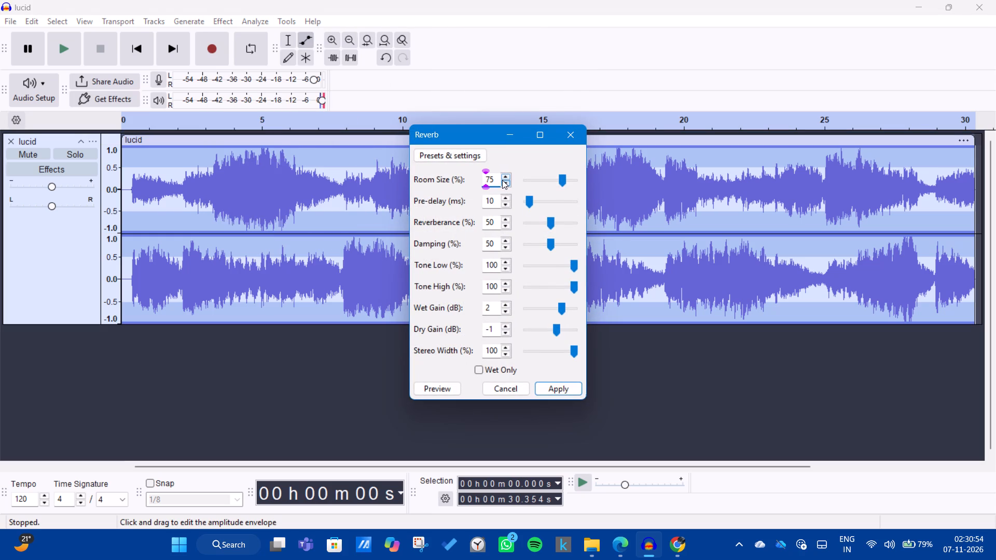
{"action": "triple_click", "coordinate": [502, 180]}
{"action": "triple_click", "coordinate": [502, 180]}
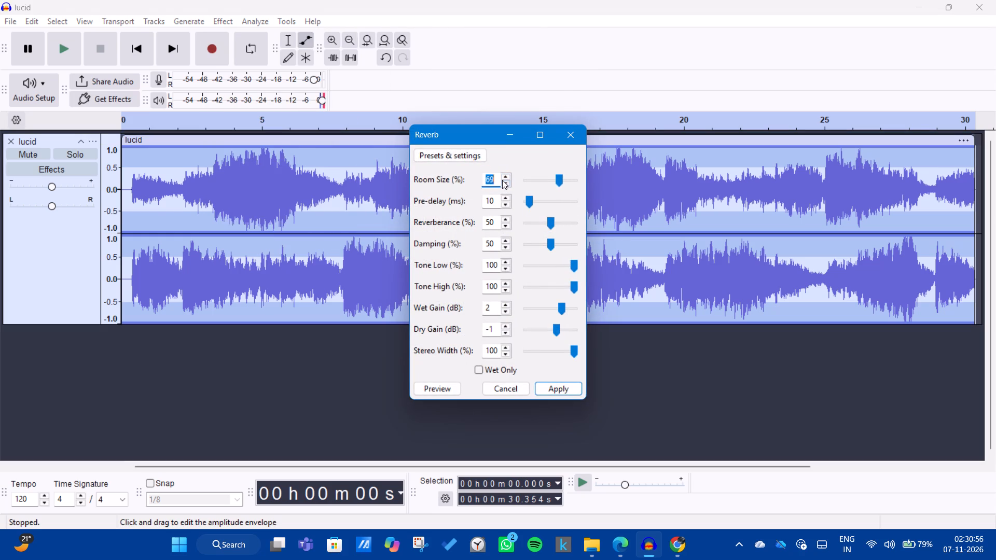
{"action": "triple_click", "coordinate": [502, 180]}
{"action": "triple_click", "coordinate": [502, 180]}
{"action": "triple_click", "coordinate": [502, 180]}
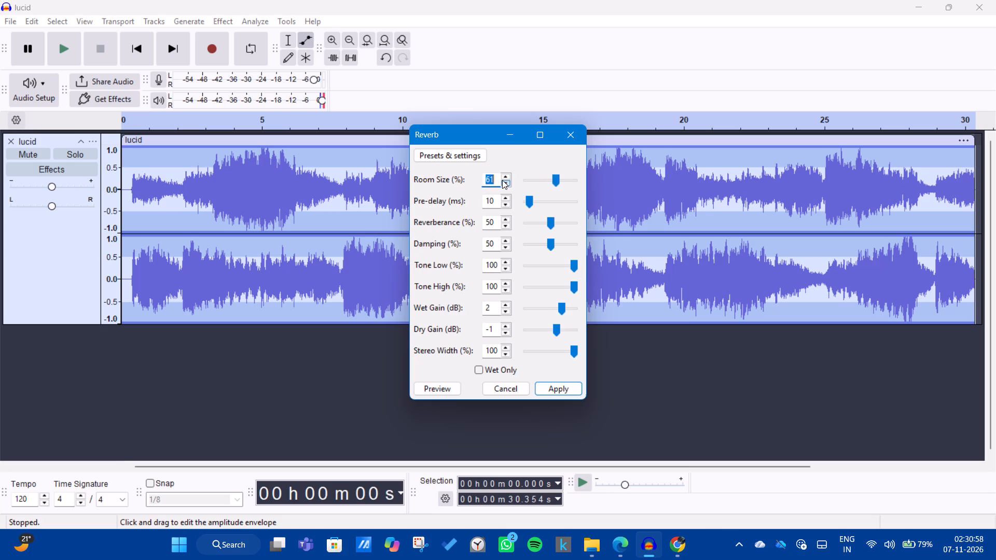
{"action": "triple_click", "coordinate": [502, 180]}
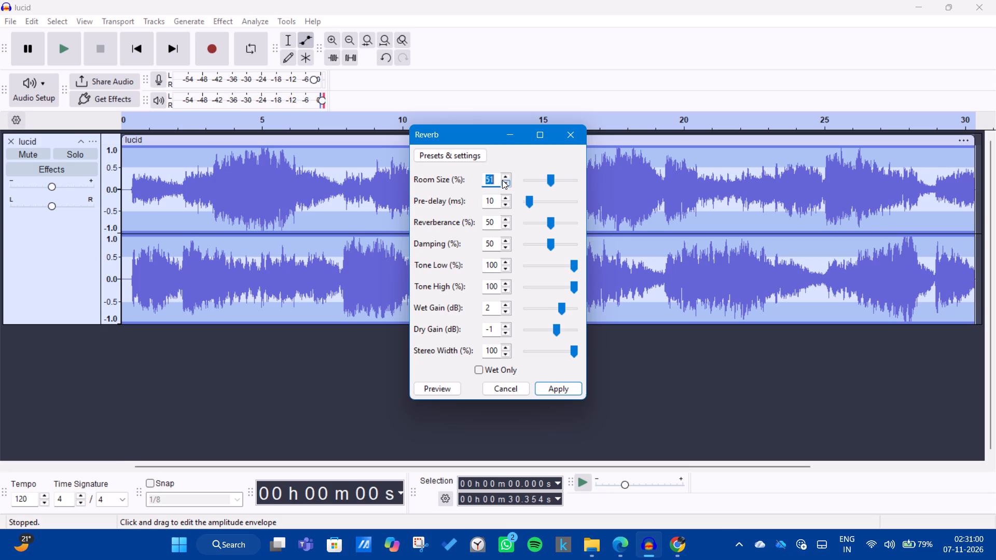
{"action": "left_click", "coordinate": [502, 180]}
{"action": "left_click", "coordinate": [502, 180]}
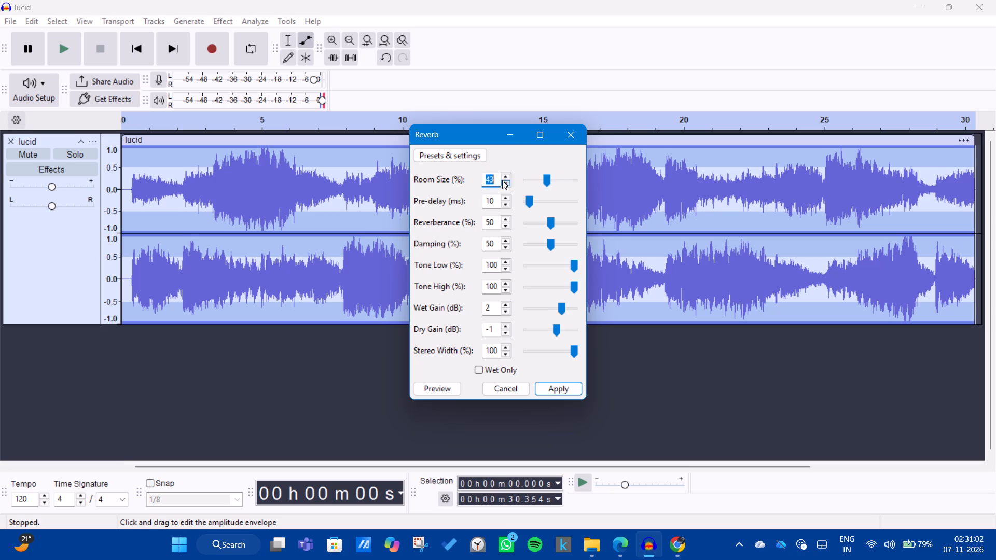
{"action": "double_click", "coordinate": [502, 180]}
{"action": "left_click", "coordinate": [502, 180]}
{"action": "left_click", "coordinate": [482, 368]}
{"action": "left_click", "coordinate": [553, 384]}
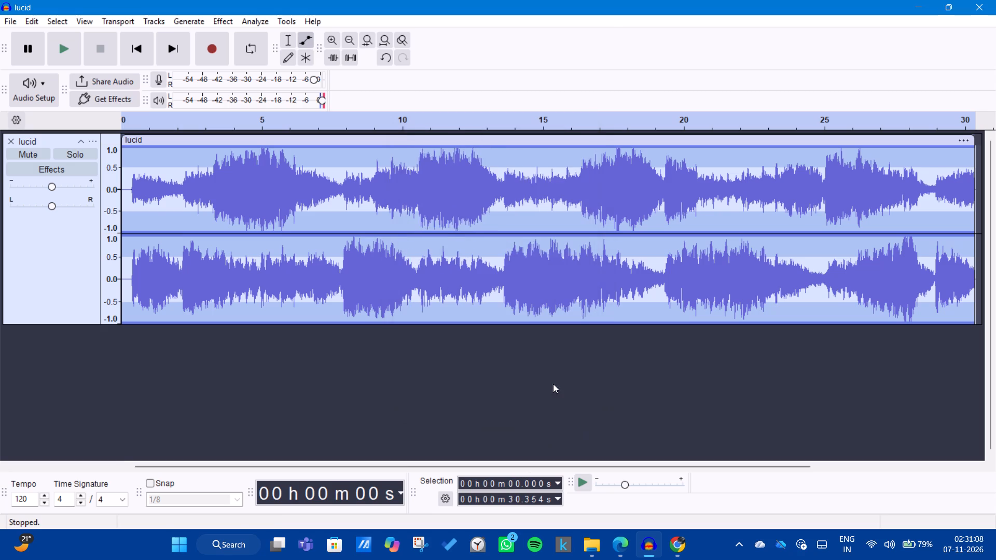
Play the start of the lucid track to listen to the wet-only reverb, and stop playback.
{"action": "left_click", "coordinate": [63, 58]}
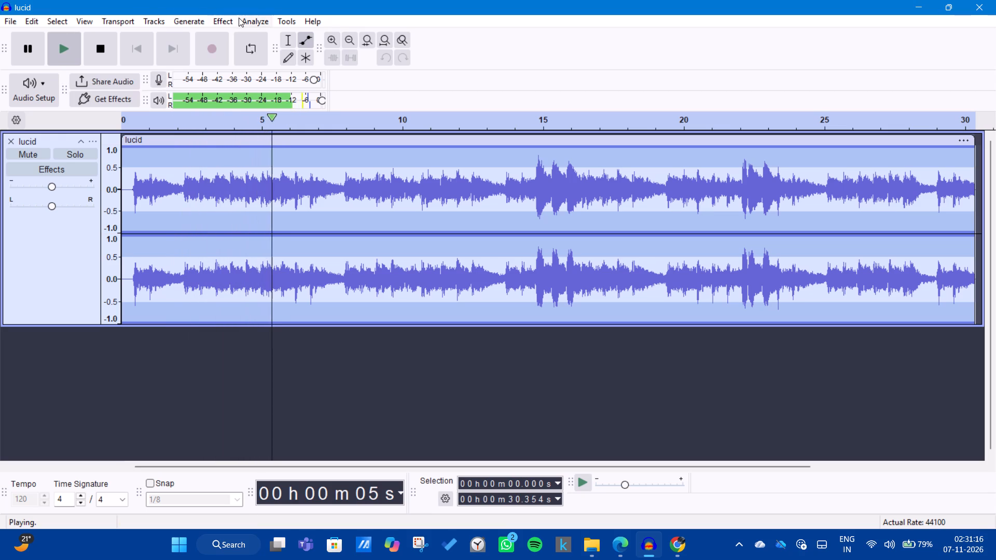
{"action": "left_click", "coordinate": [223, 23]}
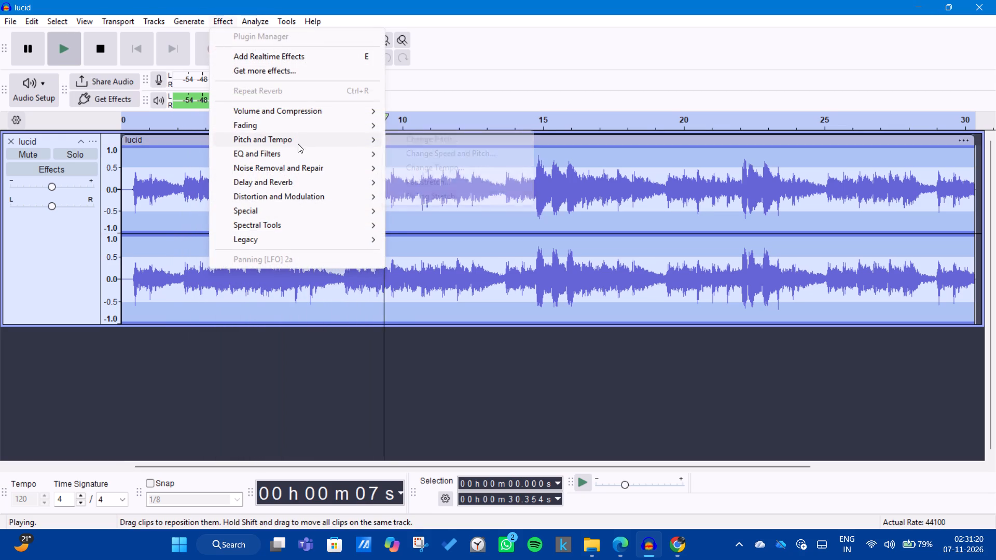
{"action": "left_click", "coordinate": [110, 248]}
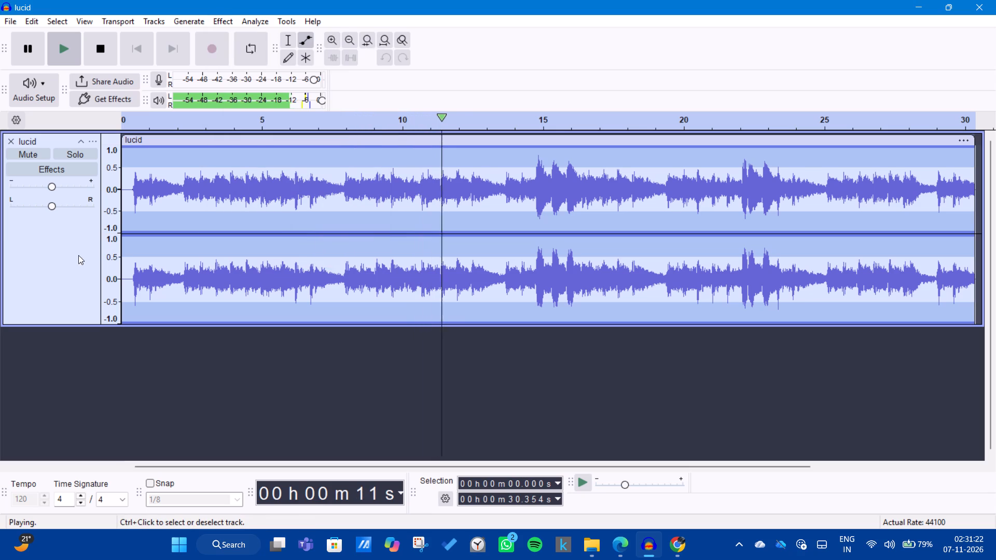
{"action": "left_click", "coordinate": [72, 257]}
{"action": "left_click", "coordinate": [85, 45]}
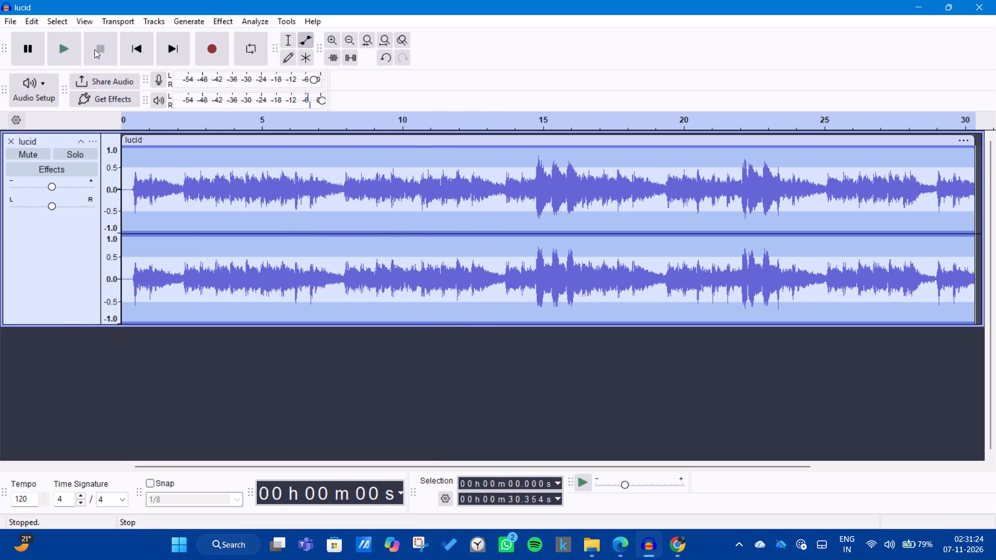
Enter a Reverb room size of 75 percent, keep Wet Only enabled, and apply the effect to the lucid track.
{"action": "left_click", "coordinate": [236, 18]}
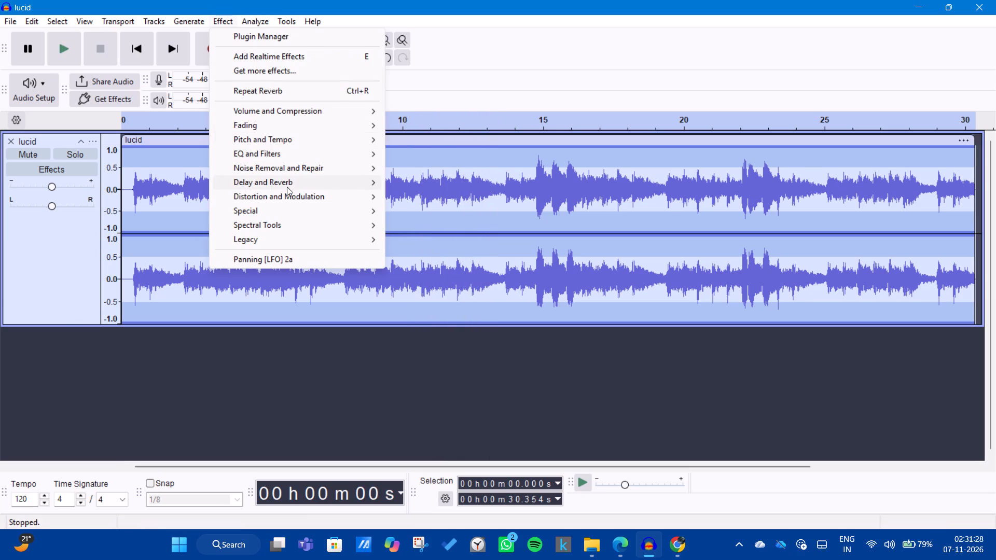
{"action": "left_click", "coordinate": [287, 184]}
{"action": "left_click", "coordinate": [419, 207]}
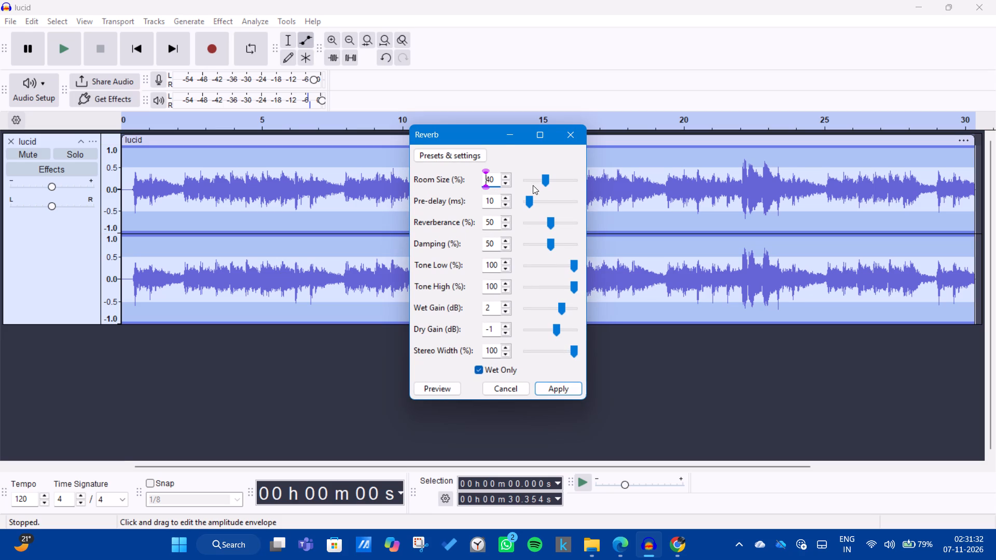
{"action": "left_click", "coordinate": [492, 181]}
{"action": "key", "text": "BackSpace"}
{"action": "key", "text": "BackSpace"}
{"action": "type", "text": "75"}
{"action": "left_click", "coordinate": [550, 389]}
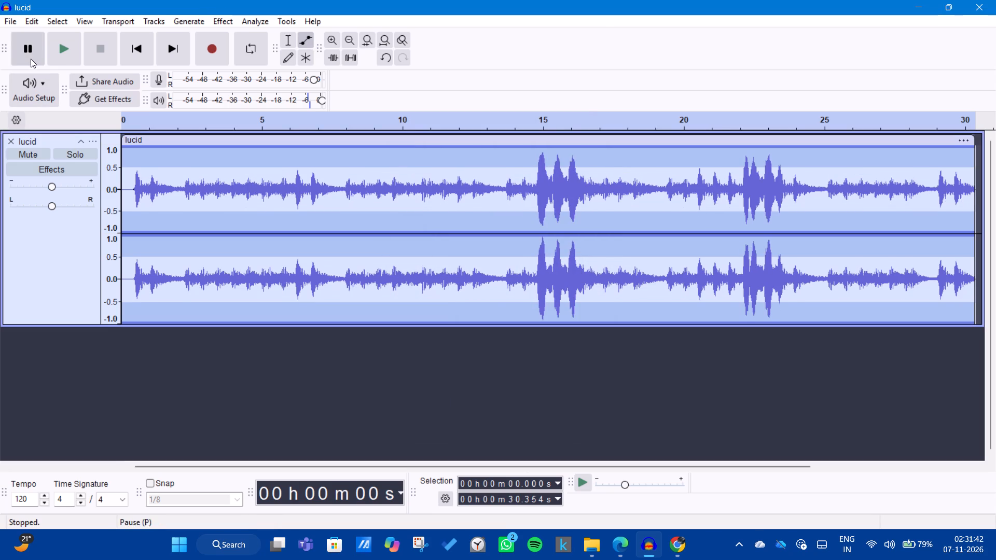
Play the first few seconds of the lucid track to check the added reverb, and stop playback.
{"action": "left_click", "coordinate": [61, 54]}
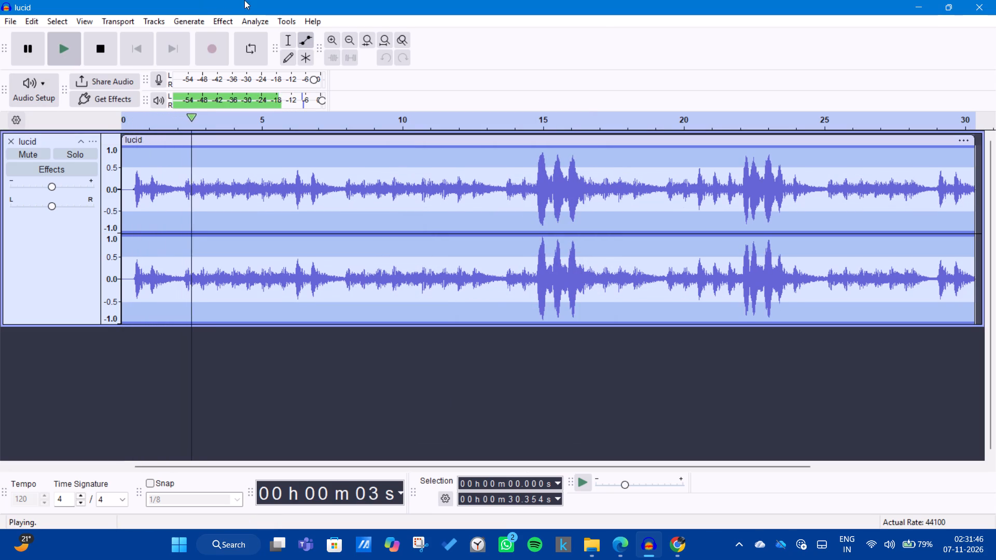
{"action": "left_click", "coordinate": [255, 26]}
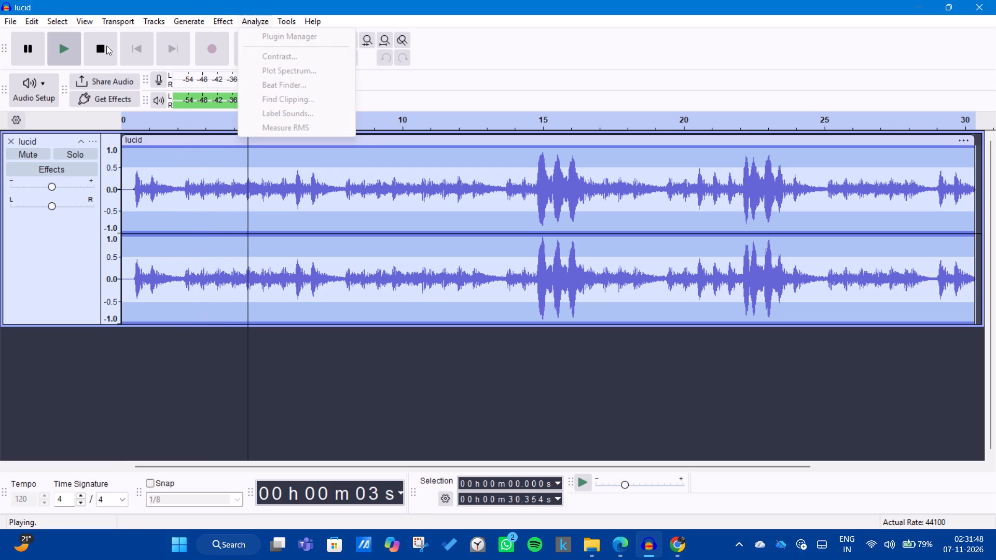
{"action": "left_click", "coordinate": [106, 46]}
{"action": "left_click", "coordinate": [273, 13]}
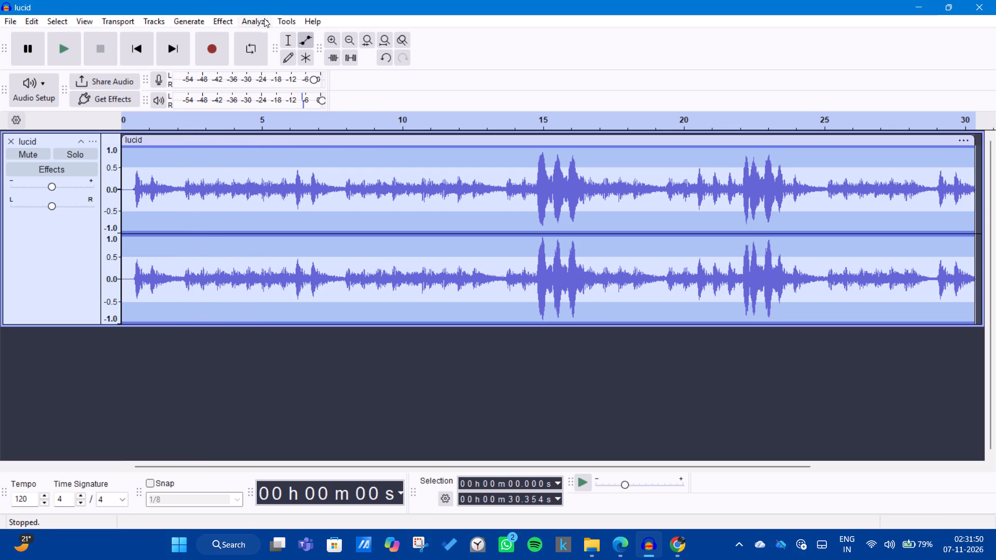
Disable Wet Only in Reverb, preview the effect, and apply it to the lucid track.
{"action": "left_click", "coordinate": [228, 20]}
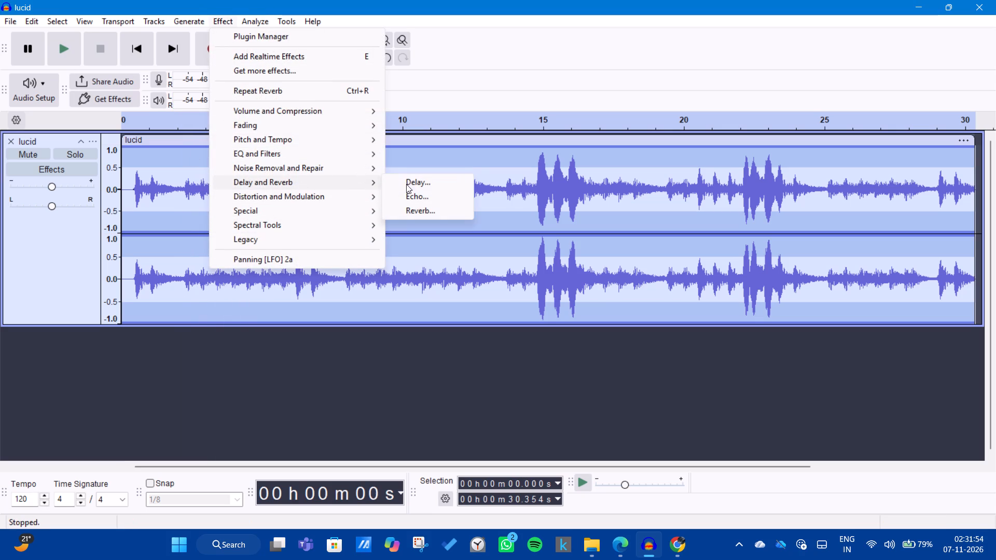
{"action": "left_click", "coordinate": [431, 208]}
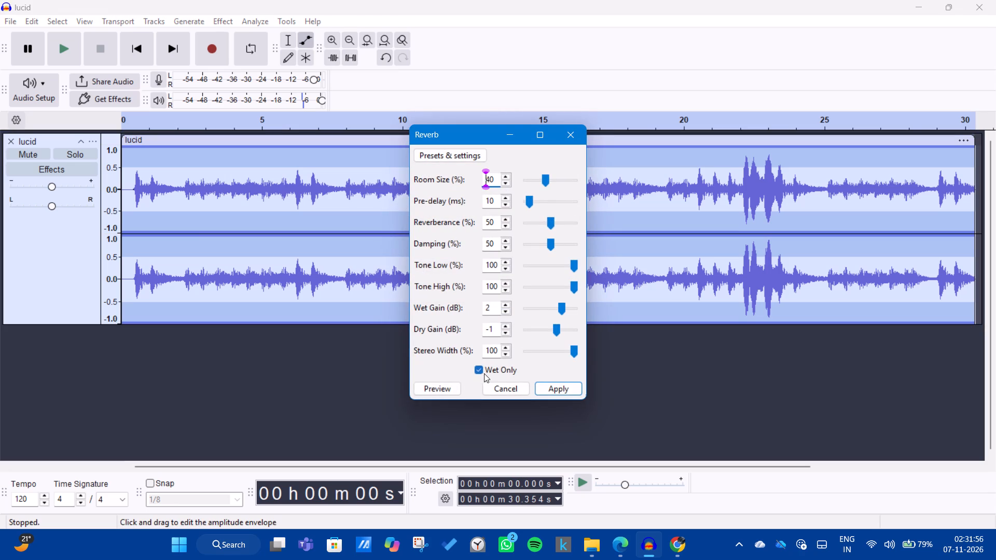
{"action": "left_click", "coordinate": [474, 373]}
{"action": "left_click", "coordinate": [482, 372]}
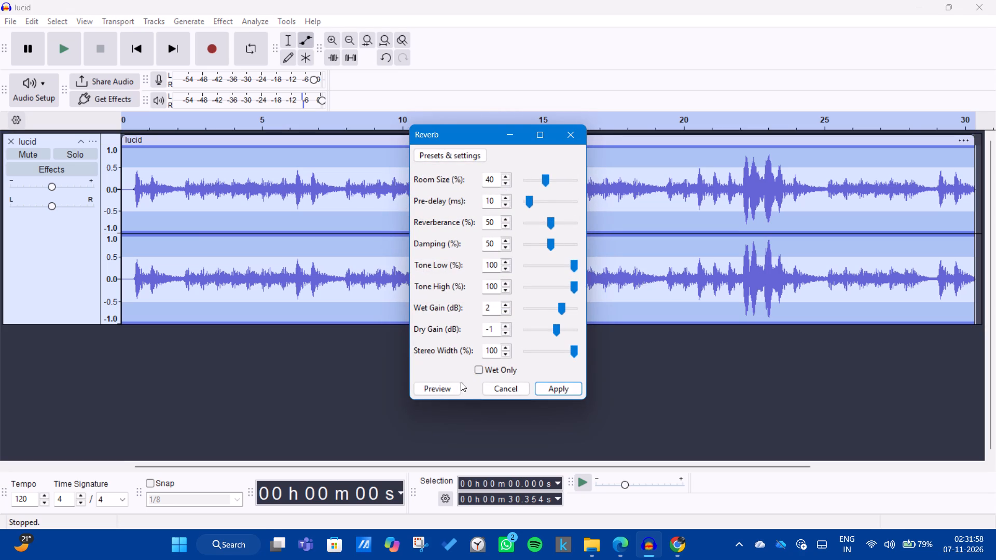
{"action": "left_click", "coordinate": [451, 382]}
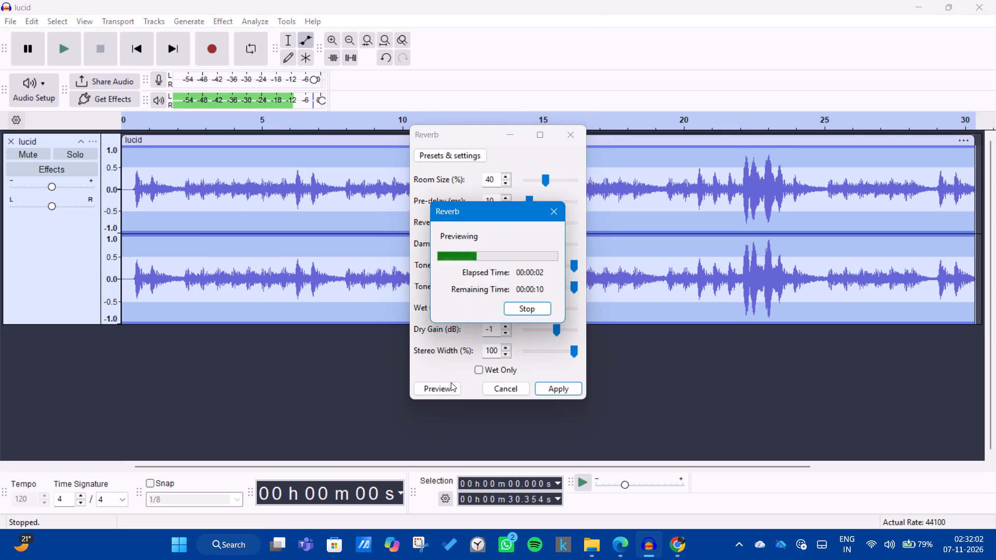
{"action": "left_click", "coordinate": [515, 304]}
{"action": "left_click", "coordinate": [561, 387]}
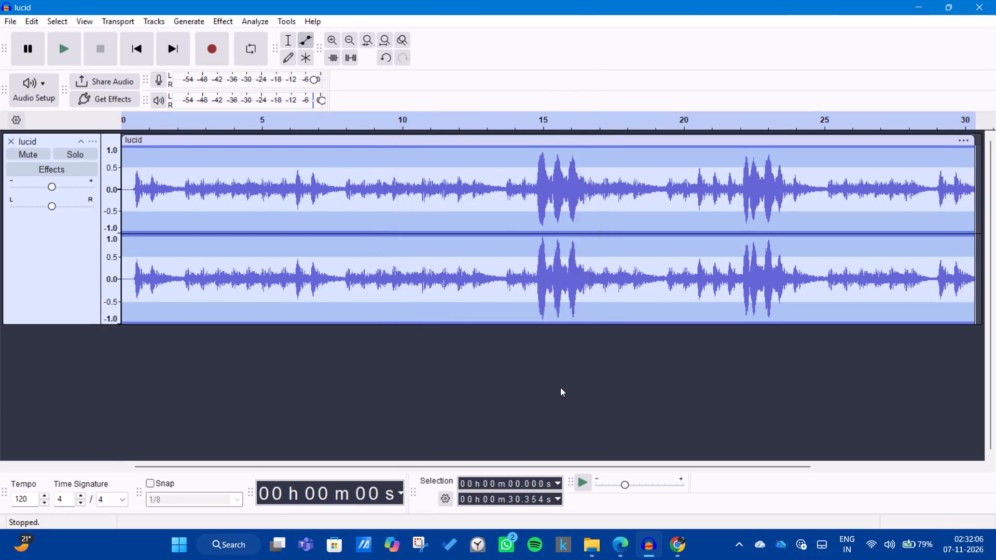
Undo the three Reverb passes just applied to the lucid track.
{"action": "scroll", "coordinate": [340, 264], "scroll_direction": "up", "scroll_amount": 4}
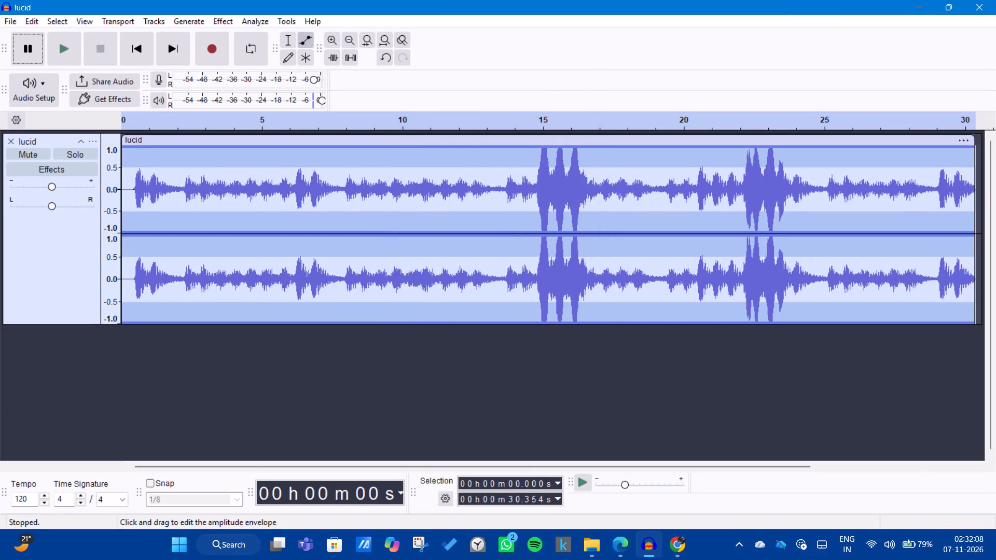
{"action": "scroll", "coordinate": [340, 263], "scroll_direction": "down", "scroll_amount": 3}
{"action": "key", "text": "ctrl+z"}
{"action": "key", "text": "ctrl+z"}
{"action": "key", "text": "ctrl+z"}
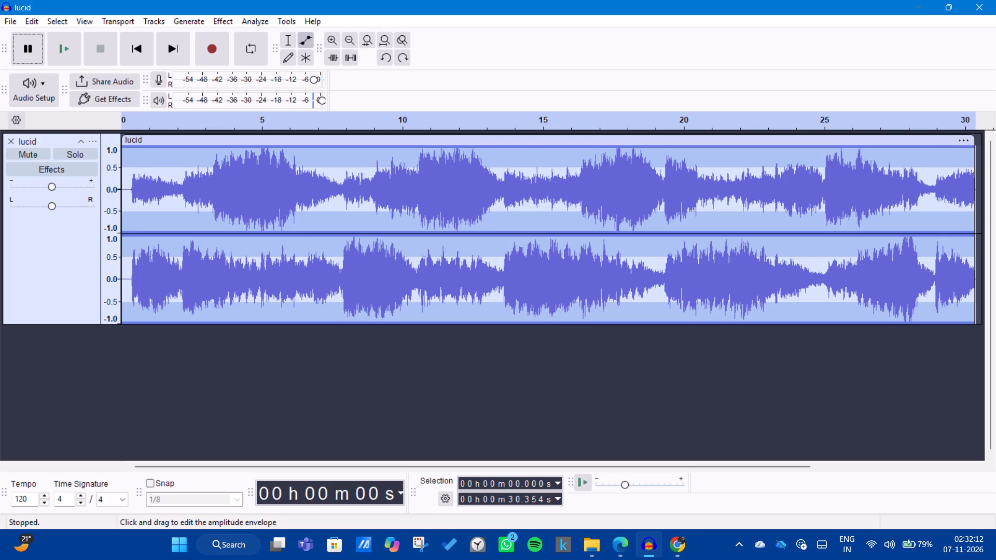
Undo the earlier effect and track edits, back to the separate lucid tracks panned fully left and fully right.
{"action": "key", "text": "ctrl+z"}
{"action": "key", "text": "ctrl+z"}
{"action": "key", "text": "ctrl+z"}
{"action": "key", "text": "ctrl+z"}
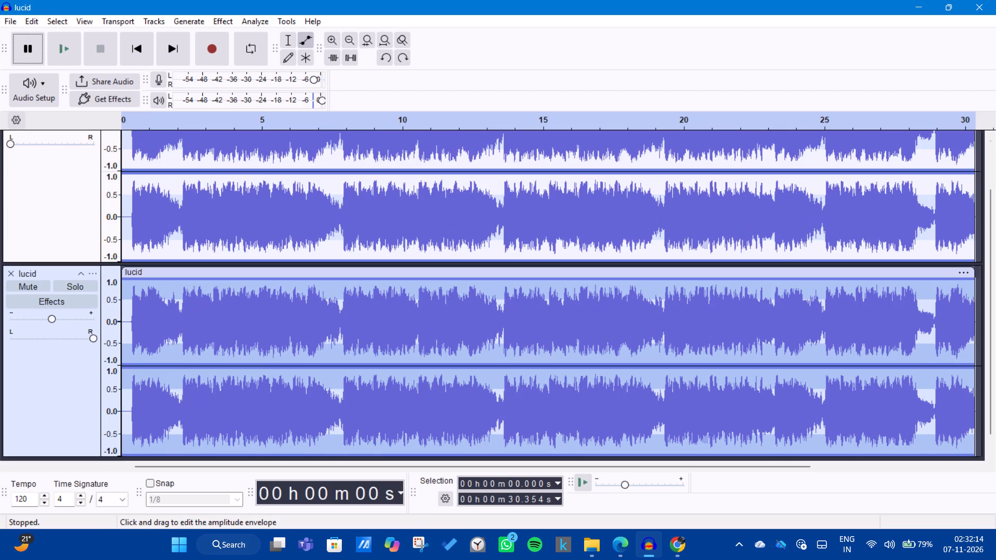
Undo the remaining track edits, back to the single unprocessed lucid stereo track with centred pan.
{"action": "key", "text": "ctrl+z"}
{"action": "key", "text": "ctrl+z"}
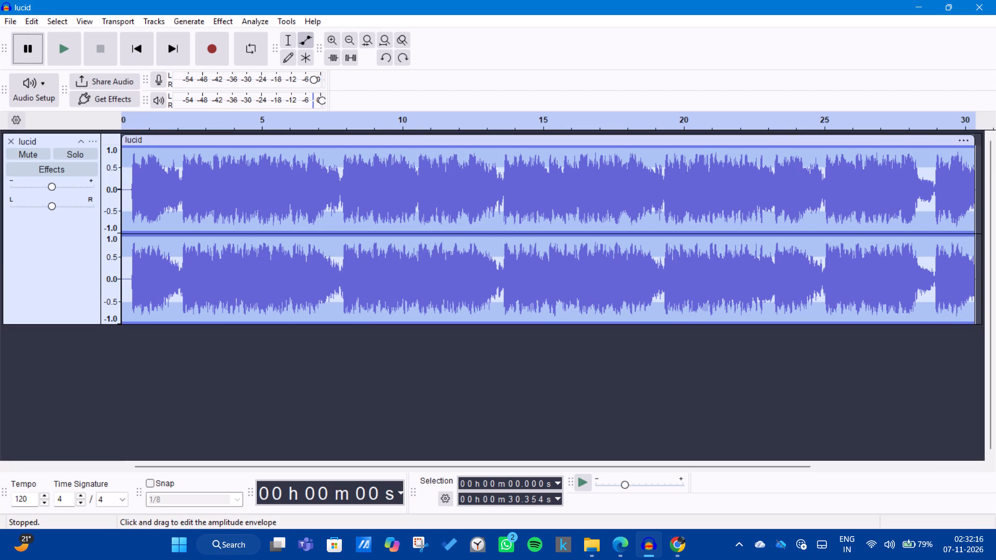
Play the first few seconds of the unprocessed lucid track and pause playback.
{"action": "left_click", "coordinate": [64, 57]}
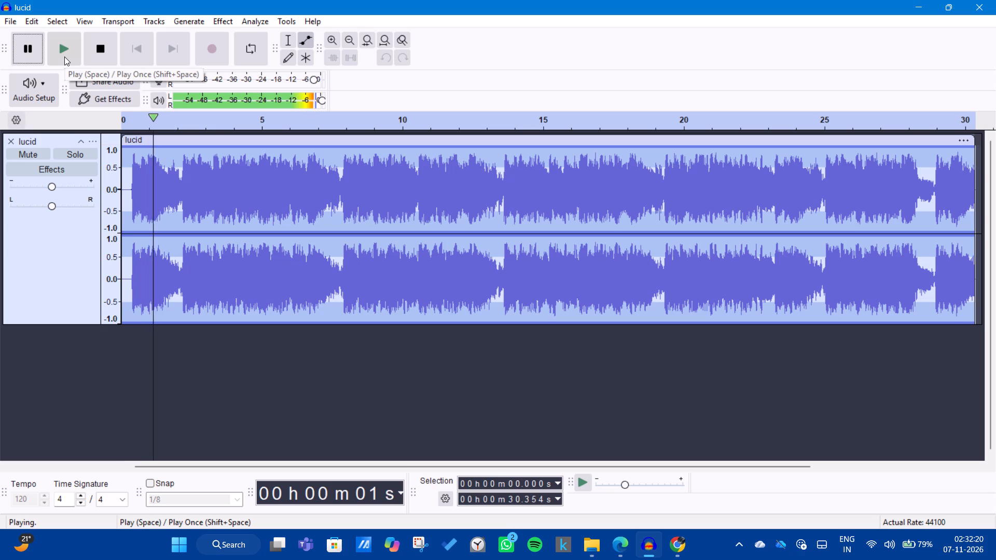
{"action": "left_click", "coordinate": [26, 57]}
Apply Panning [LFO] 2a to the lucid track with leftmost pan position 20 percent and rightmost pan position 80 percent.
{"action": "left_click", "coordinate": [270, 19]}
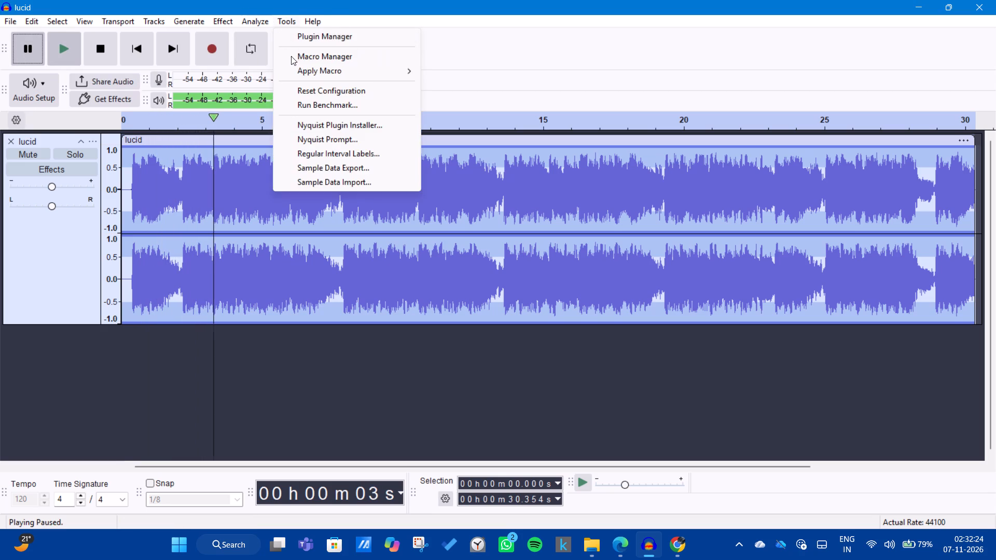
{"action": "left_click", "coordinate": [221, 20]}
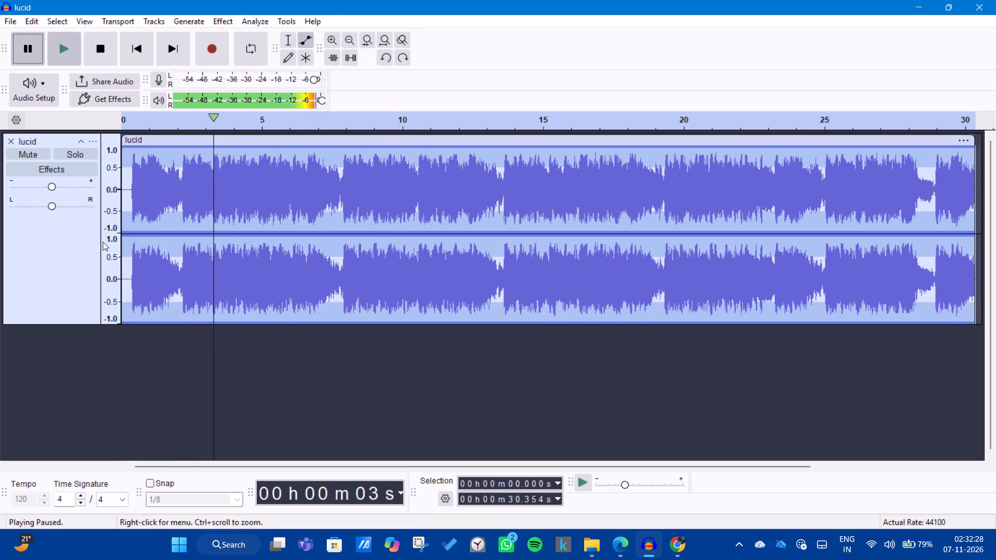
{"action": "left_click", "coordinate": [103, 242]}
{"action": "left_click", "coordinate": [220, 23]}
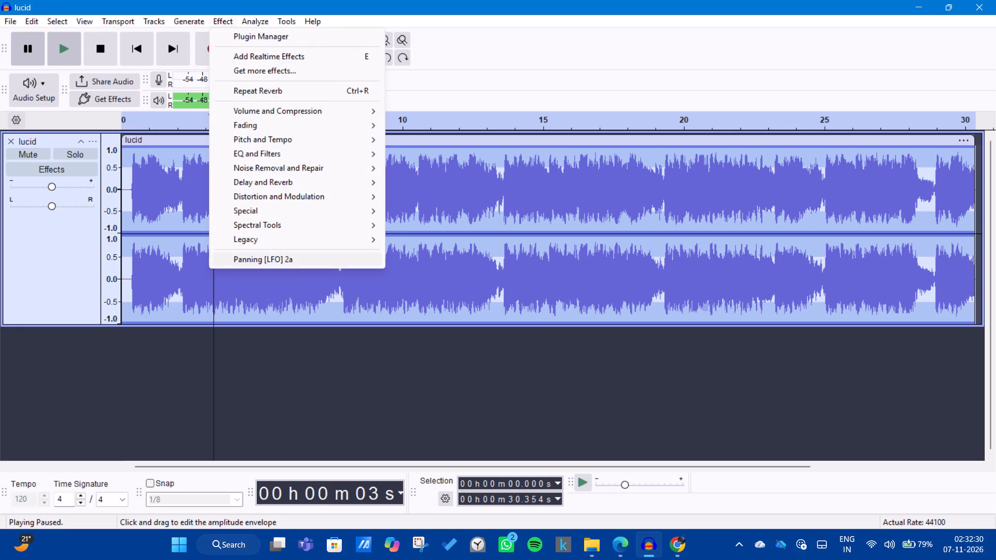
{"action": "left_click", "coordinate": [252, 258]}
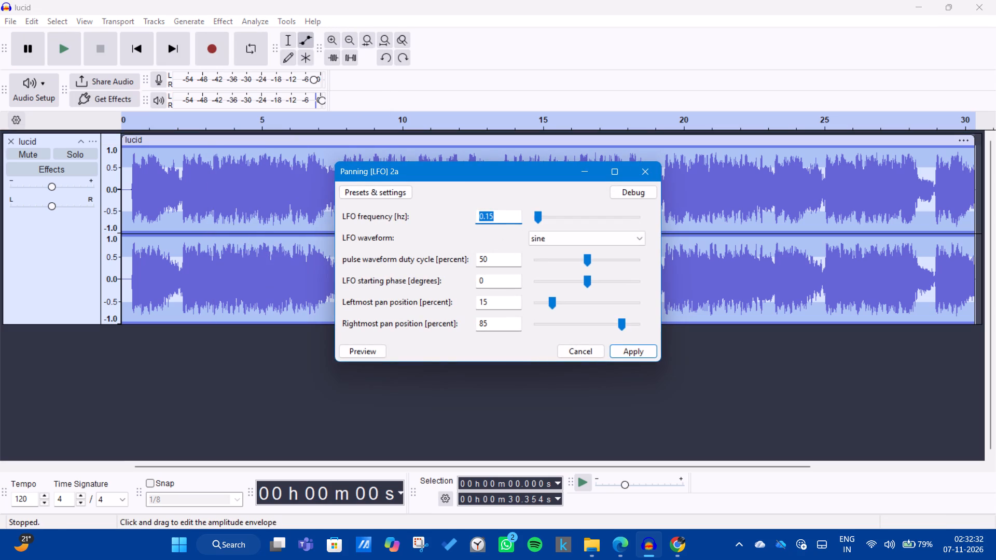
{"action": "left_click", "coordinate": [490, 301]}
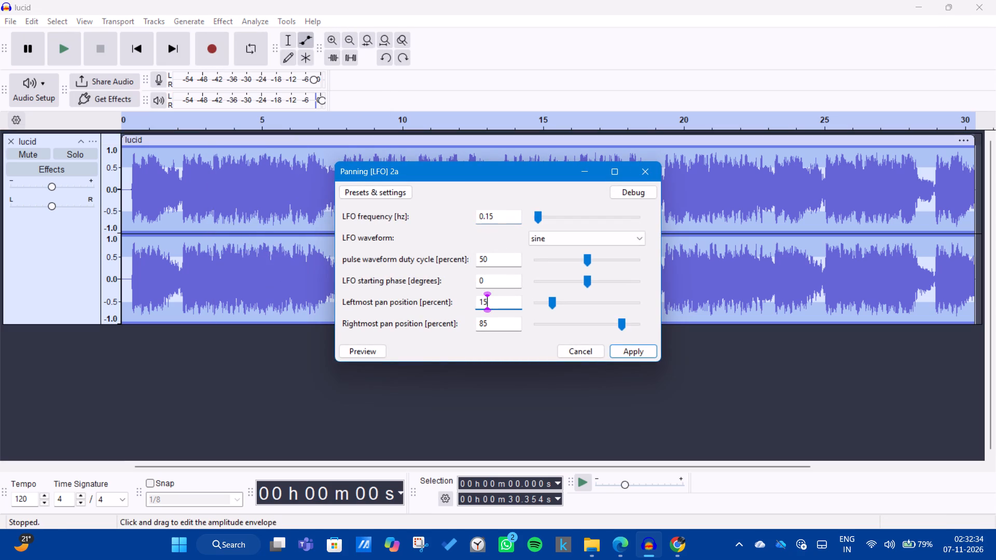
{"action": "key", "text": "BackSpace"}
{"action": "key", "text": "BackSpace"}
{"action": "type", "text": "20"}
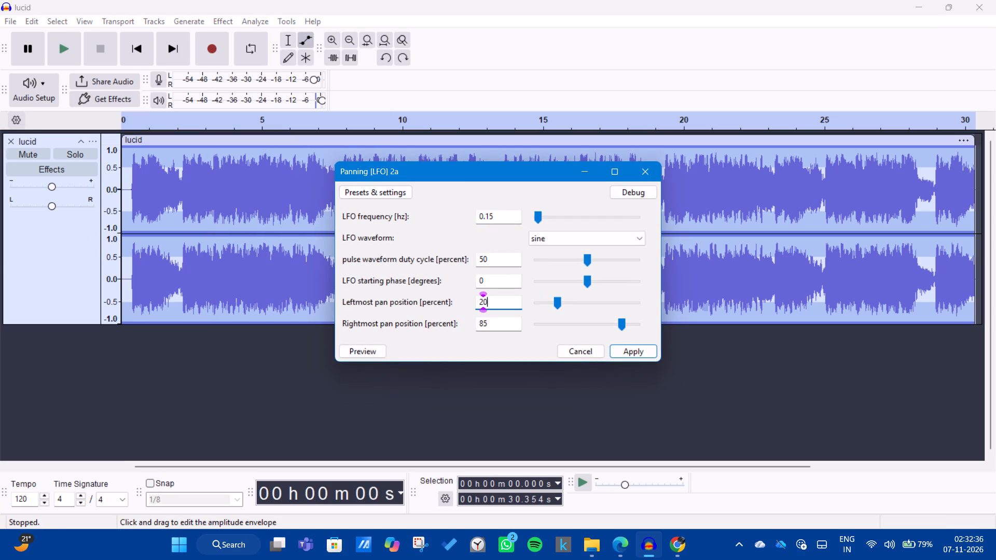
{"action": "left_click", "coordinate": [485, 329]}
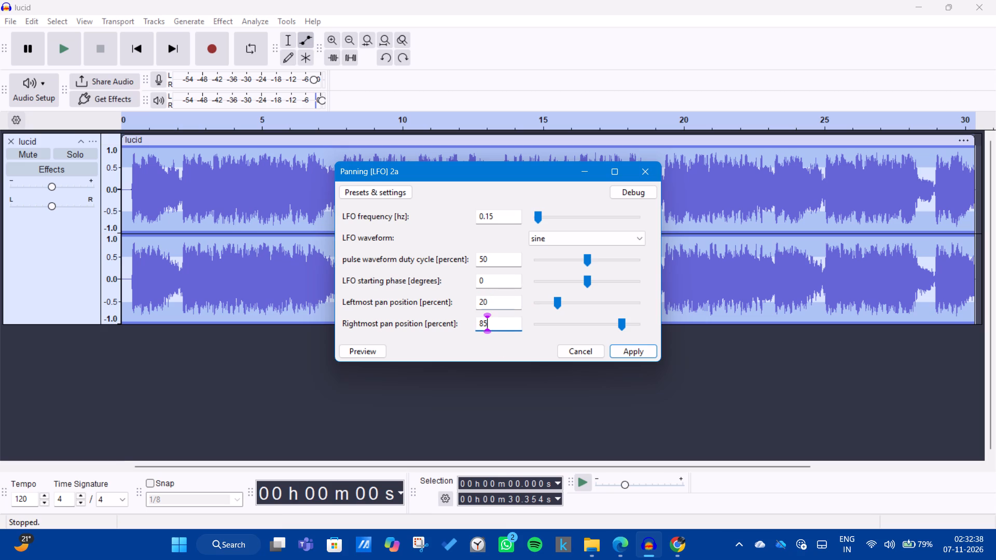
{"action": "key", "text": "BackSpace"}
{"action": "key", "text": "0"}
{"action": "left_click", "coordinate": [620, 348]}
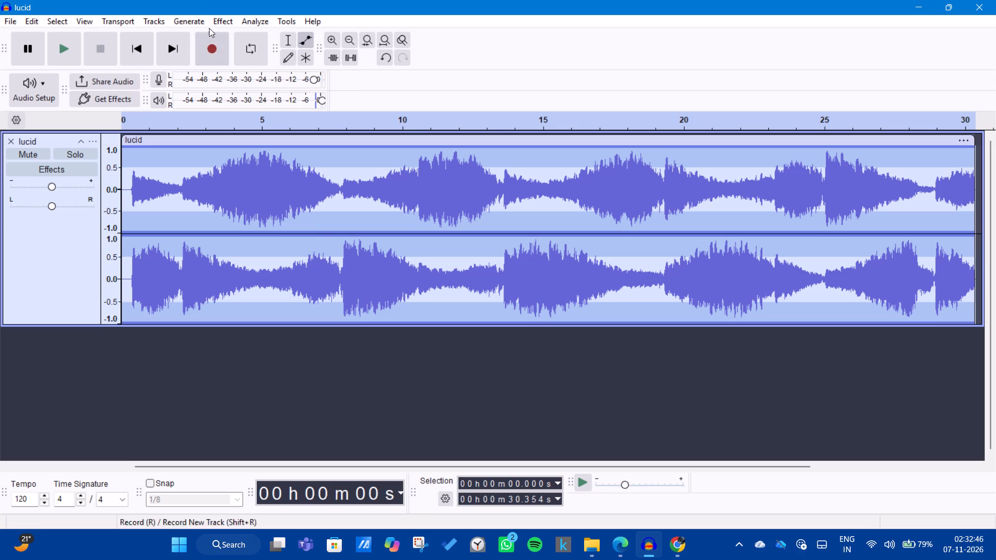
Play the first several seconds of the panned lucid track to check the effect, and stop playback.
{"action": "left_click", "coordinate": [60, 47]}
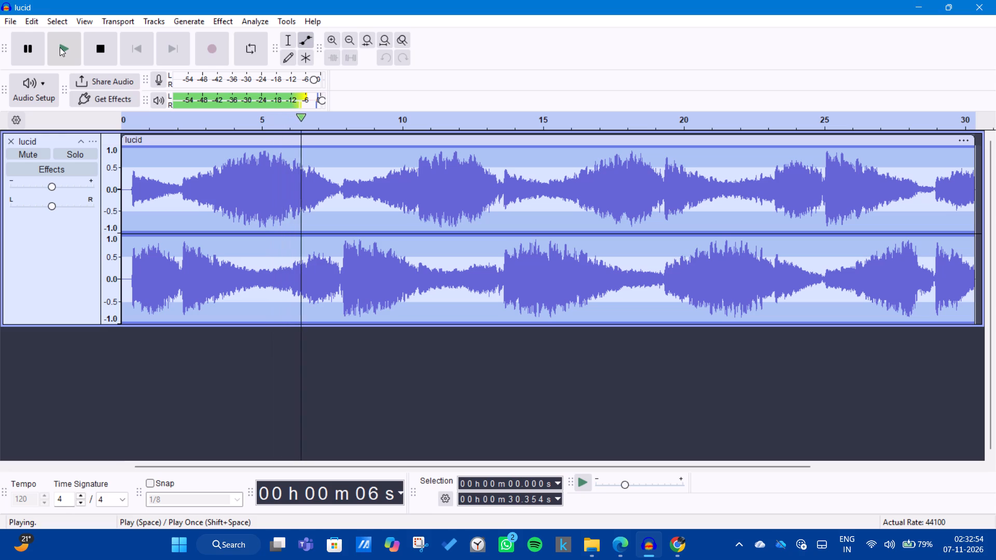
{"action": "left_click", "coordinate": [97, 45]}
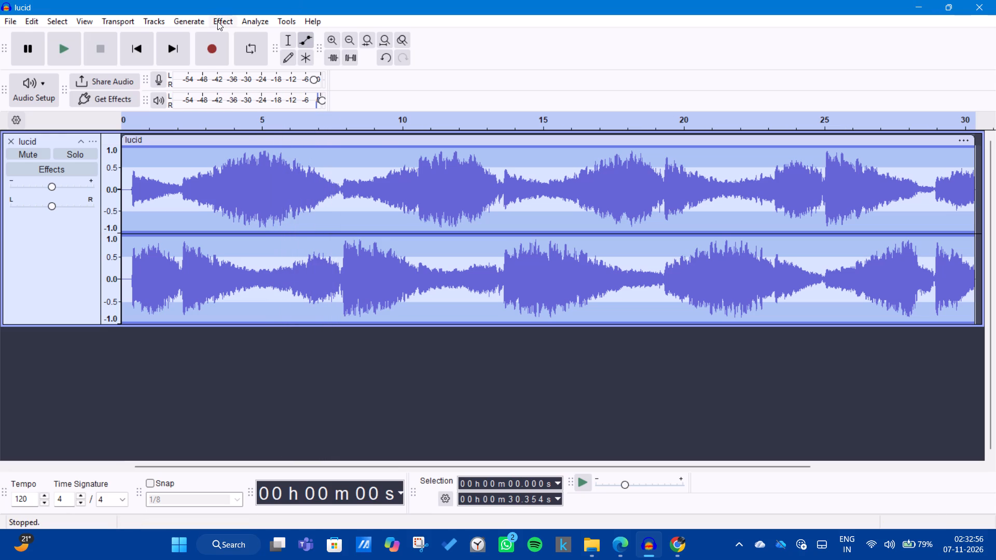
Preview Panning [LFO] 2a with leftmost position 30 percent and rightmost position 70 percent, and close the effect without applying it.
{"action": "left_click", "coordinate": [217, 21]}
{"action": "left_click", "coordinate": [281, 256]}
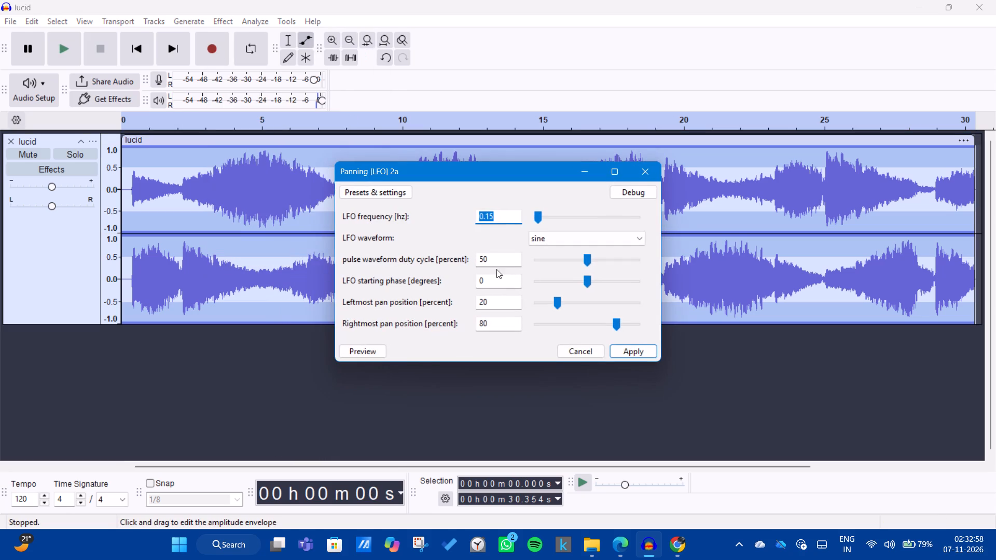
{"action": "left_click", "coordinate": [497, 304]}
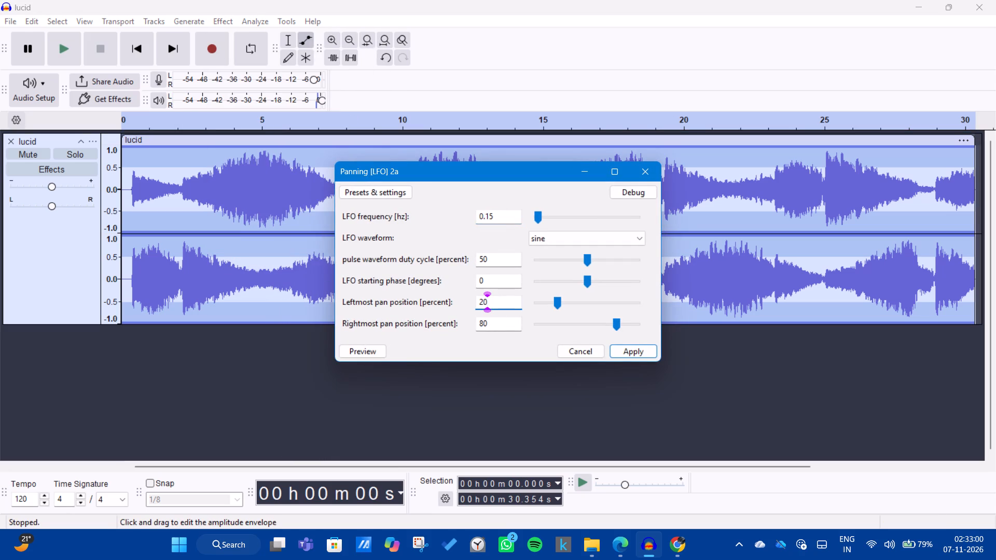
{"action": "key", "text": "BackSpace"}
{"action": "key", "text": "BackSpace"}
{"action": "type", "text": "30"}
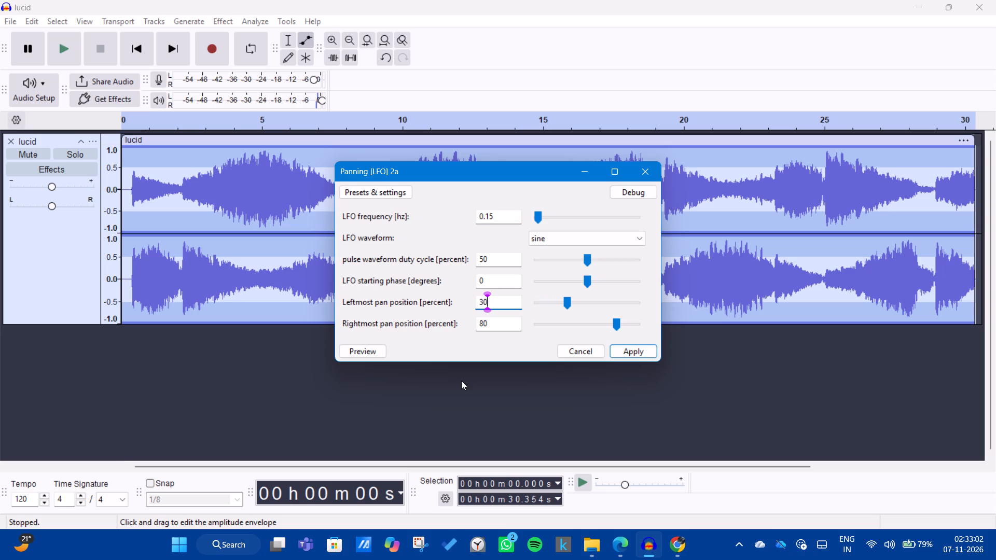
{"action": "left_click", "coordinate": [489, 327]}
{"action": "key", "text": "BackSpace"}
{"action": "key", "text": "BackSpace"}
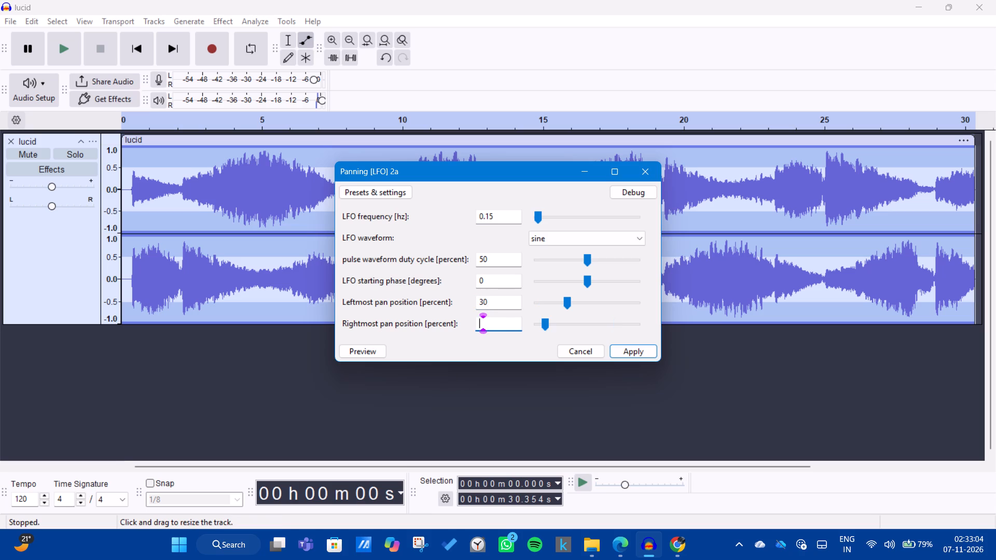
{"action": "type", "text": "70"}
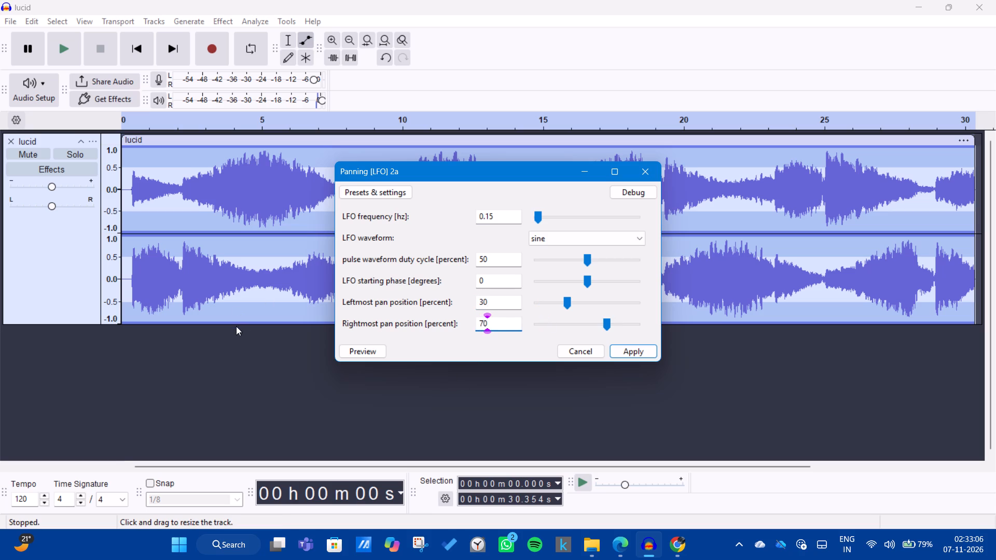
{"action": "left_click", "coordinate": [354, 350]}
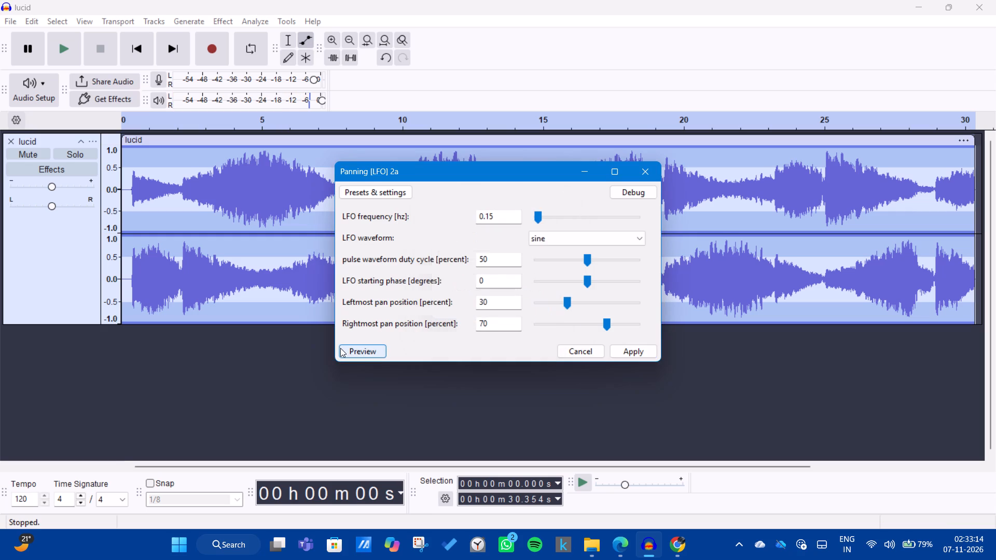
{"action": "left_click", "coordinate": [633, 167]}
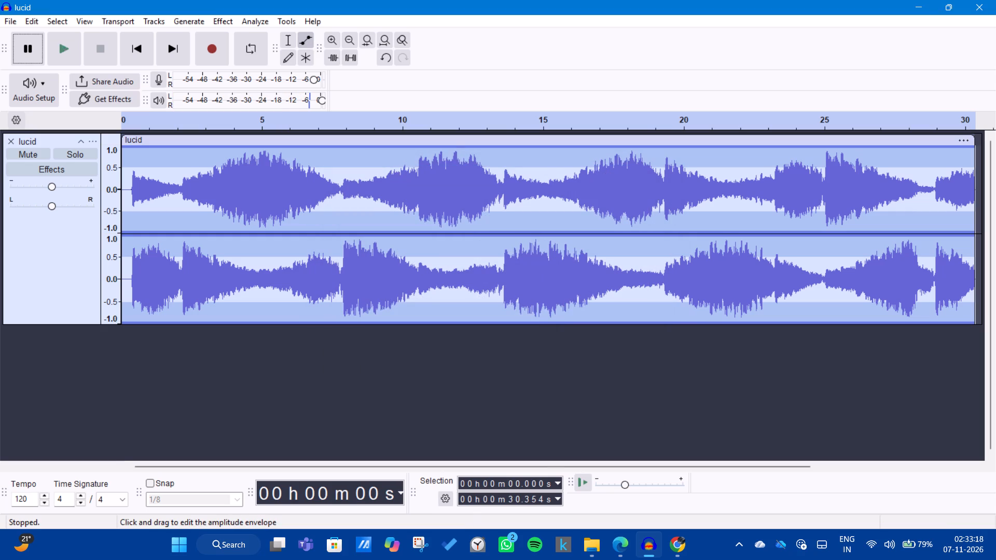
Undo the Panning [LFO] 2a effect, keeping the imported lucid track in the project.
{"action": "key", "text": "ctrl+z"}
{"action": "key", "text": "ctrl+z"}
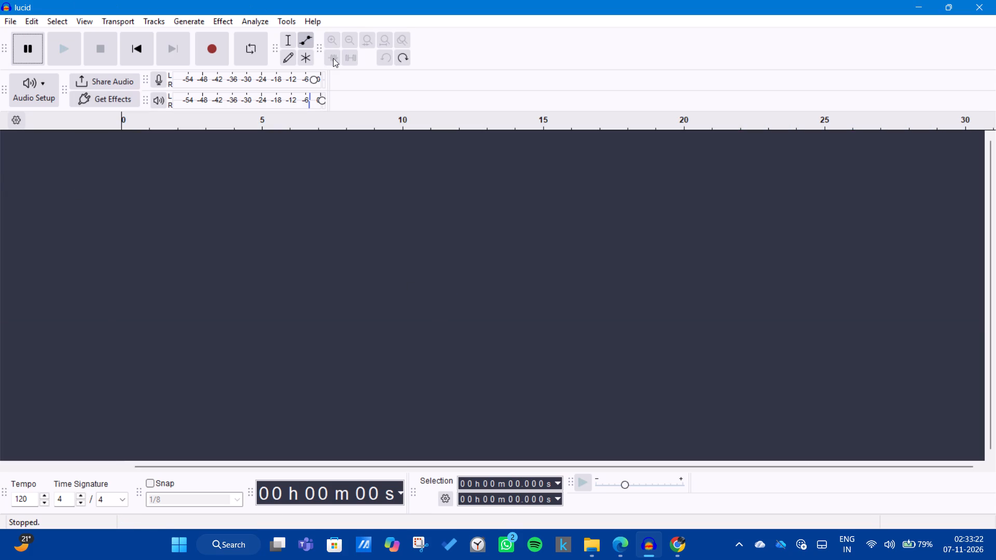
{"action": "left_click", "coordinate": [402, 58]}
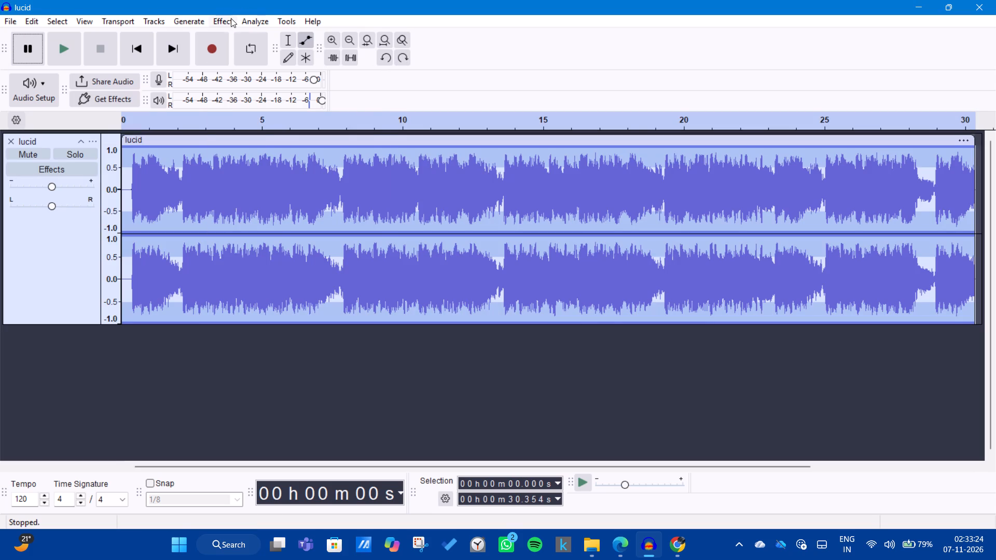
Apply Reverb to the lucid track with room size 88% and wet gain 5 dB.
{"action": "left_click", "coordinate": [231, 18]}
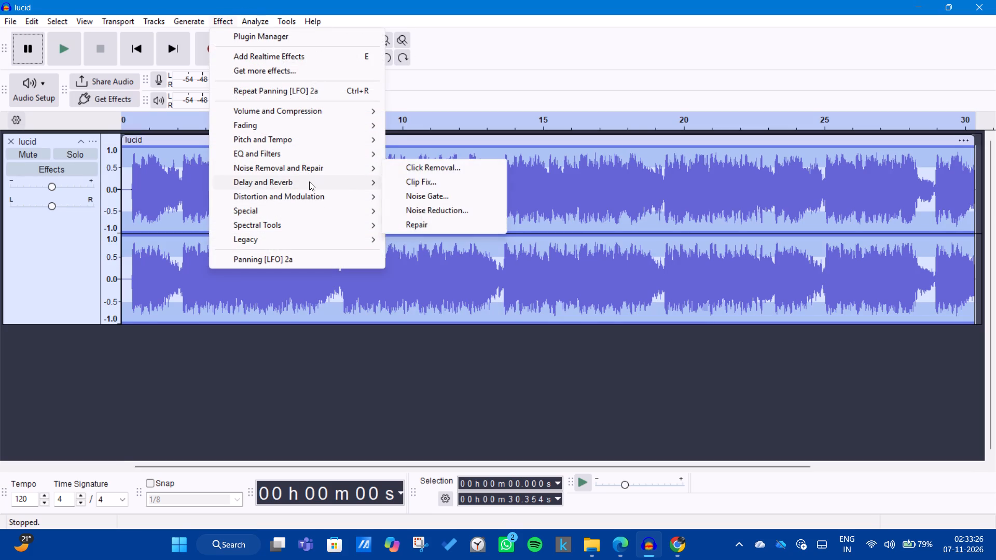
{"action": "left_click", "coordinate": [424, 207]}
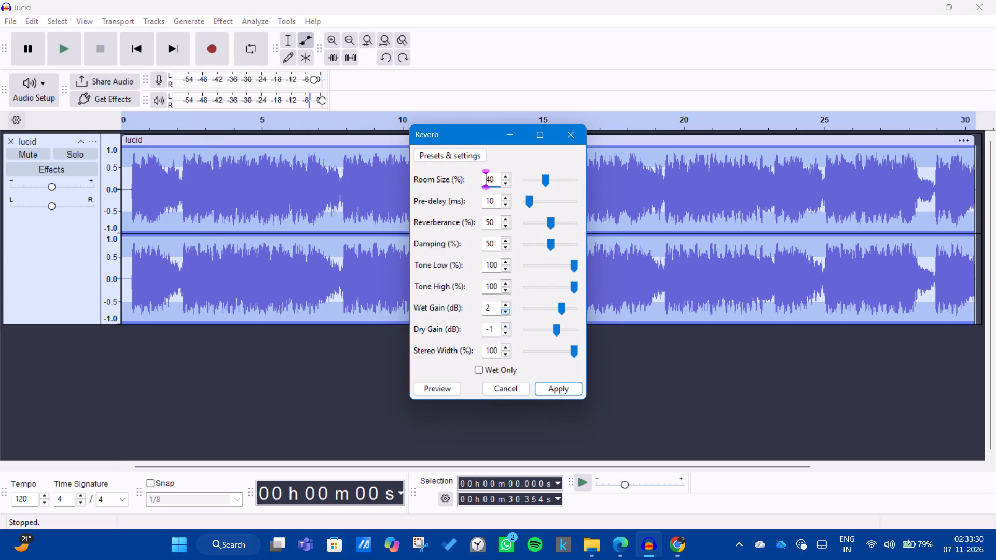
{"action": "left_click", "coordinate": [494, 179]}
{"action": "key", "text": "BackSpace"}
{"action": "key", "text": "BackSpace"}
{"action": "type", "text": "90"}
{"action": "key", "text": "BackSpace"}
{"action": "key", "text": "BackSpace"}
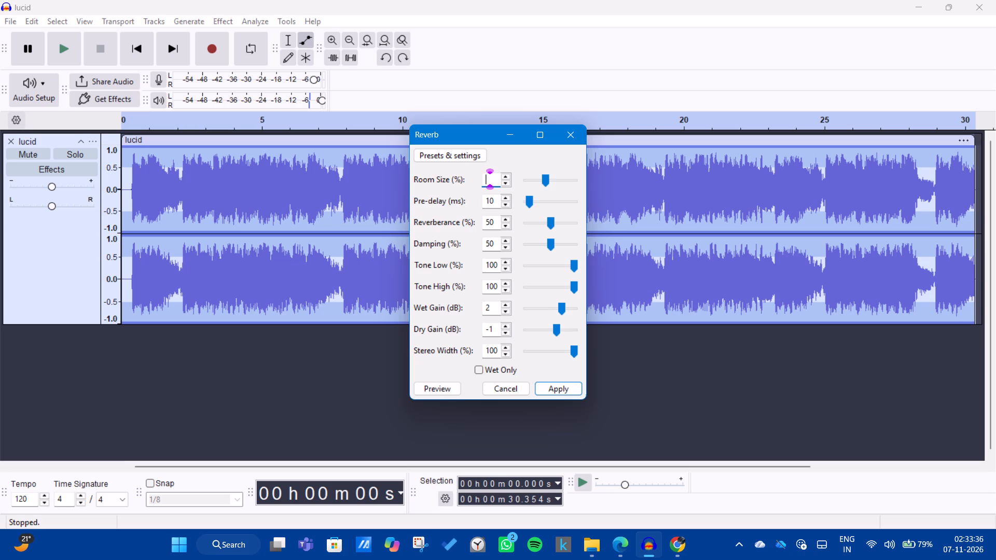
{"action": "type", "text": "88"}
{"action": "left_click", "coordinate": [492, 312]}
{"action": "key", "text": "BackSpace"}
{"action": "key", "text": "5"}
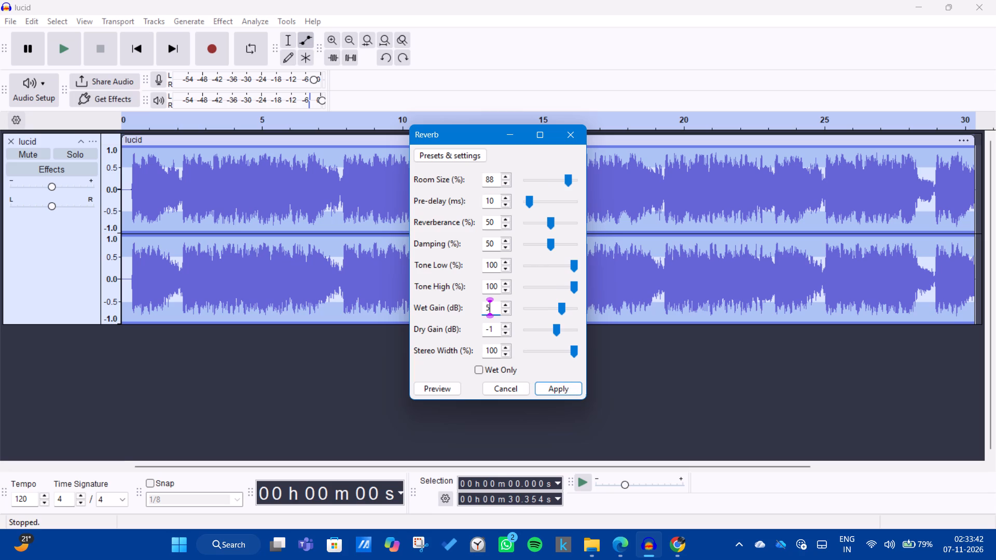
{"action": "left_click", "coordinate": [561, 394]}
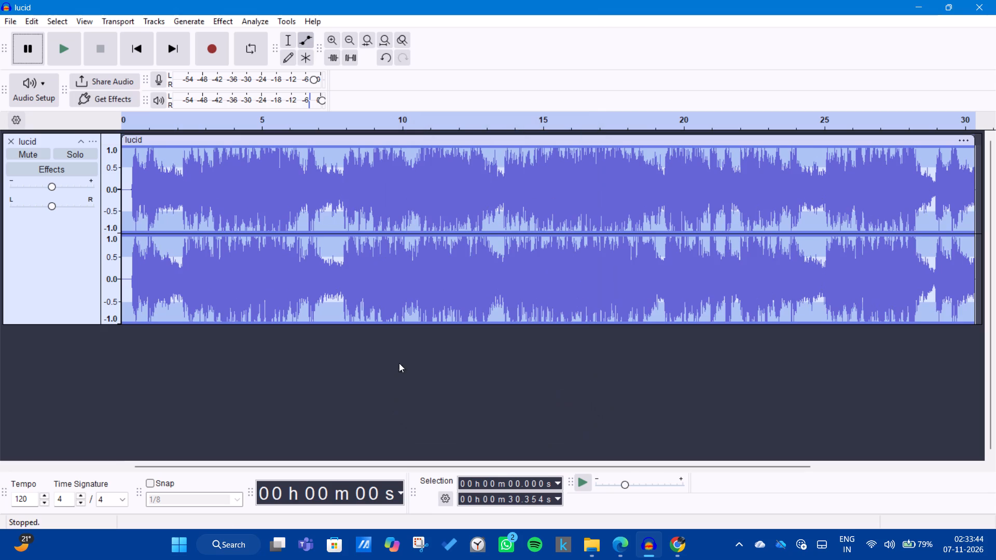
Play the first few seconds of the lucid track to check the reverb, and stop playback.
{"action": "left_click", "coordinate": [39, 48]}
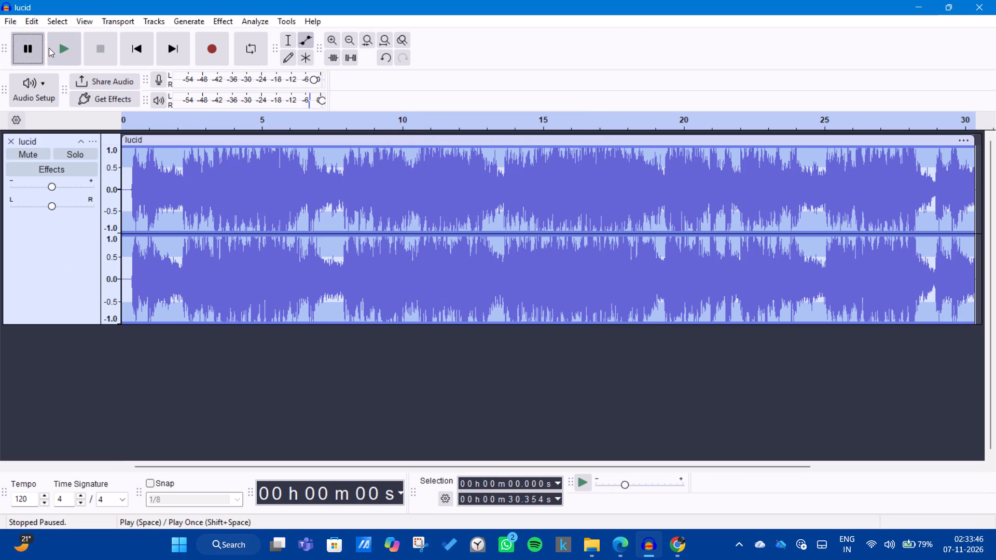
{"action": "left_click", "coordinate": [52, 48]}
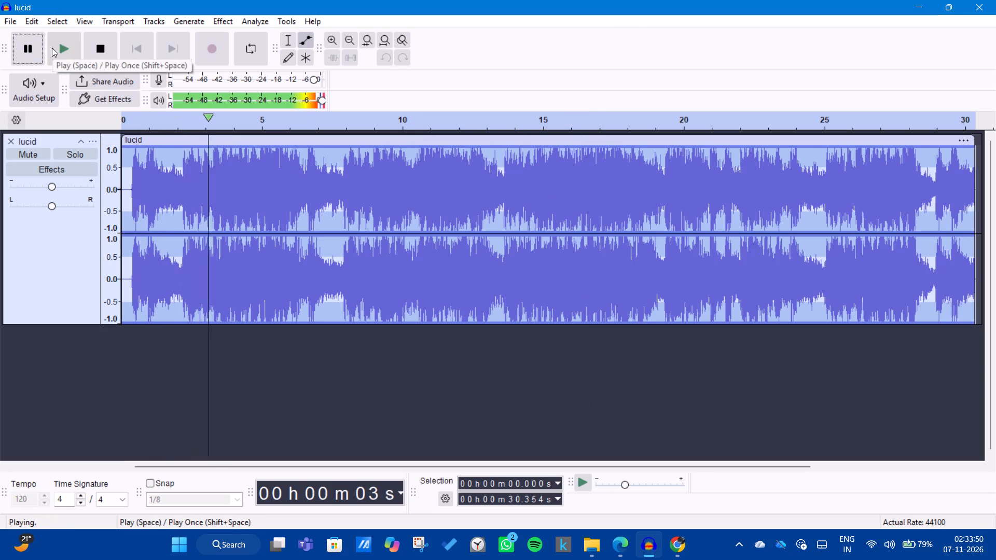
{"action": "left_click", "coordinate": [98, 43]}
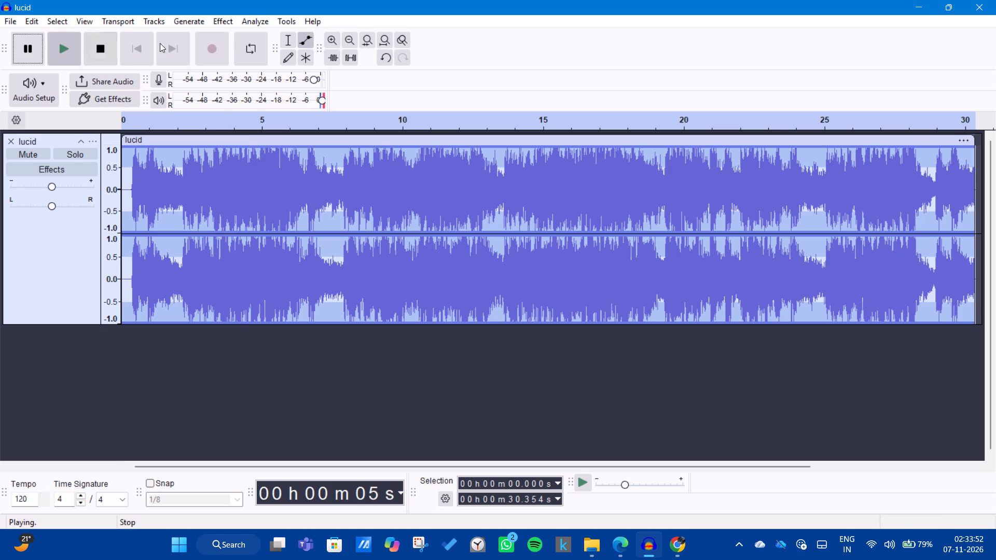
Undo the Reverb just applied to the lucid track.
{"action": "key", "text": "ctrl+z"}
Apply Reverb to the lucid track with room size 80% and wet gain 5 dB.
{"action": "left_click", "coordinate": [247, 18]}
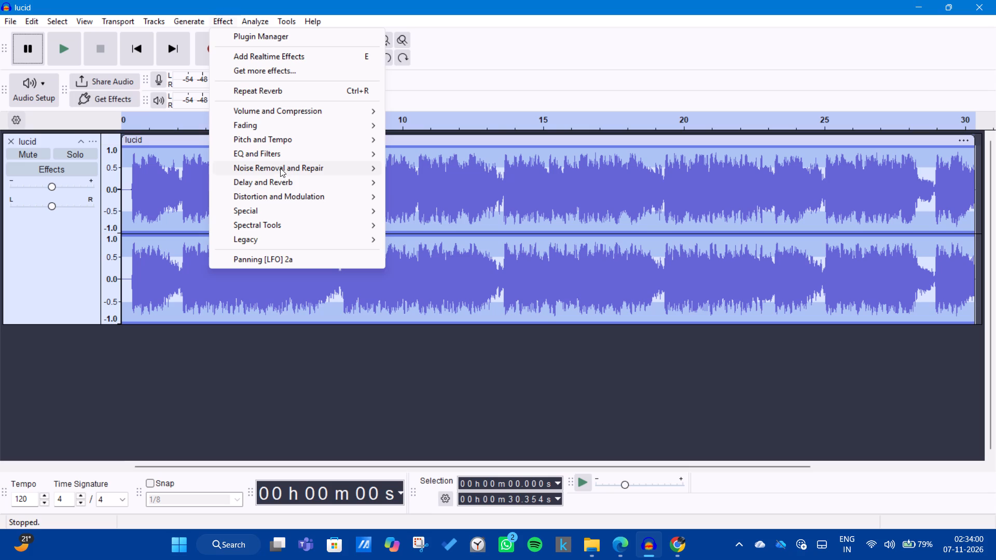
{"action": "left_click", "coordinate": [434, 213]}
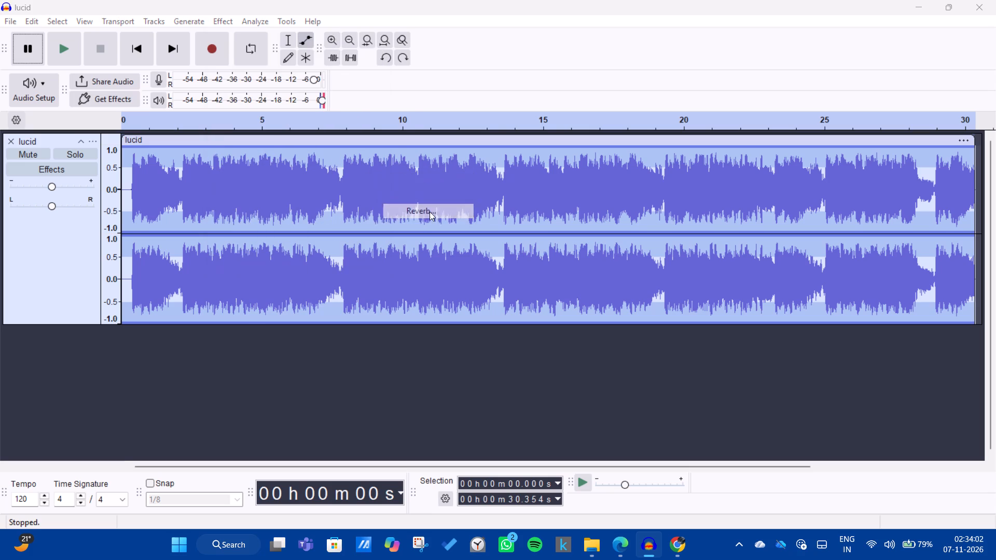
{"action": "left_click", "coordinate": [496, 176]}
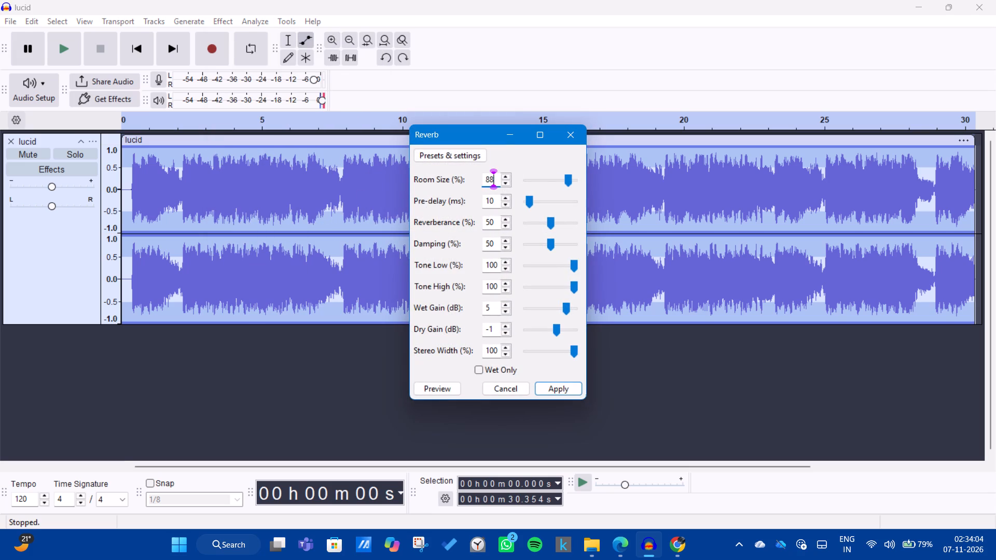
{"action": "key", "text": "BackSpace"}
{"action": "key", "text": "0"}
{"action": "left_click", "coordinate": [564, 390]}
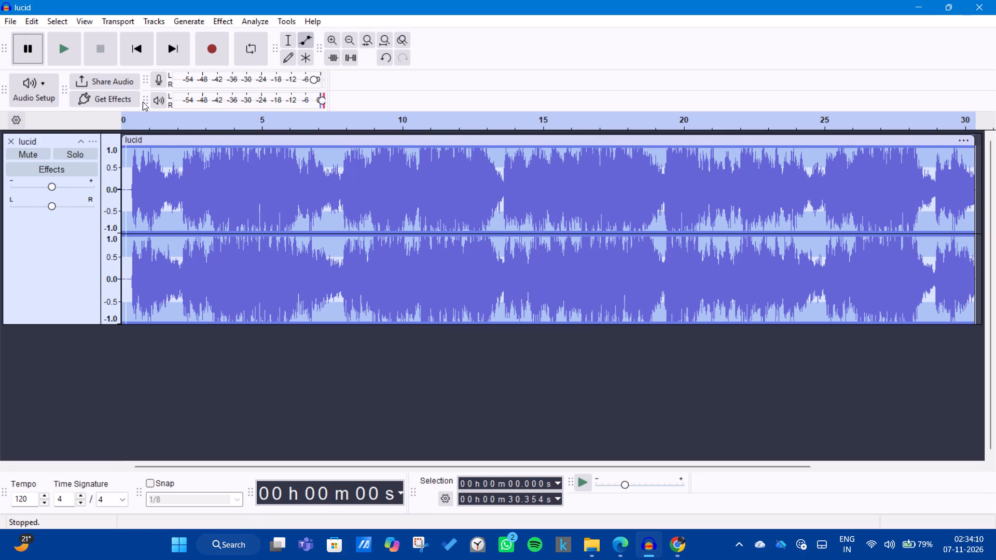
Apply Panning [LFO] 2a to the lucid track with a 0.15 Hz sine LFO and pan positions of 20 and 80 percent.
{"action": "left_click", "coordinate": [226, 24]}
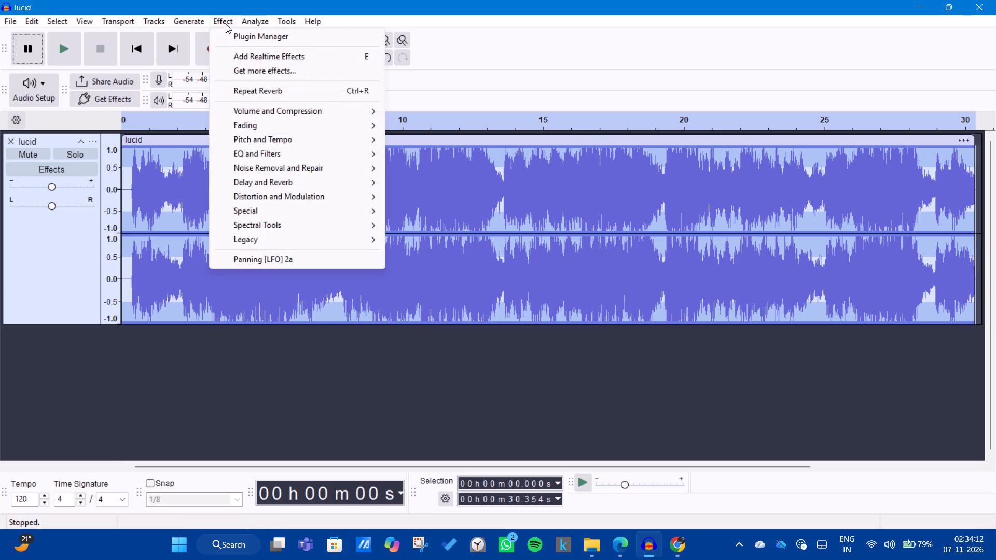
{"action": "left_click", "coordinate": [278, 255]}
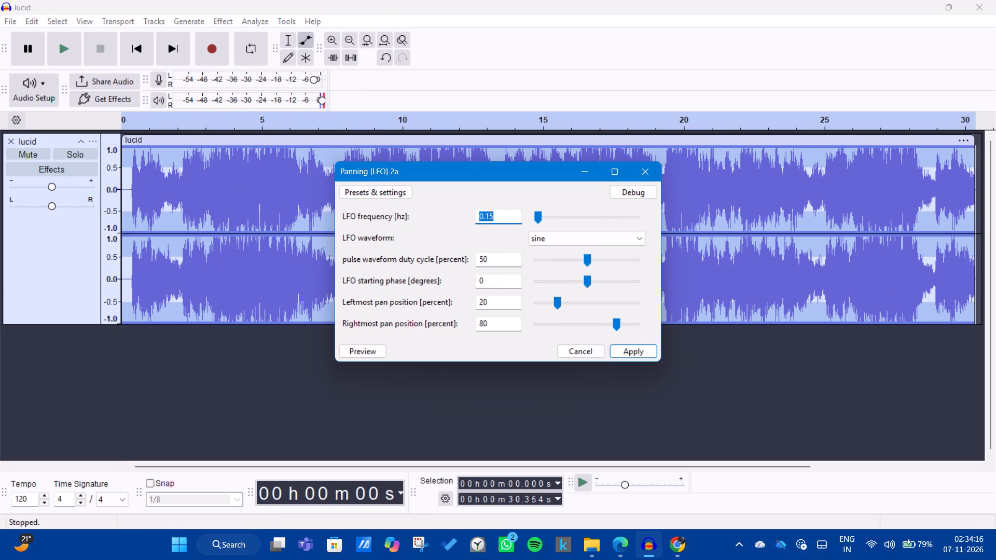
{"action": "left_click", "coordinate": [503, 307]}
{"action": "left_click", "coordinate": [637, 351]}
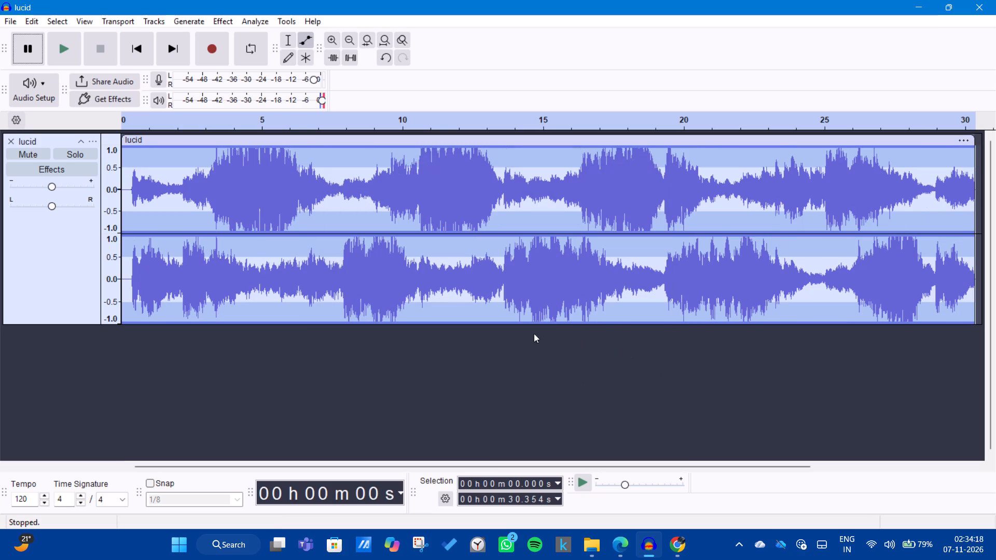
Play the lucid track to check the combined reverb and panning, and stop playback.
{"action": "left_click", "coordinate": [53, 58]}
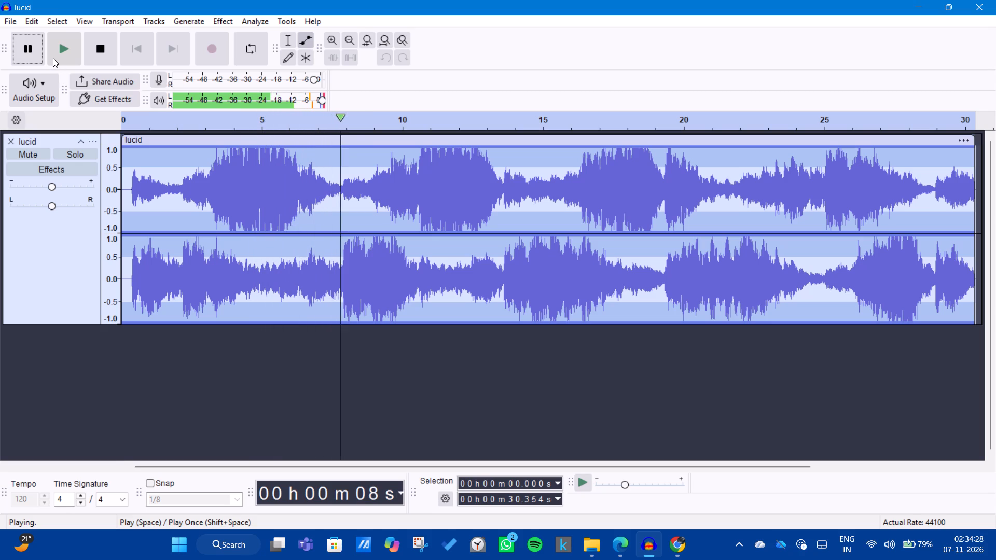
{"action": "left_click", "coordinate": [116, 56]}
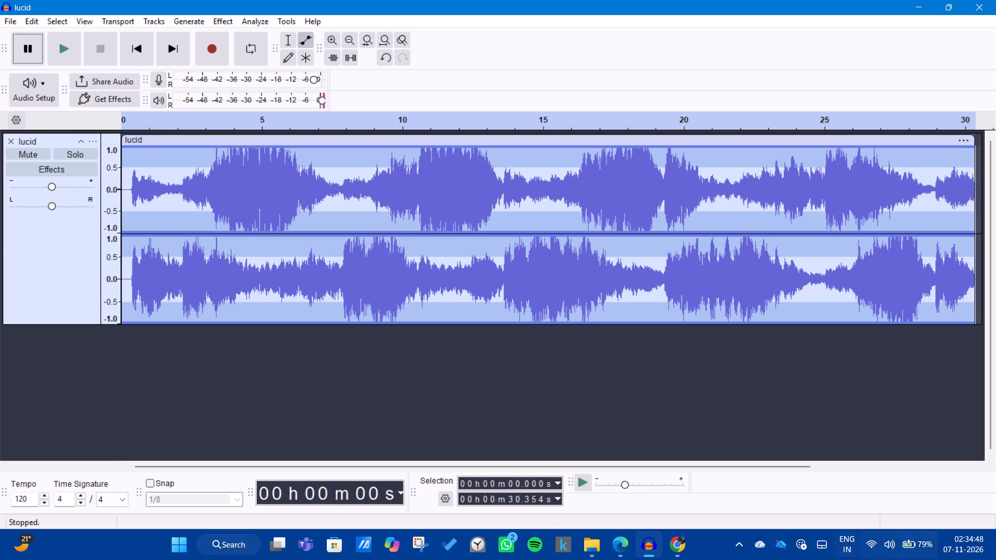
Turn off the computer's Bluetooth and return to the lucid project.
{"action": "left_click", "coordinate": [884, 553]}
{"action": "left_click", "coordinate": [856, 312]}
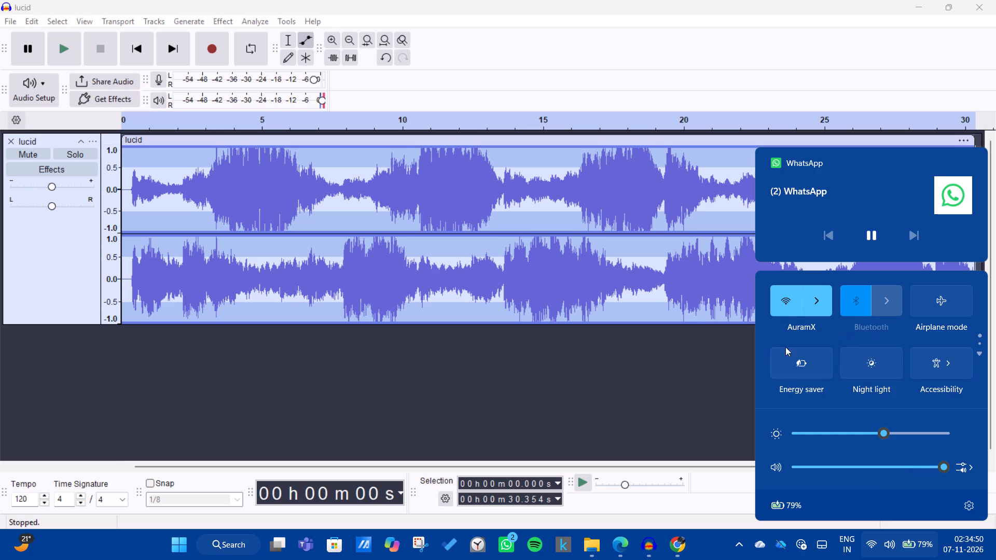
{"action": "left_click", "coordinate": [629, 382]}
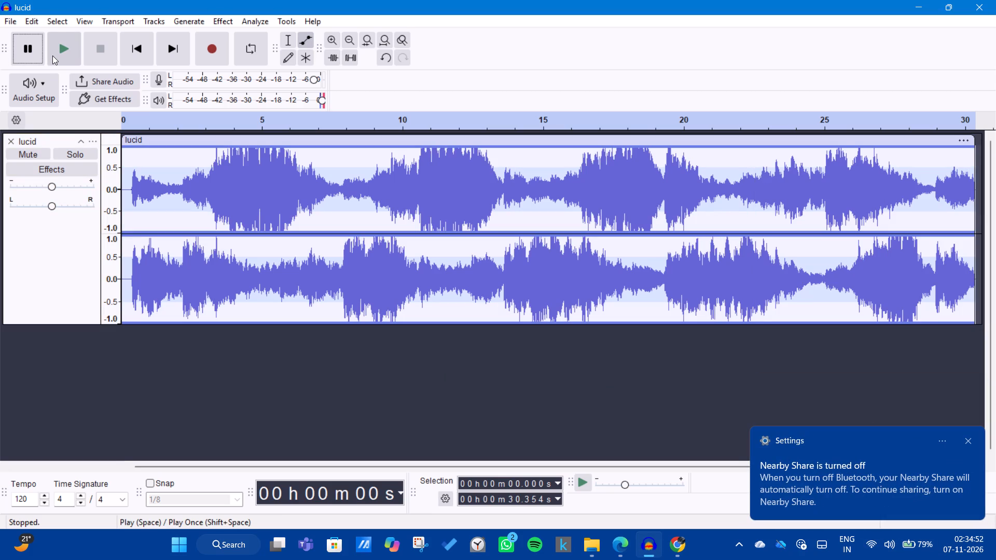
Play the processed lucid track from the start again with Bluetooth off, and stop after about 23 seconds.
{"action": "left_click", "coordinate": [52, 55]}
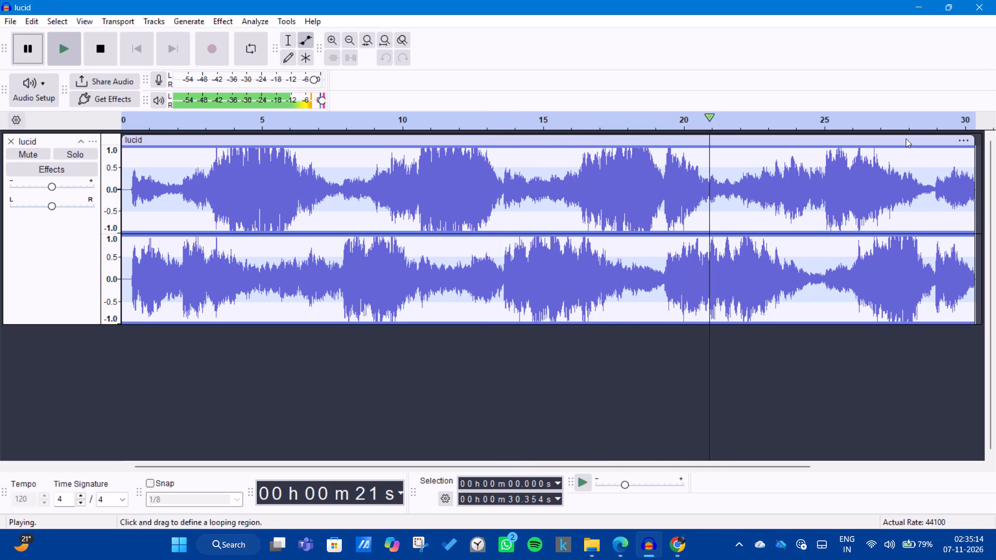
{"action": "left_click", "coordinate": [608, 429]}
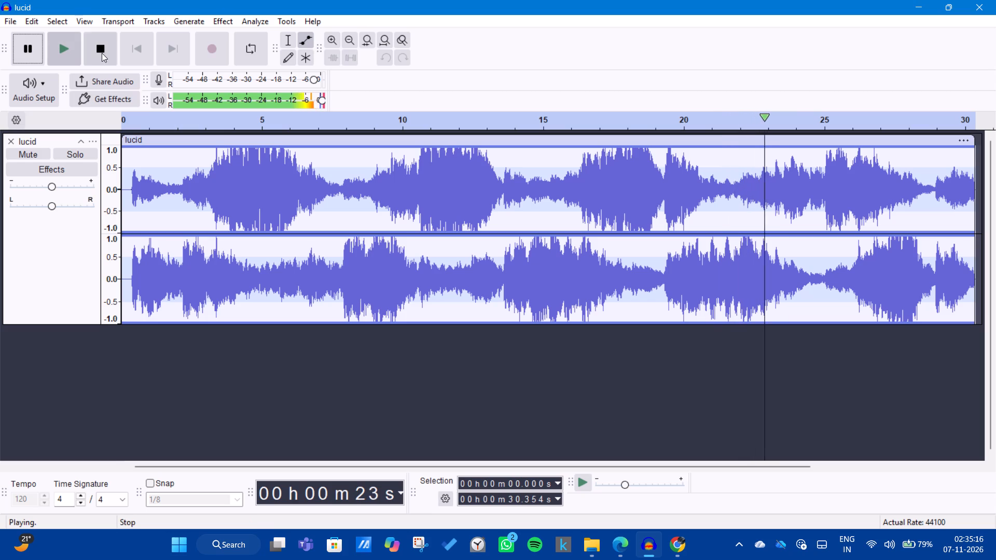
{"action": "left_click", "coordinate": [101, 55]}
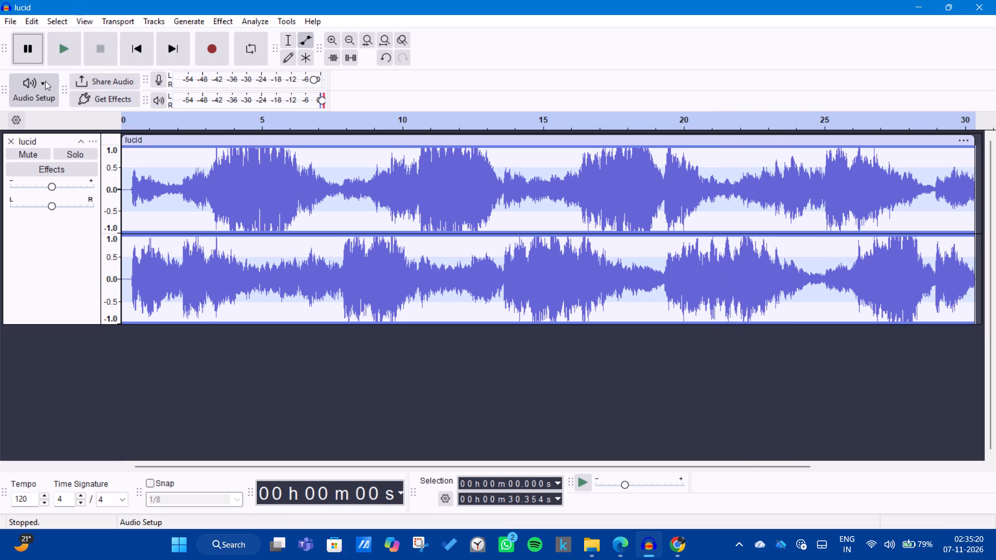
Open the original lucid.mpeg from the Desktop in a separate project for comparison.
{"action": "left_click", "coordinate": [10, 20]}
{"action": "left_click", "coordinate": [37, 53]}
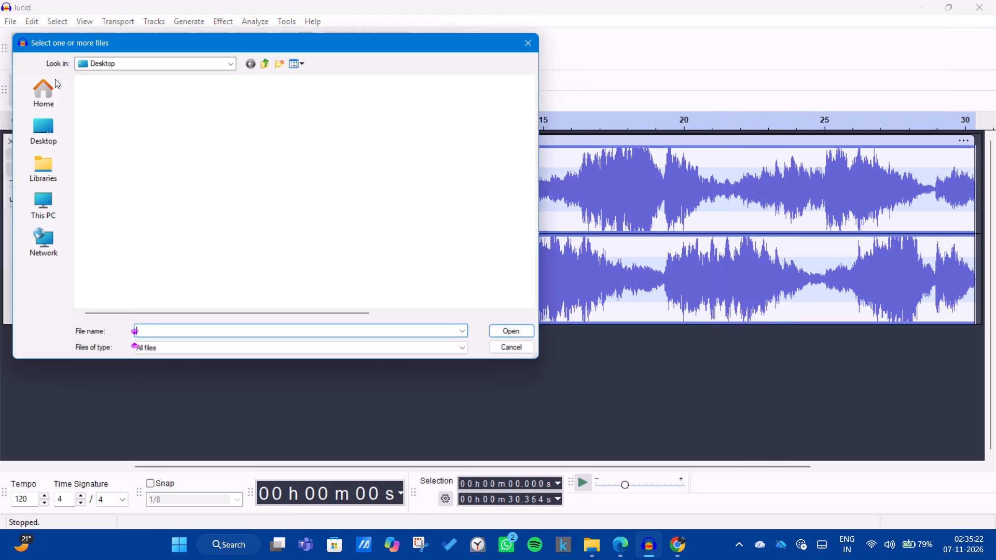
{"action": "scroll", "coordinate": [154, 218], "scroll_direction": "down", "scroll_amount": 5}
{"action": "scroll", "coordinate": [151, 271], "scroll_direction": "down", "scroll_amount": 9}
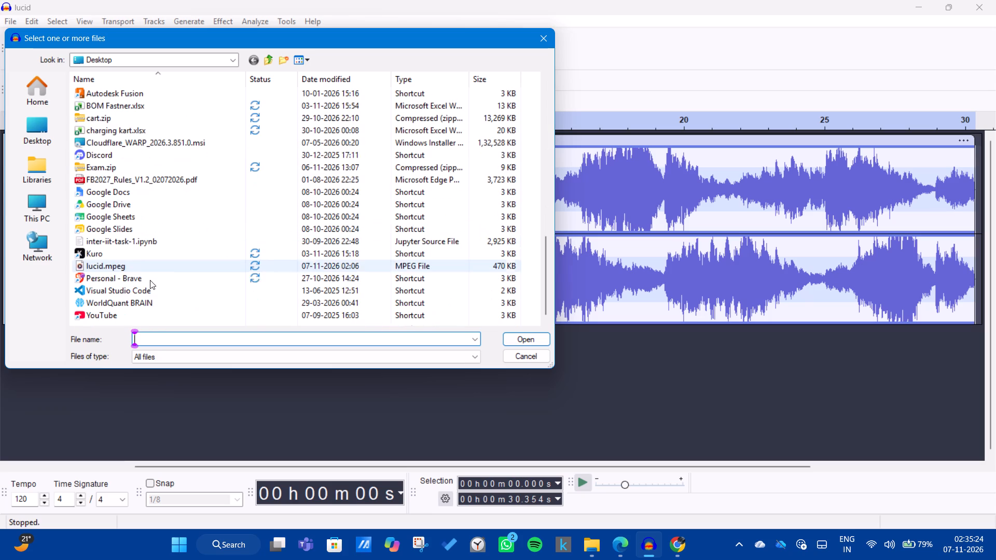
{"action": "scroll", "coordinate": [150, 280], "scroll_direction": "down", "scroll_amount": 1}
{"action": "left_click", "coordinate": [131, 271]}
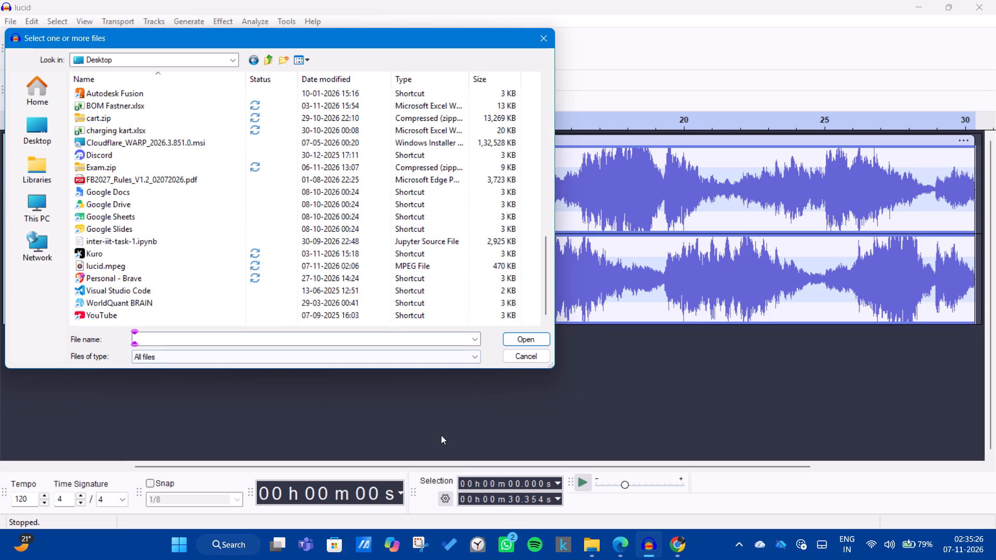
{"action": "left_click", "coordinate": [182, 269]}
{"action": "left_click", "coordinate": [170, 267]}
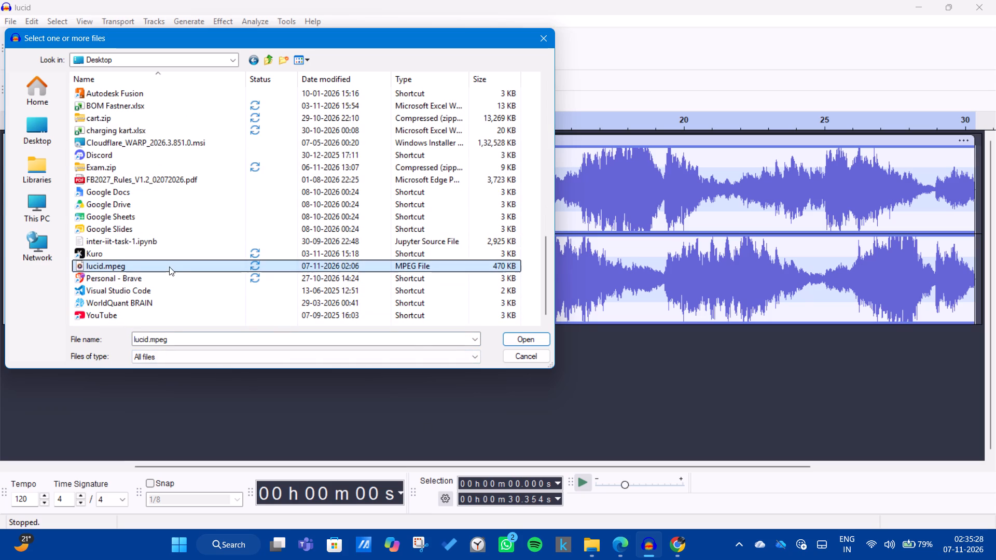
{"action": "left_click", "coordinate": [527, 341]}
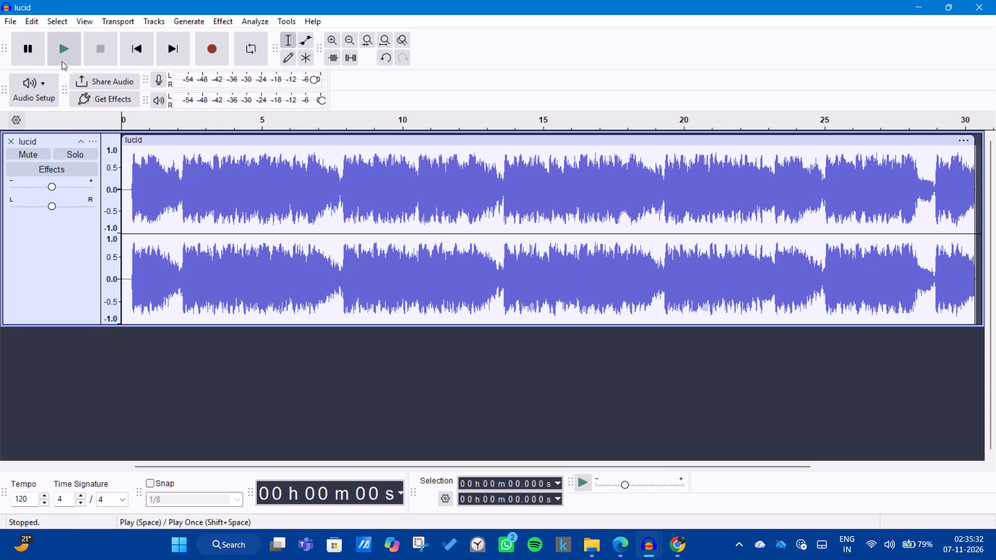
Play the first few seconds of the unprocessed lucid track as a reference, and stop playback.
{"action": "left_click", "coordinate": [62, 61]}
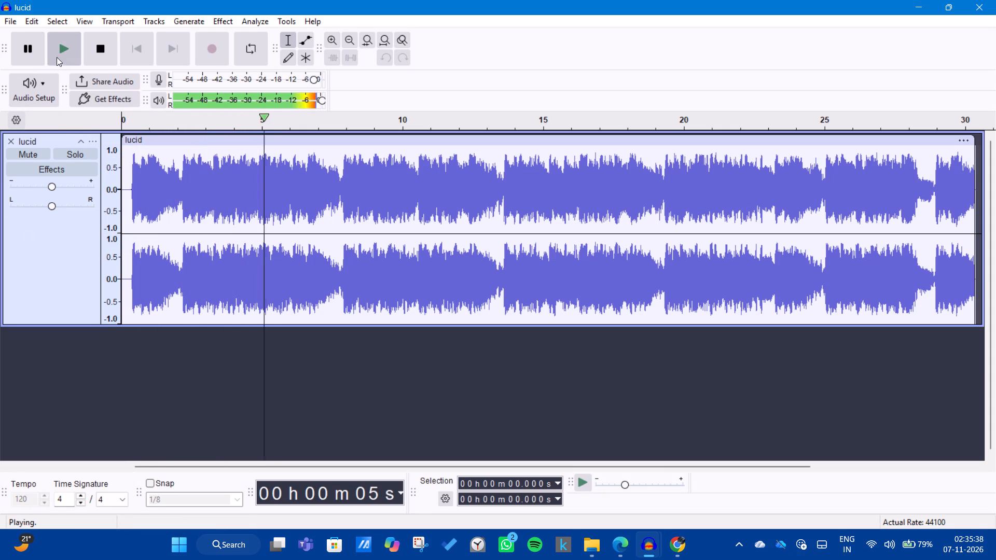
{"action": "left_click", "coordinate": [96, 61]}
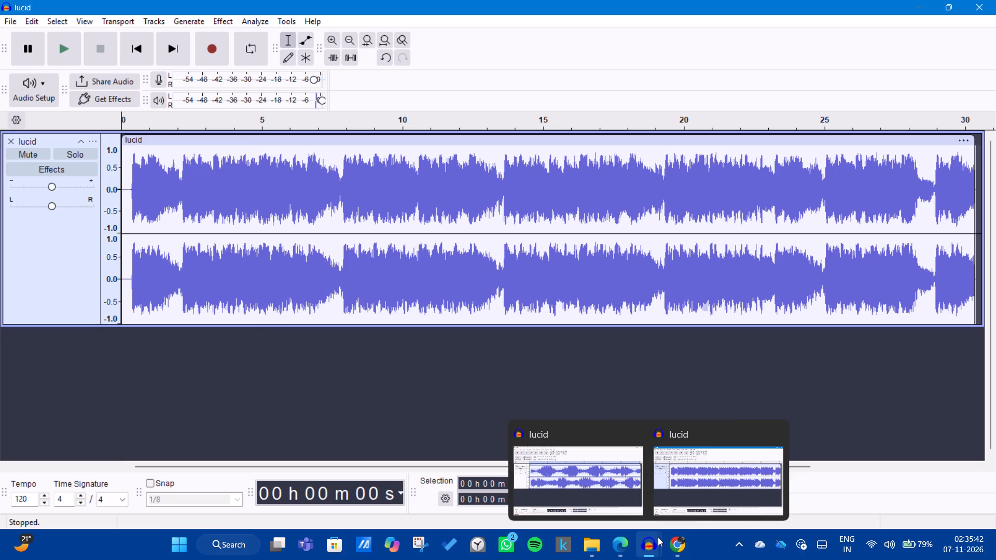
Switch back to the processed lucid project and play its first seven seconds or so for comparison, stopping playback.
{"action": "left_click", "coordinate": [625, 512]}
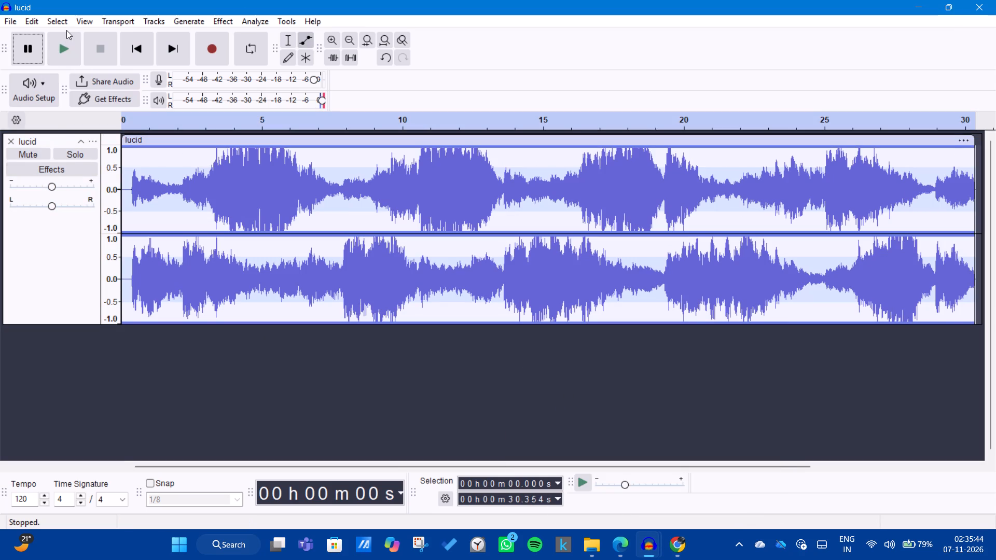
{"action": "left_click", "coordinate": [70, 39]}
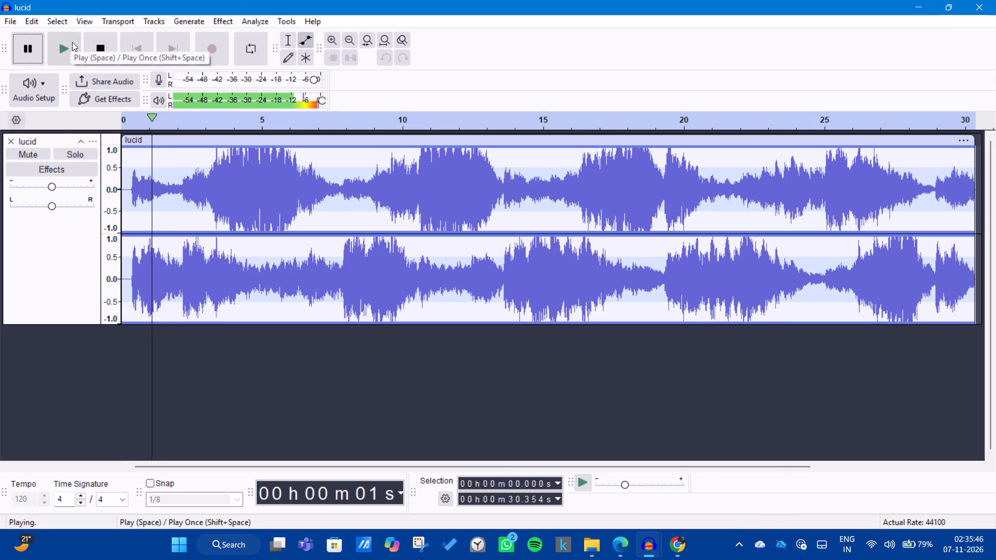
{"action": "left_click", "coordinate": [100, 50]}
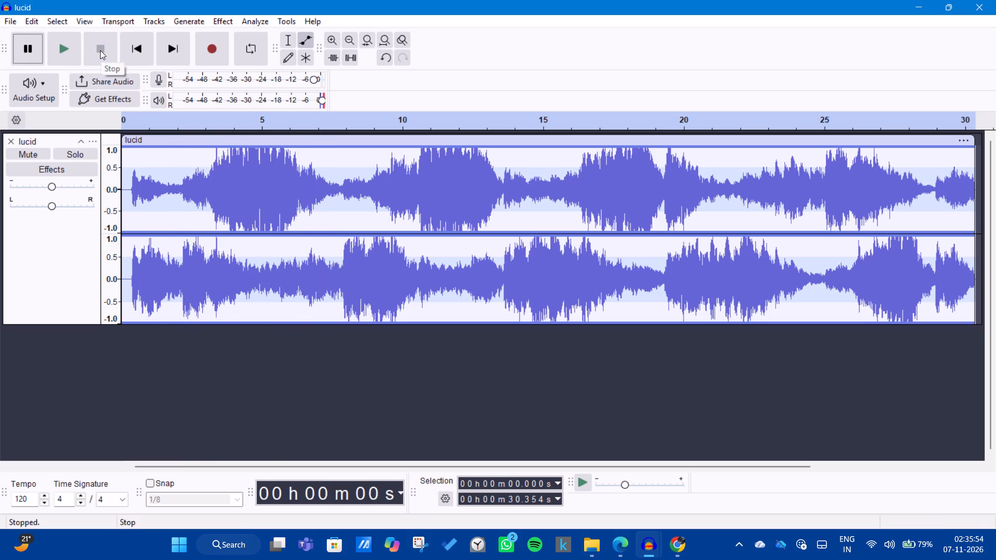
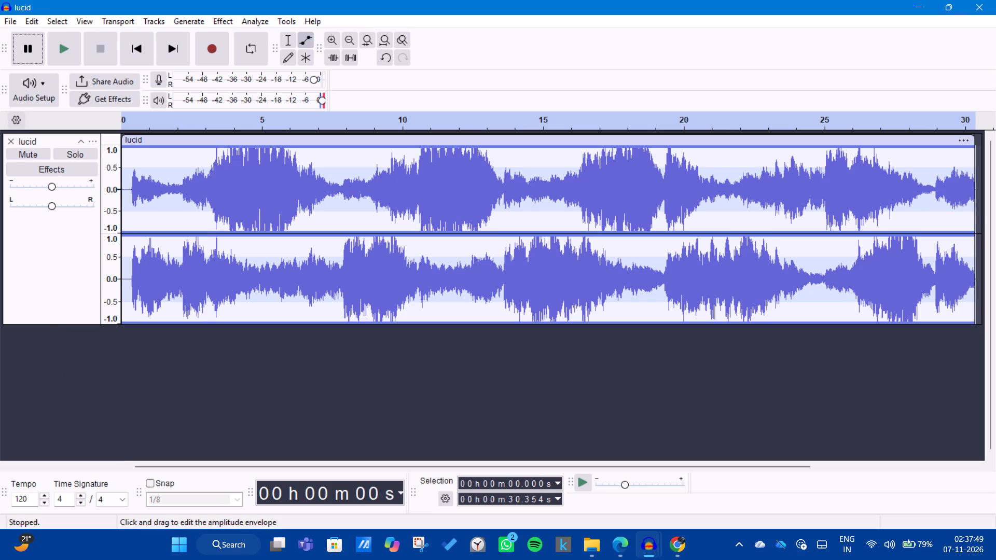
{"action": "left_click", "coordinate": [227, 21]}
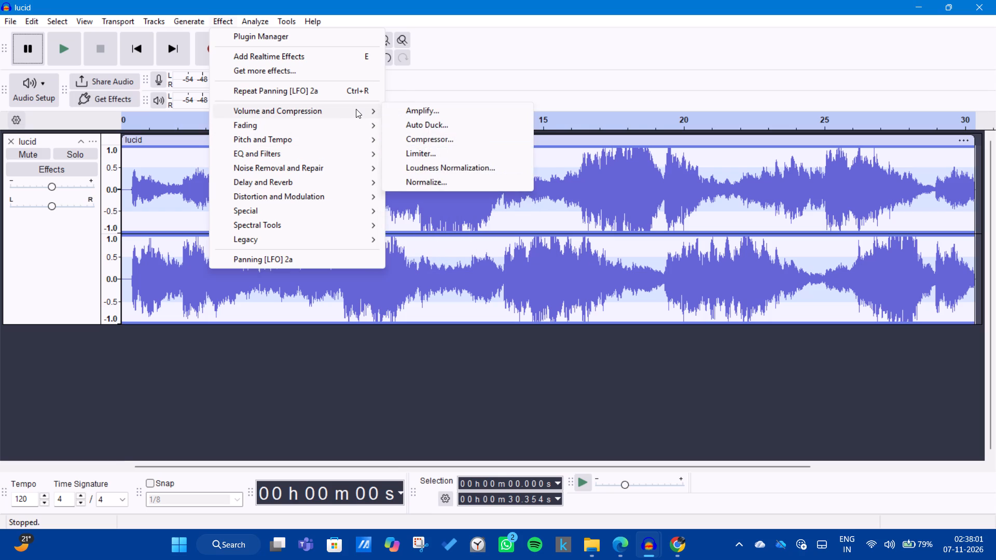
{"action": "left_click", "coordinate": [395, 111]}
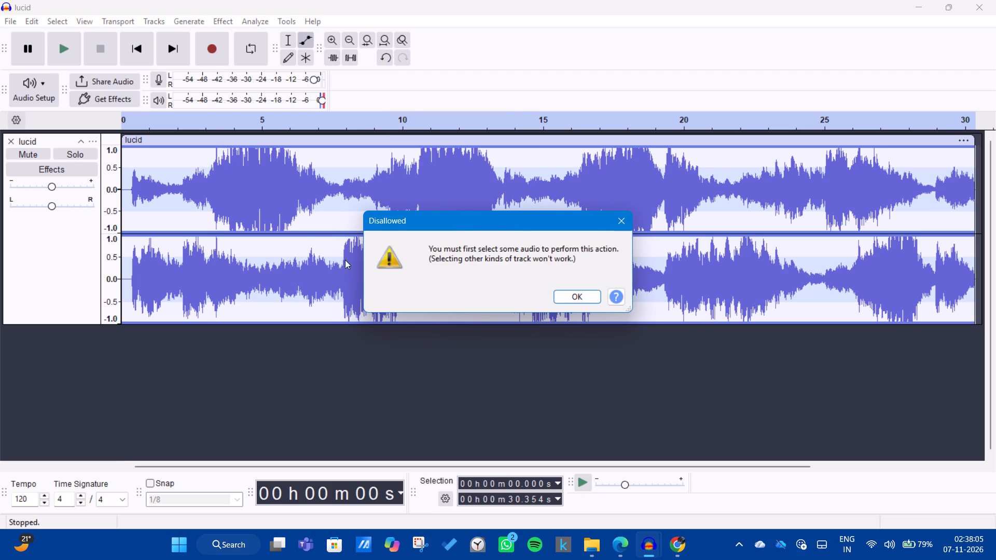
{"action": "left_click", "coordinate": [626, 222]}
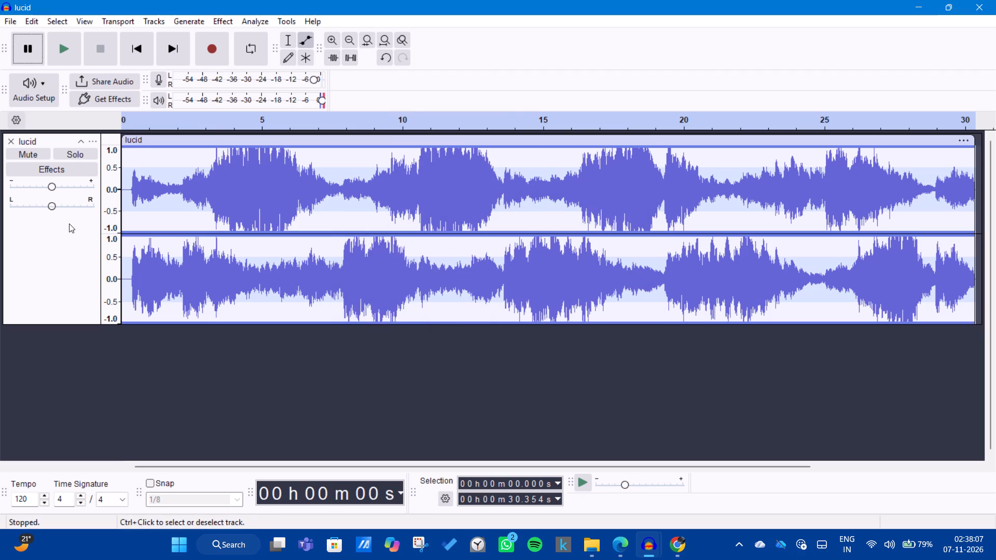
Select the lucid track and raise its volume slightly above 0 dB.
{"action": "left_click", "coordinate": [69, 225]}
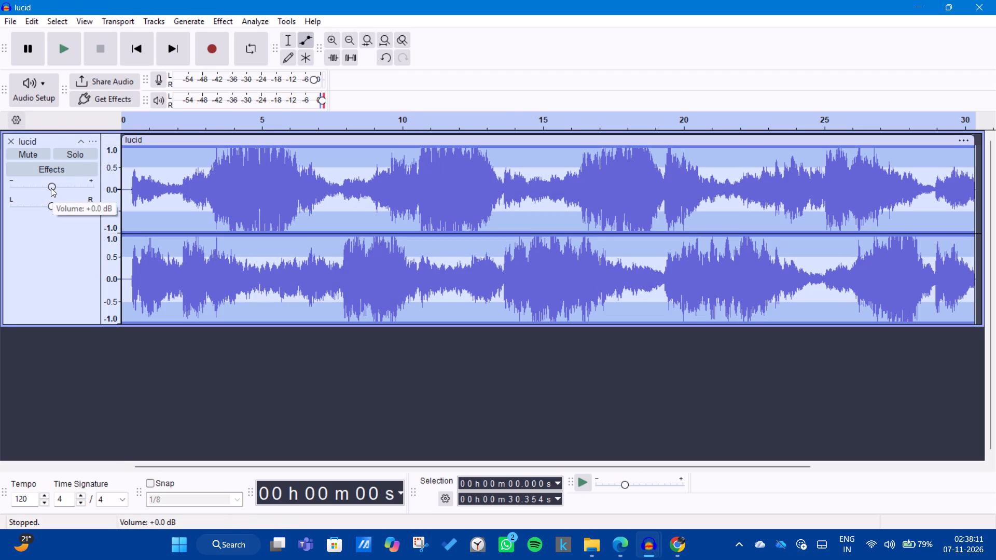
{"action": "left_click_drag", "start_coordinate": [51, 188], "coordinate": [67, 188]}
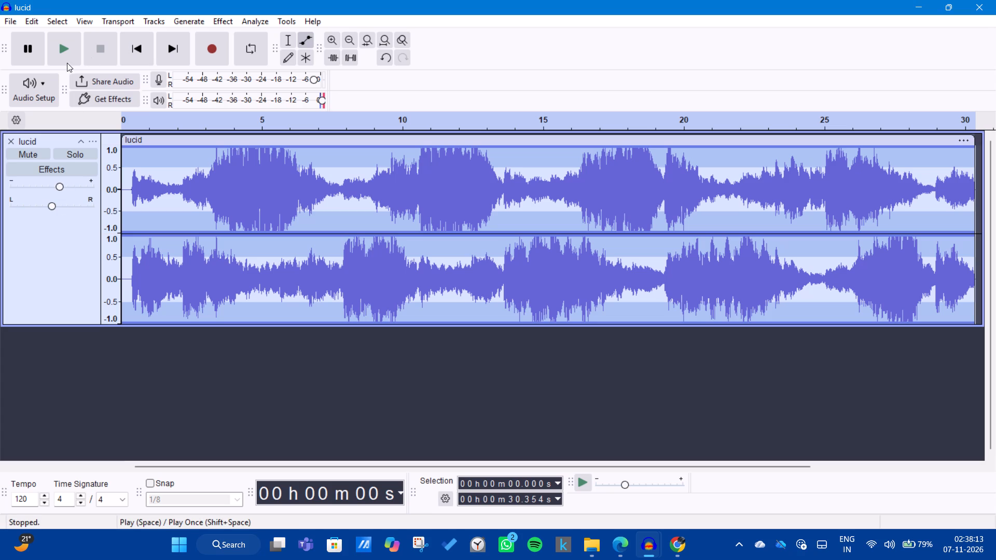
Play the first five seconds or so of the louder lucid track, restart it from the beginning, and stop playback.
{"action": "left_click", "coordinate": [56, 63]}
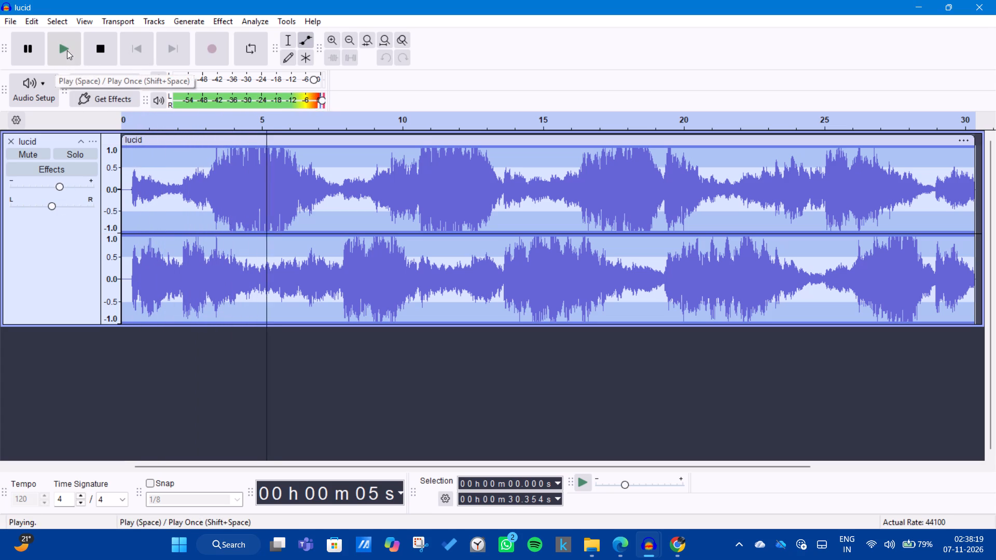
{"action": "left_click", "coordinate": [67, 50]}
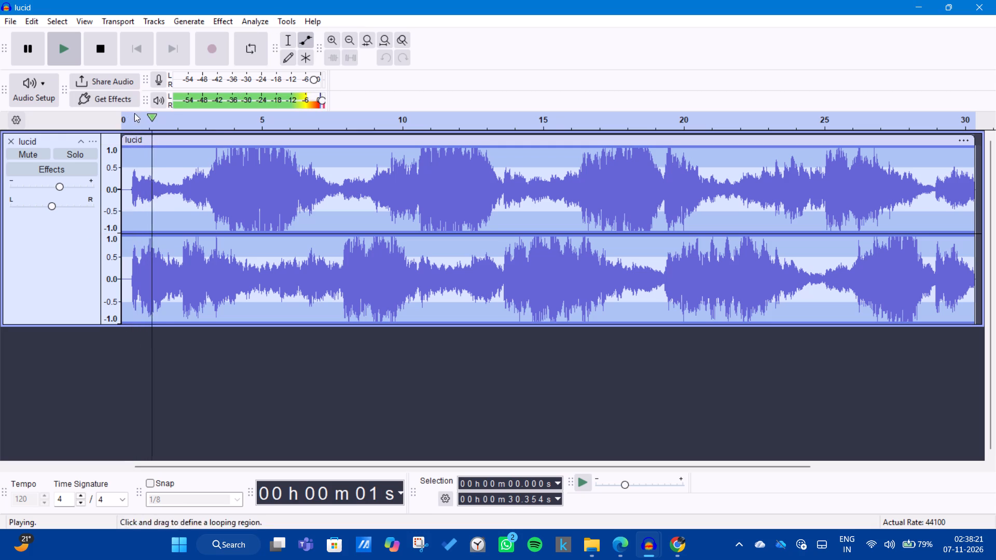
{"action": "left_click", "coordinate": [105, 66]}
{"action": "left_click", "coordinate": [102, 61]}
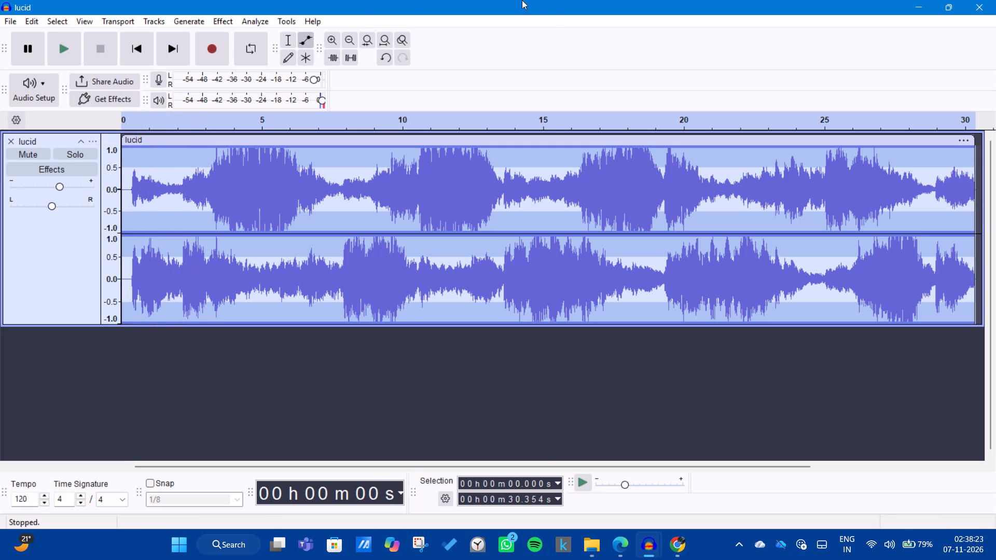
In Noise Reduction, set the noise reduction to 0 dB and take a noise profile from the selected lucid track.
{"action": "left_click", "coordinate": [225, 23]}
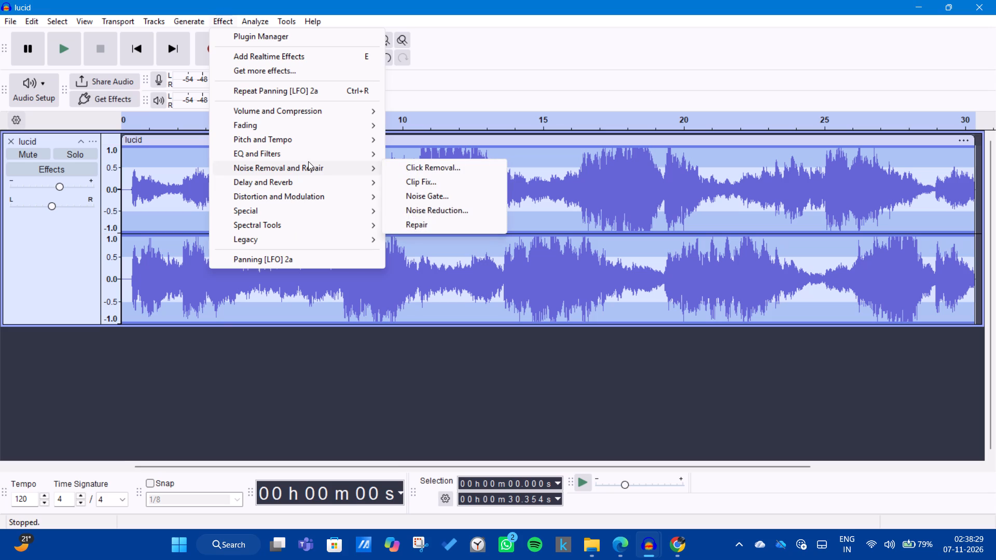
{"action": "left_click", "coordinate": [409, 215]}
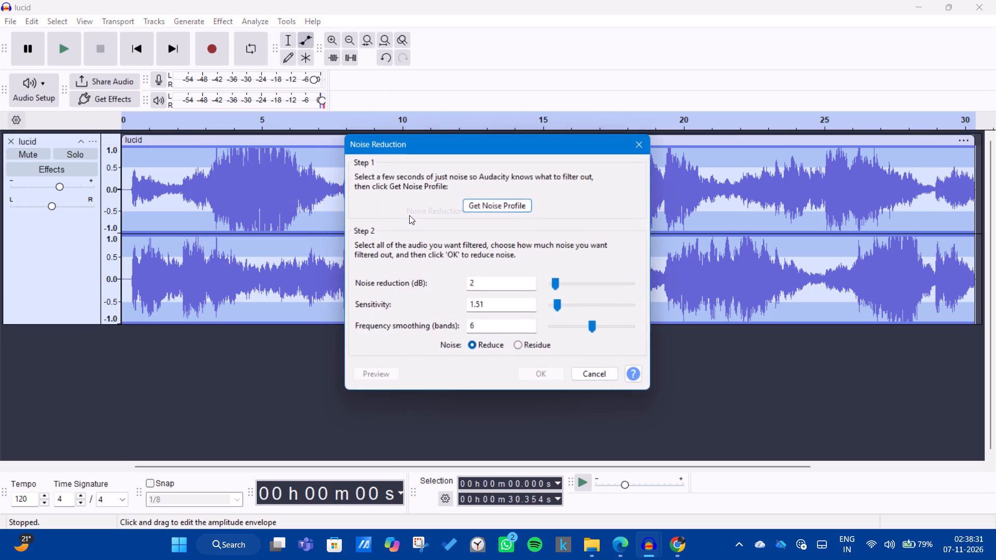
{"action": "left_click_drag", "start_coordinate": [553, 290], "coordinate": [543, 288]}
{"action": "left_click_drag", "start_coordinate": [553, 283], "coordinate": [563, 287]}
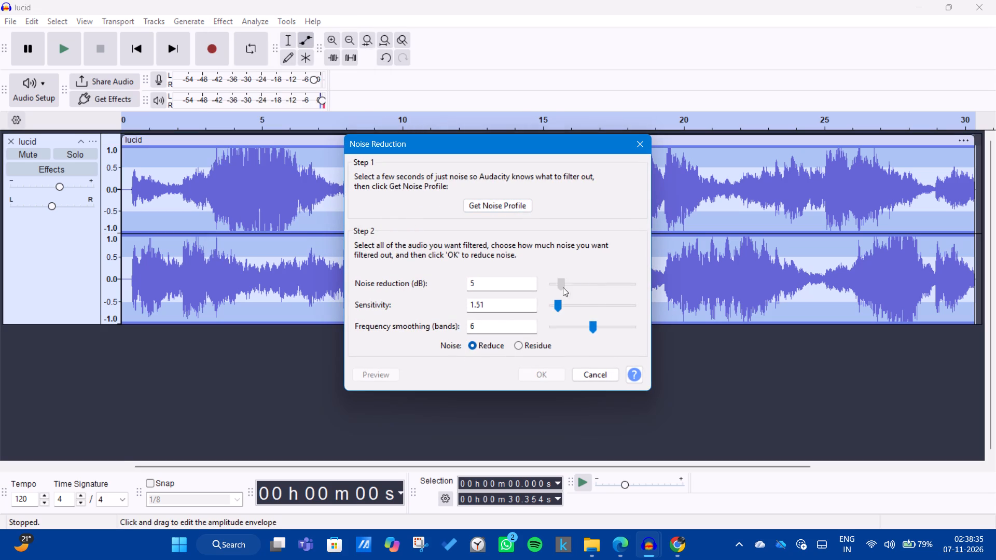
{"action": "left_click_drag", "start_coordinate": [563, 287], "coordinate": [544, 282]}
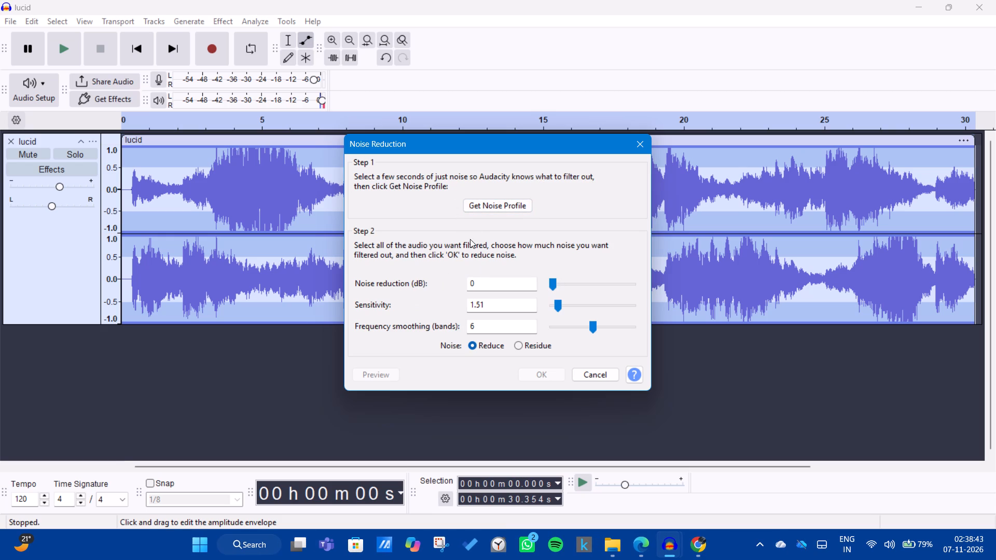
{"action": "left_click", "coordinate": [491, 203]}
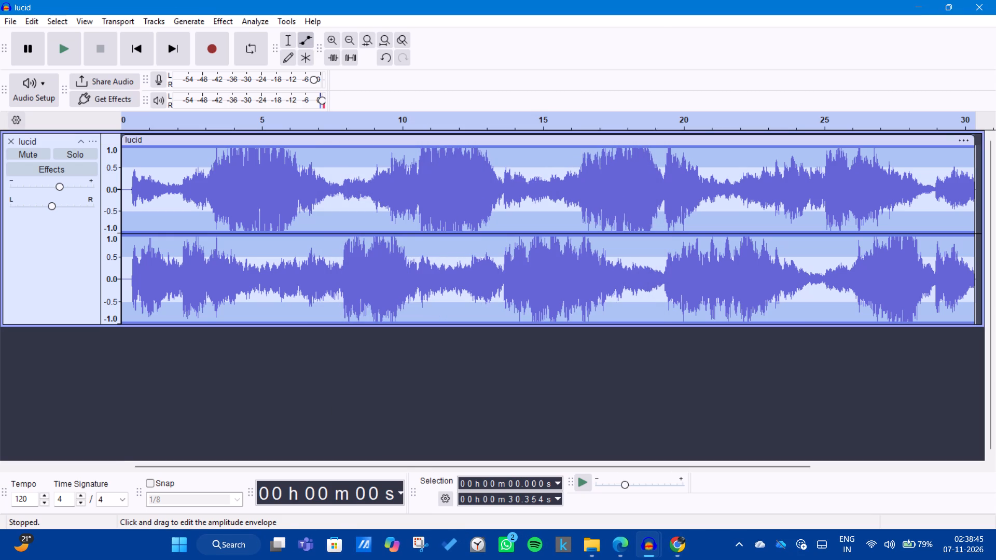
Add an amplitude envelope point near 3.3 s on the lucid clip, lowering the envelope to about 0.8.
{"action": "left_click", "coordinate": [213, 153]}
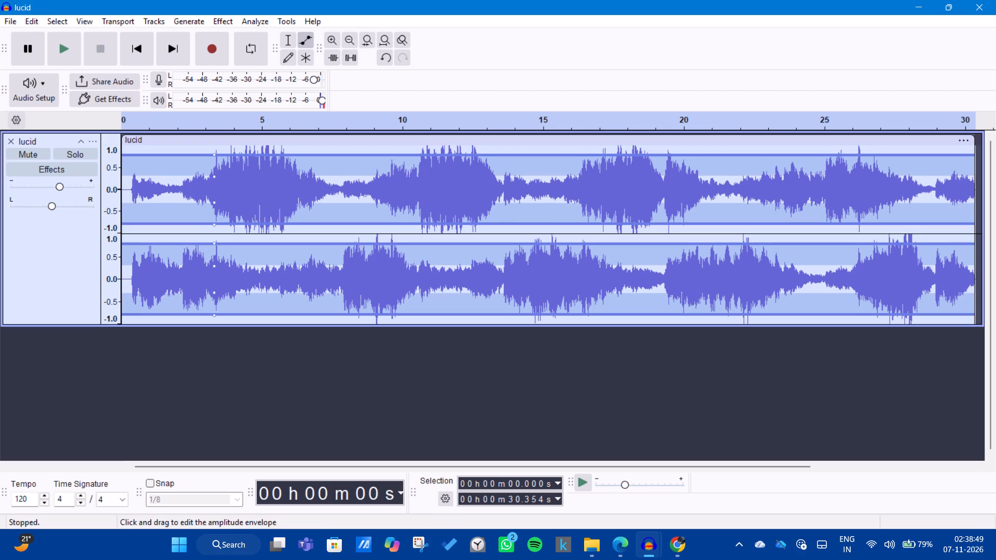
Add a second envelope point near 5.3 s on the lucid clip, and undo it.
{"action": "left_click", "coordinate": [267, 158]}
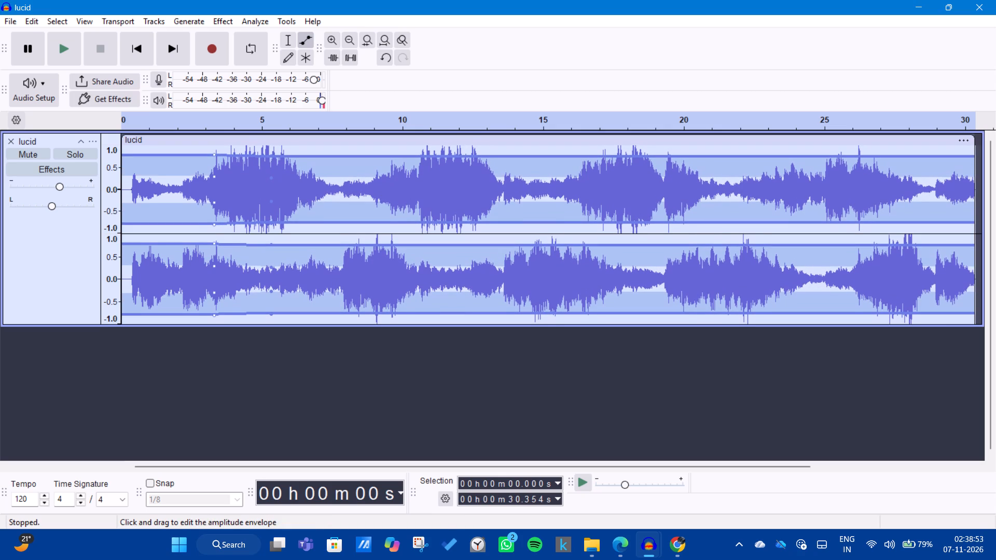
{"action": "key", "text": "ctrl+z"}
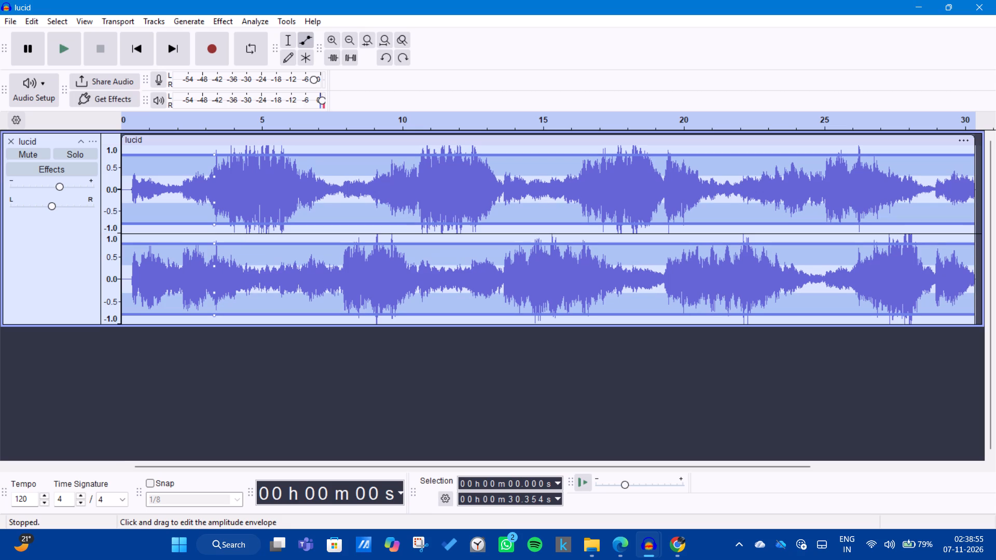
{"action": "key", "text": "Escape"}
Shift the remaining envelope point to about 3.6 s and lower it to about 0.7, and deselect the track.
{"action": "left_click_drag", "start_coordinate": [215, 156], "coordinate": [218, 153]}
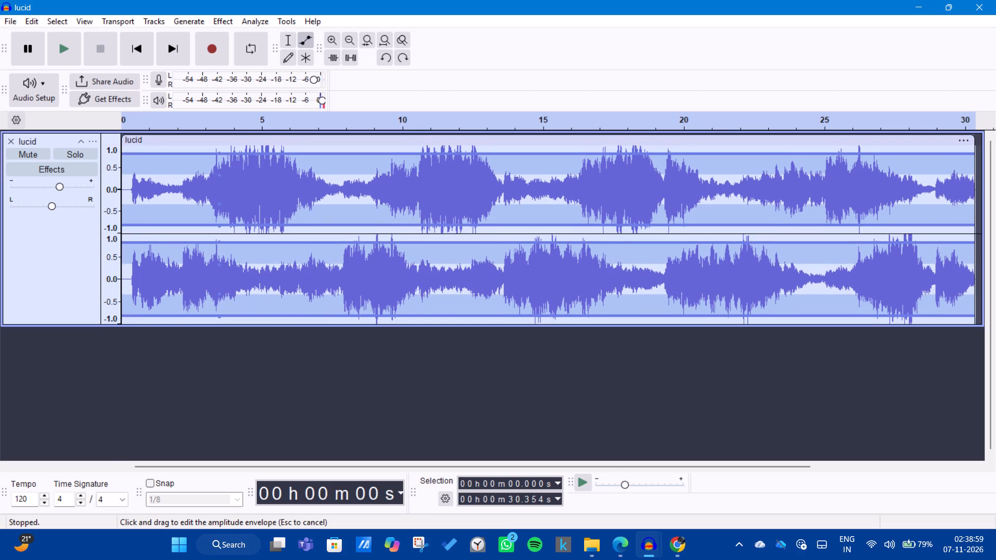
{"action": "left_click_drag", "start_coordinate": [218, 153], "coordinate": [221, 158]}
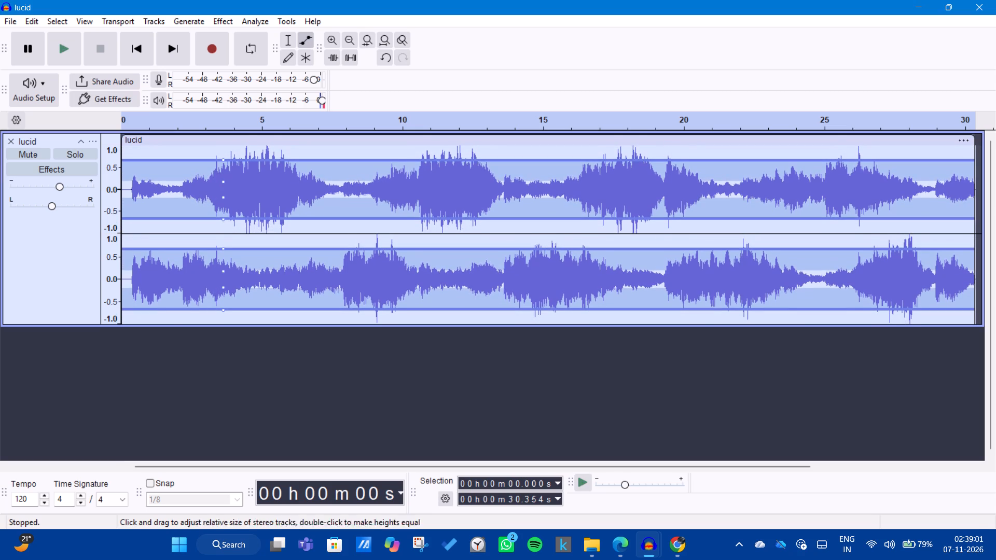
{"action": "left_click", "coordinate": [292, 385]}
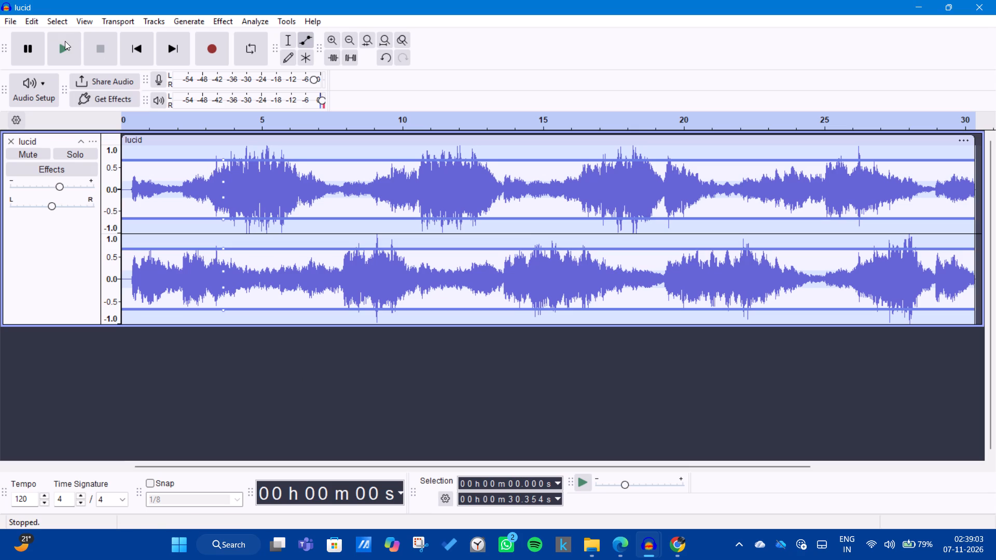
Play the lucid track from the start for at least 15 seconds to hear the lowered envelope.
{"action": "left_click", "coordinate": [65, 41]}
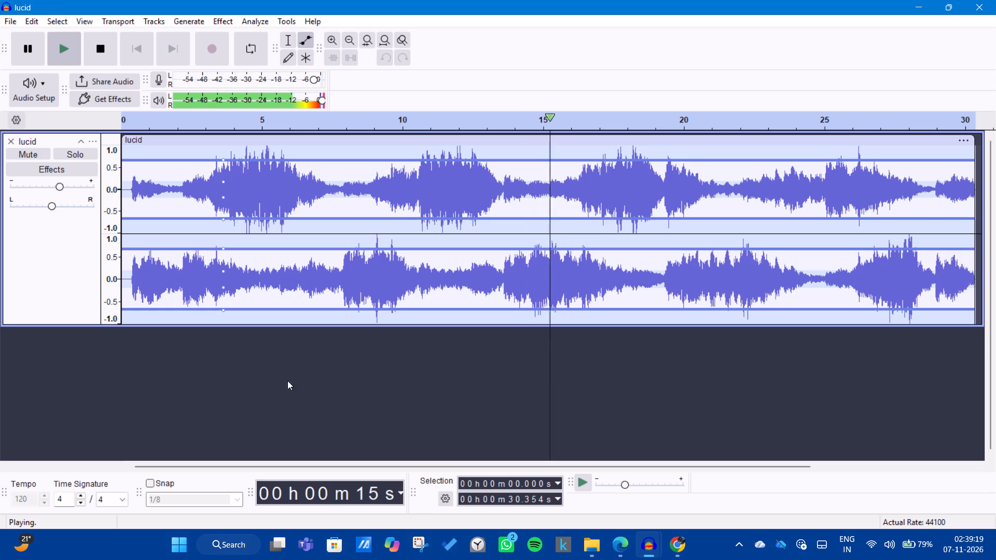
Switch to Chrome and look through the Amplify, Mix and Pan plugins from Panning (LFO) down to Stereo Butterfly.
{"action": "left_click", "coordinate": [686, 543]}
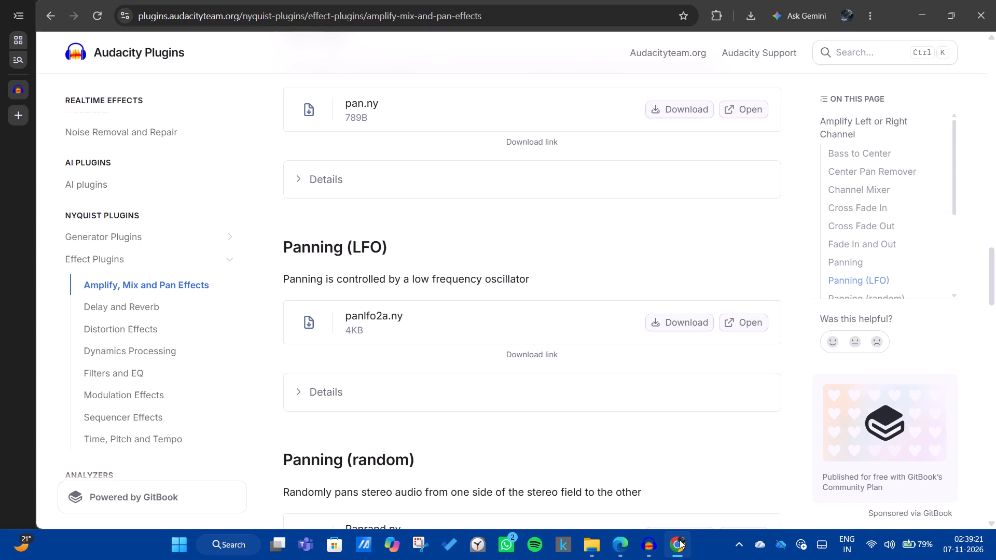
{"action": "scroll", "coordinate": [494, 345], "scroll_direction": "down", "scroll_amount": 3}
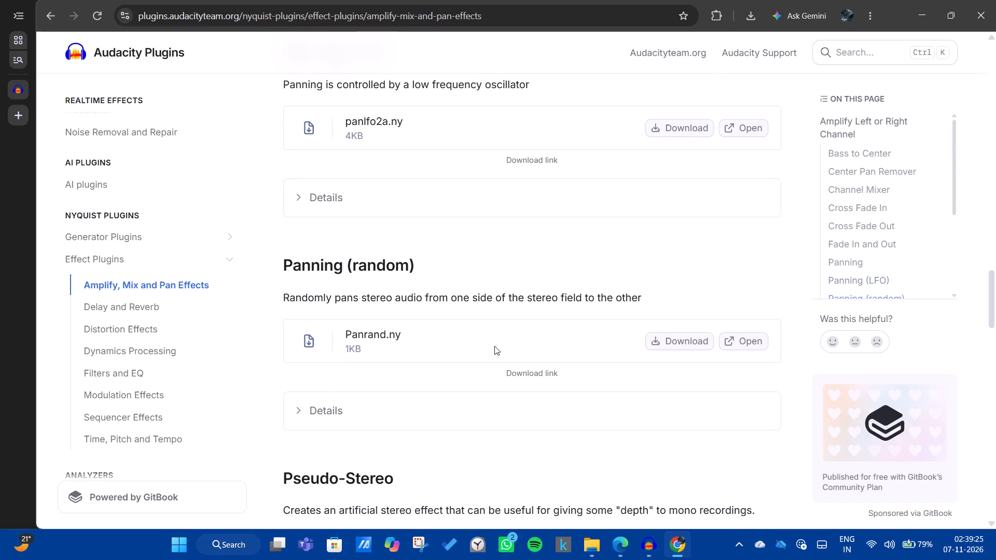
{"action": "scroll", "coordinate": [495, 349], "scroll_direction": "down", "scroll_amount": 6}
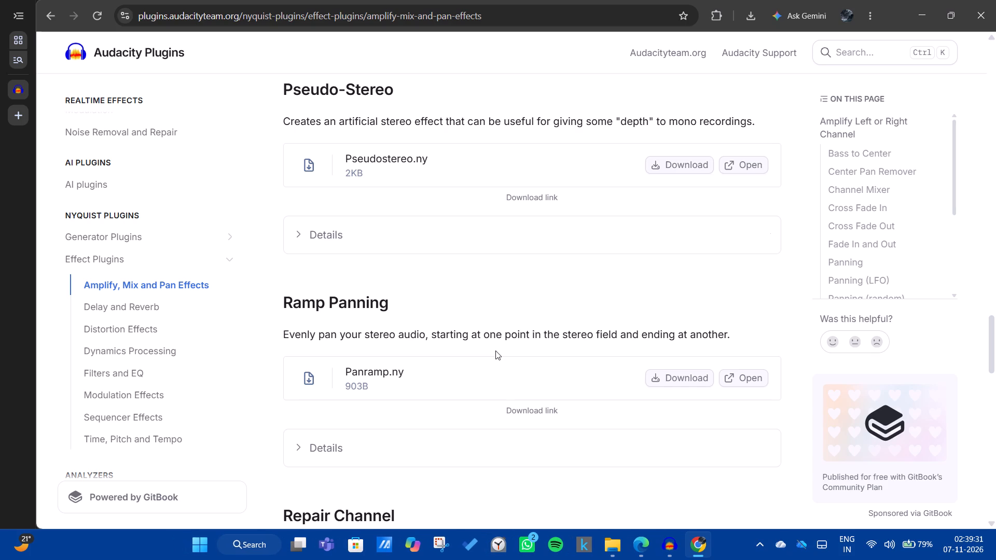
{"action": "scroll", "coordinate": [497, 352], "scroll_direction": "down", "scroll_amount": 5}
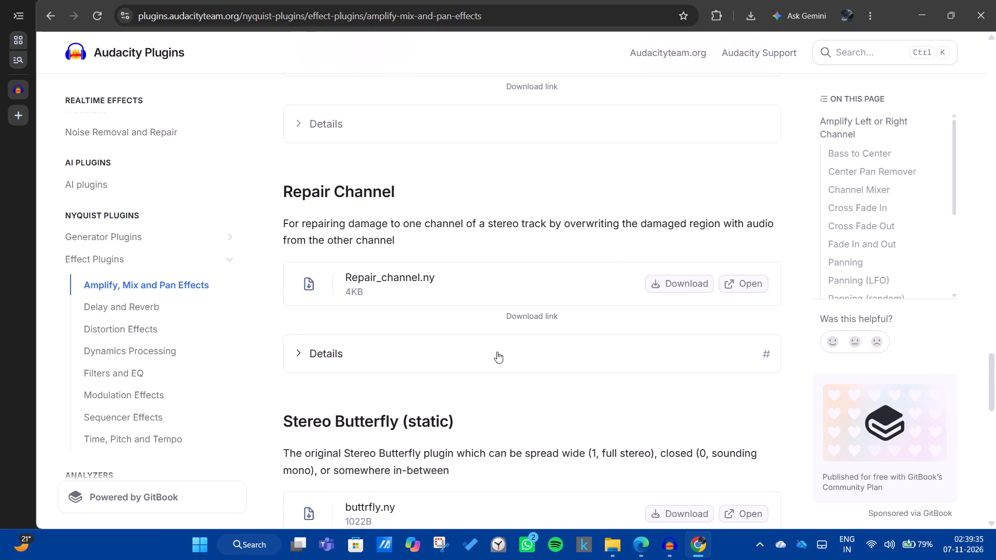
{"action": "scroll", "coordinate": [497, 352], "scroll_direction": "down", "scroll_amount": 2}
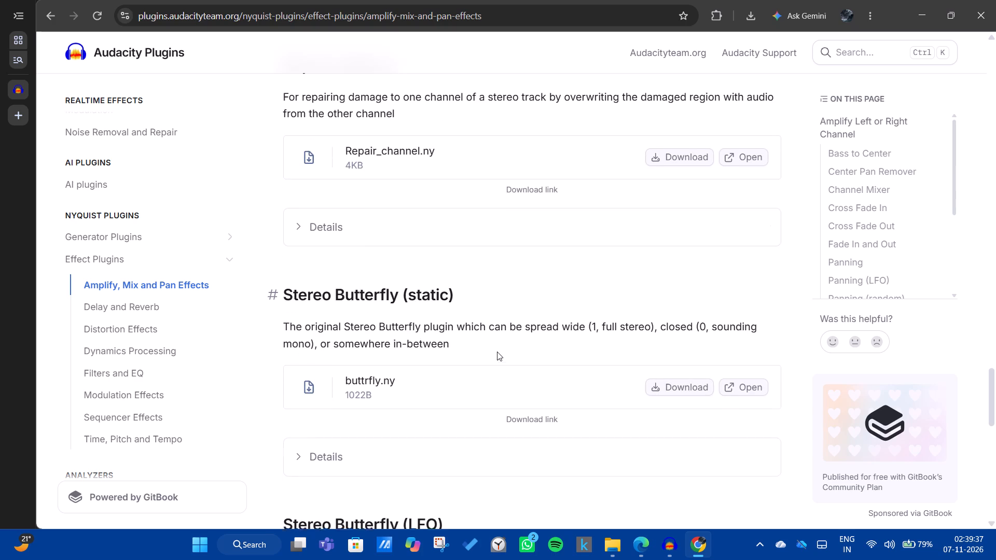
{"action": "scroll", "coordinate": [497, 352], "scroll_direction": "down", "scroll_amount": 1}
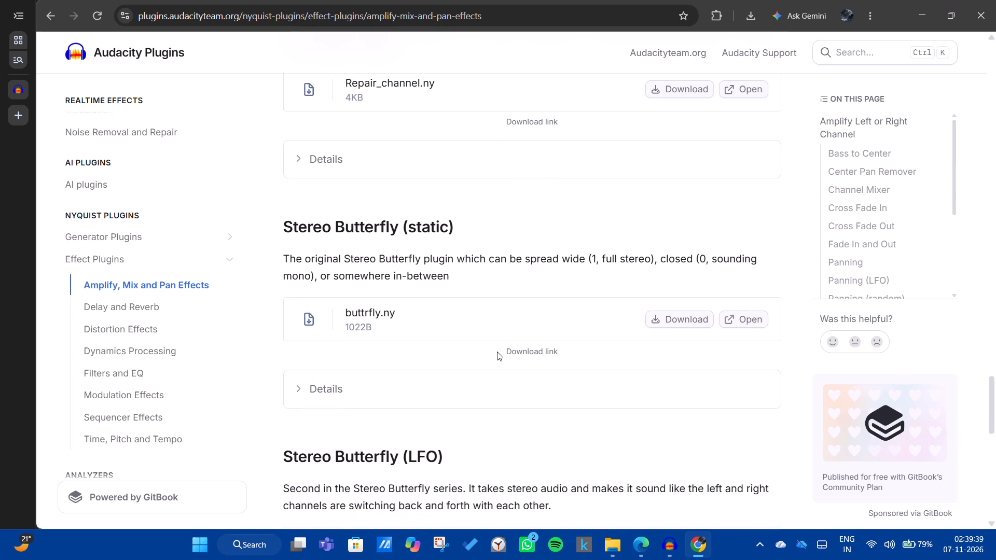
Go back up the plugin list to Fade In and Out and download fade-io.ny.
{"action": "scroll", "coordinate": [497, 352], "scroll_direction": "up", "scroll_amount": 2}
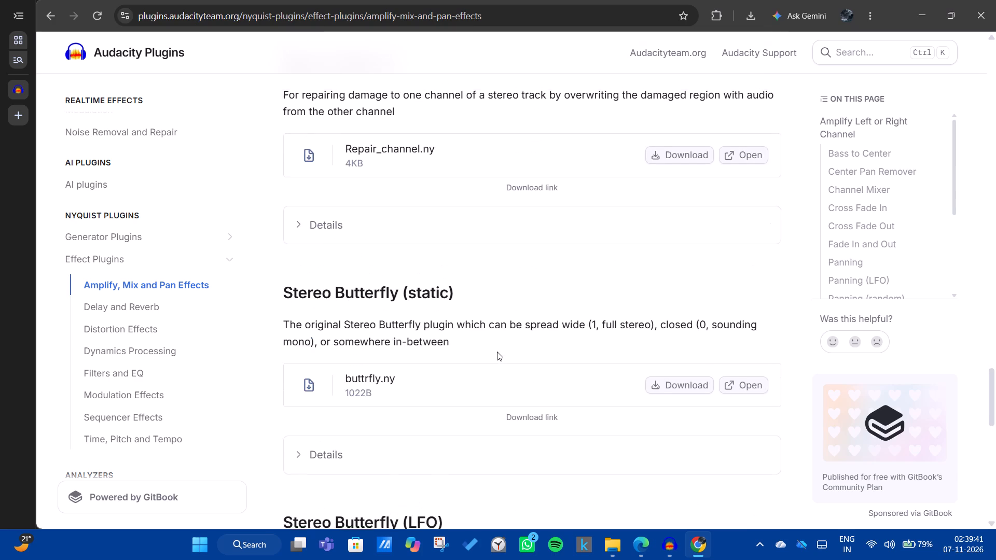
{"action": "scroll", "coordinate": [497, 352], "scroll_direction": "up", "scroll_amount": 14}
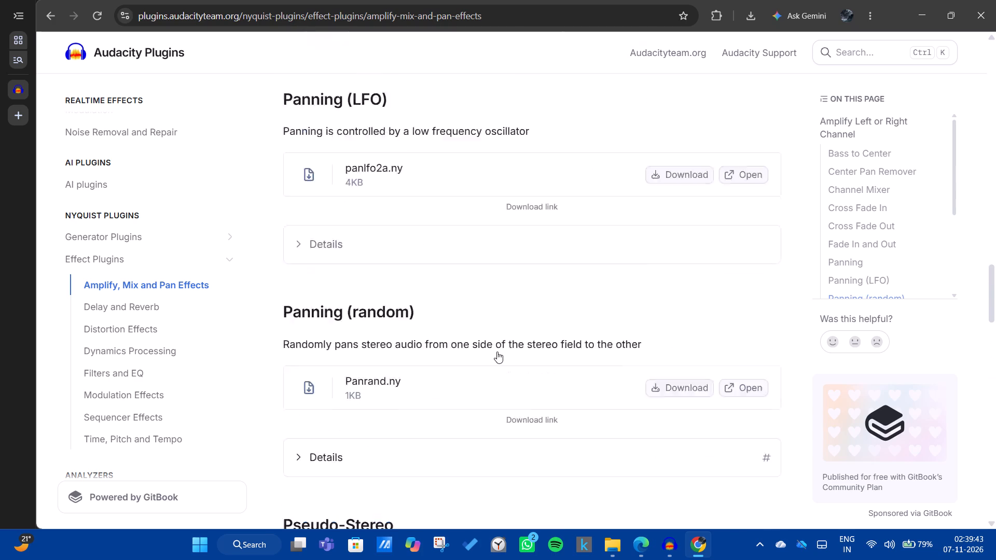
{"action": "scroll", "coordinate": [497, 352], "scroll_direction": "up", "scroll_amount": 6}
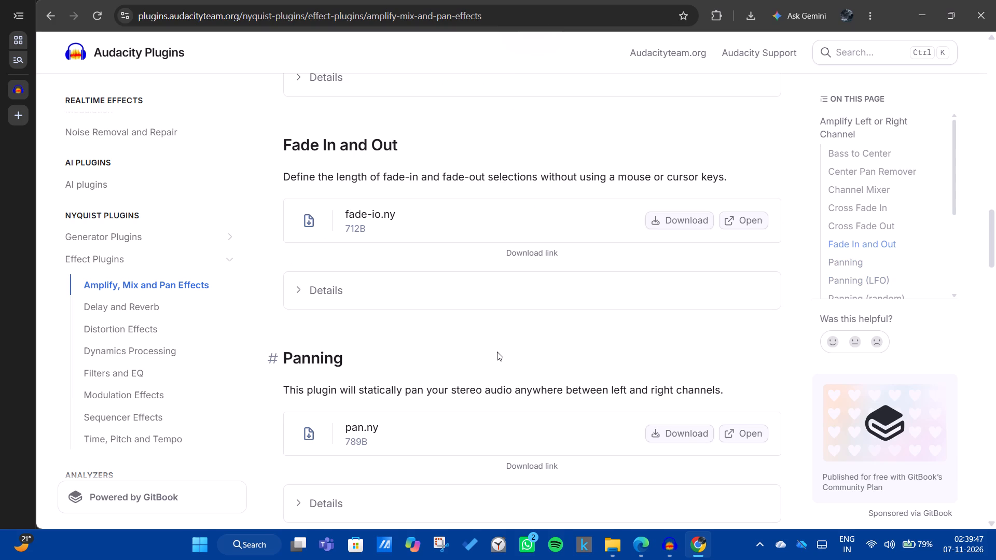
{"action": "scroll", "coordinate": [497, 352], "scroll_direction": "down", "scroll_amount": 2}
{"action": "scroll", "coordinate": [497, 352], "scroll_direction": "up", "scroll_amount": 2}
{"action": "left_click", "coordinate": [682, 225]}
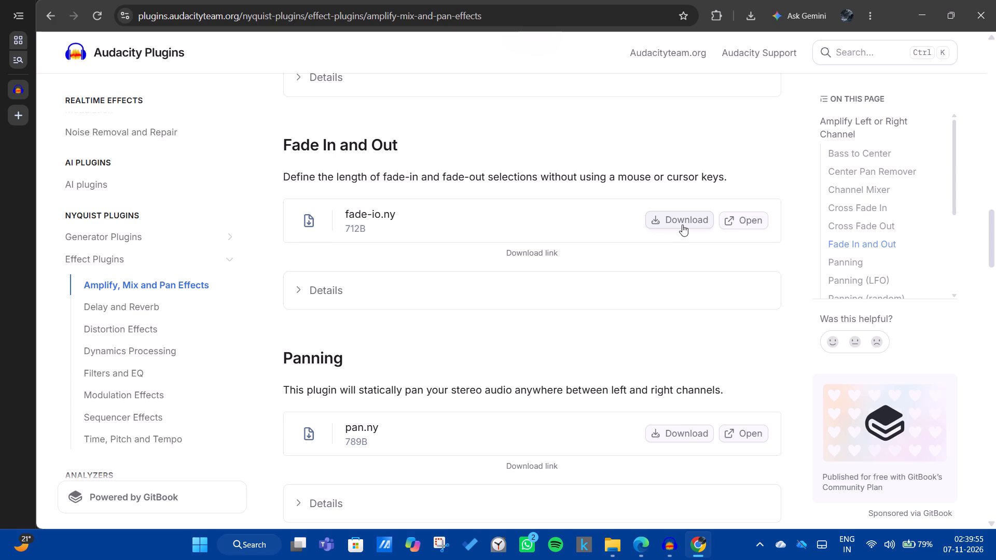
Switch from Chrome back to the lucid project in Audacity.
{"action": "left_click", "coordinate": [910, 14]}
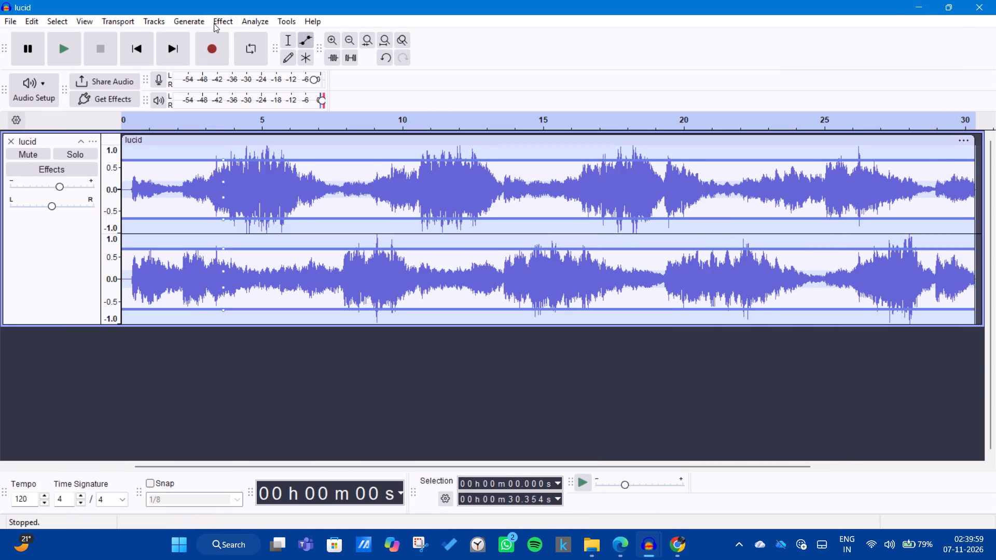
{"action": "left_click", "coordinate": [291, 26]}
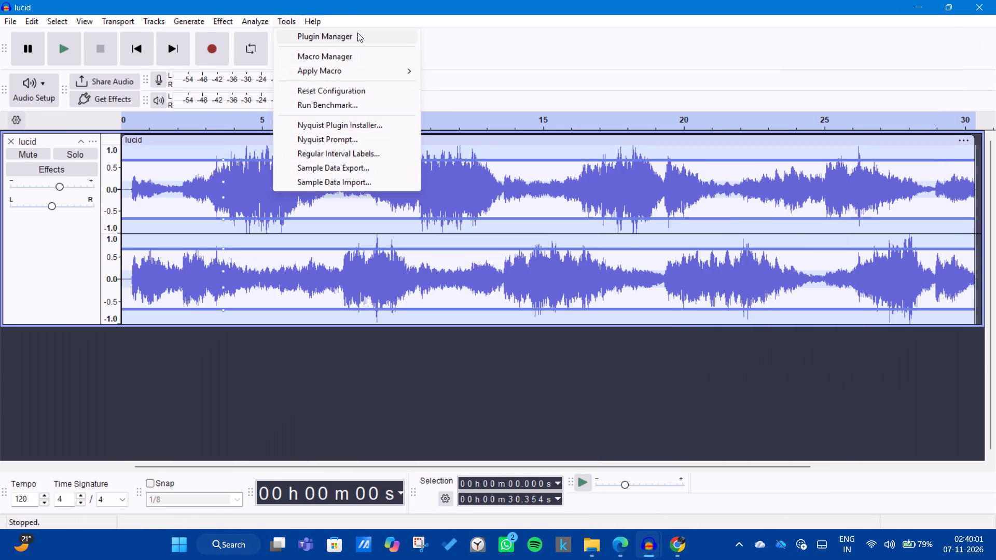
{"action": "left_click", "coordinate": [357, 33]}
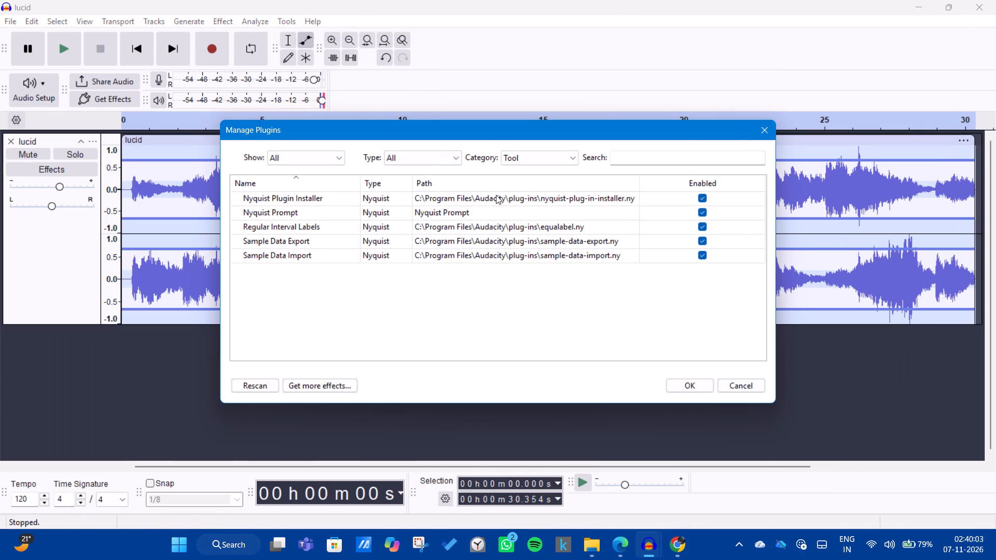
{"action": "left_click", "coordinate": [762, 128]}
Install fade-io.ny from the Downloads folder with the Nyquist Plugin Installer, leaving overwriting disallowed.
{"action": "left_click", "coordinate": [288, 21]}
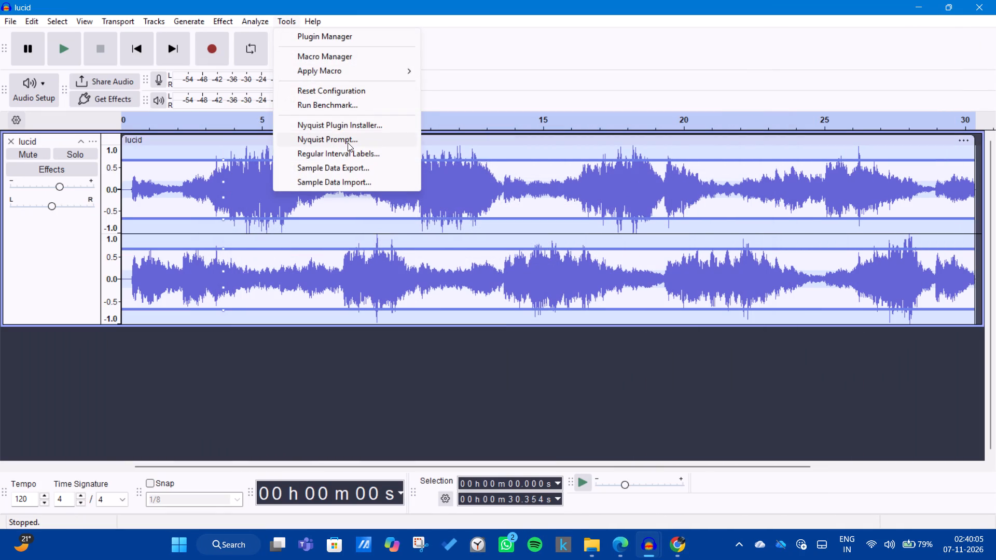
{"action": "left_click", "coordinate": [343, 130]}
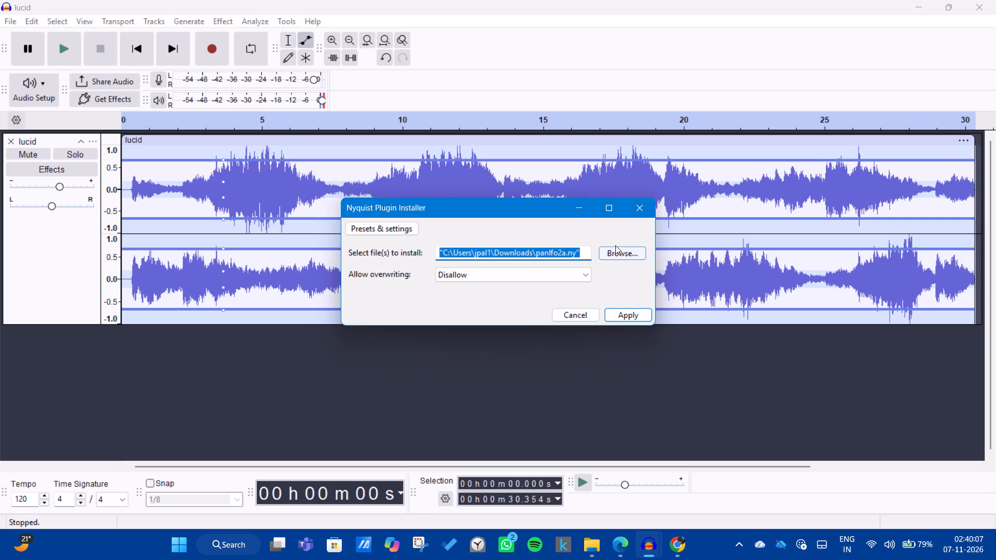
{"action": "left_click", "coordinate": [618, 252]}
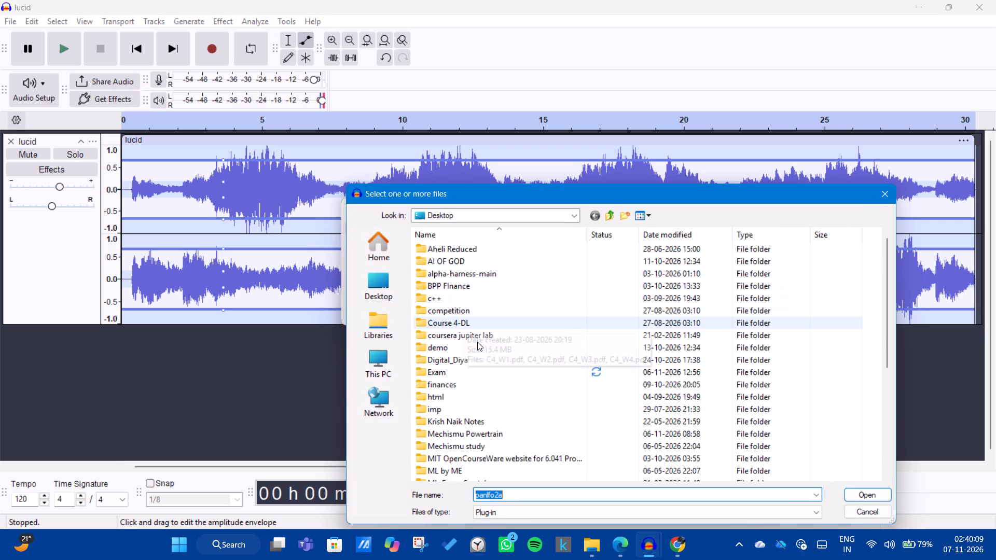
{"action": "scroll", "coordinate": [487, 377], "scroll_direction": "down", "scroll_amount": 14}
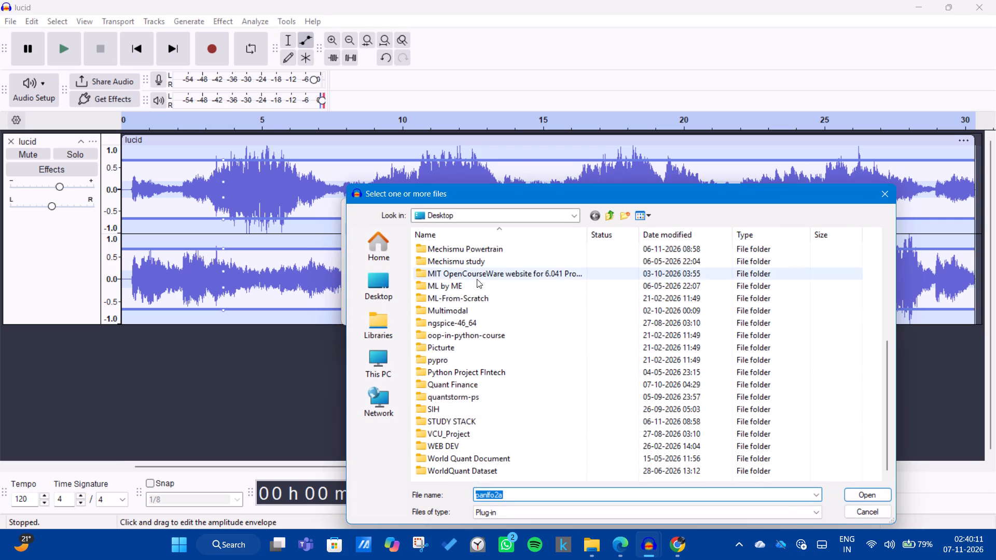
{"action": "scroll", "coordinate": [492, 321], "scroll_direction": "up", "scroll_amount": 9}
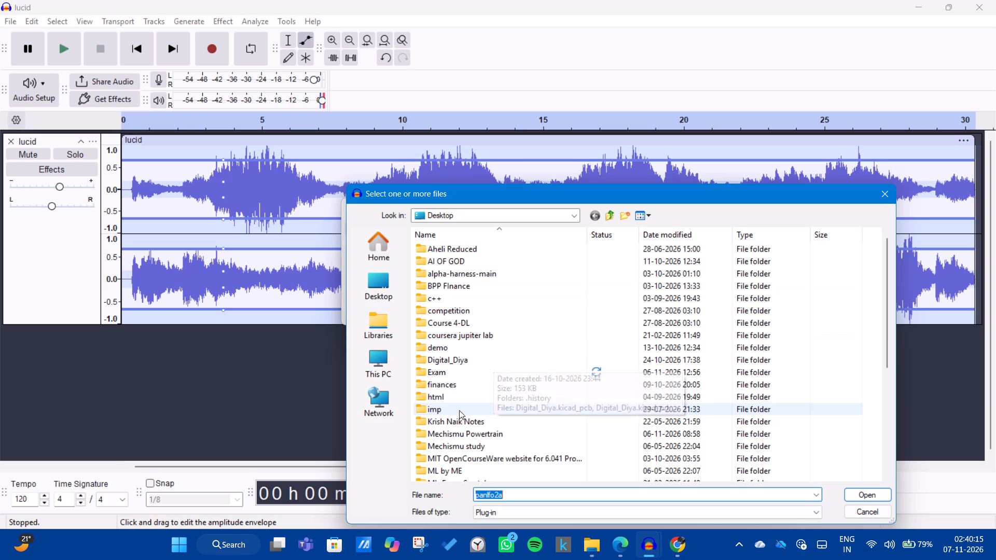
{"action": "scroll", "coordinate": [467, 415], "scroll_direction": "down", "scroll_amount": 9}
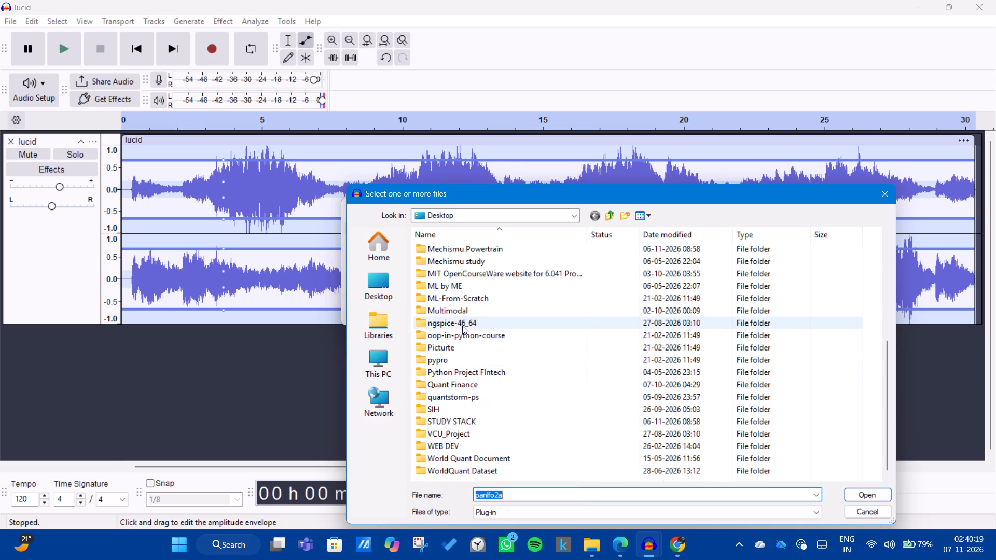
{"action": "scroll", "coordinate": [461, 283], "scroll_direction": "up", "scroll_amount": 3}
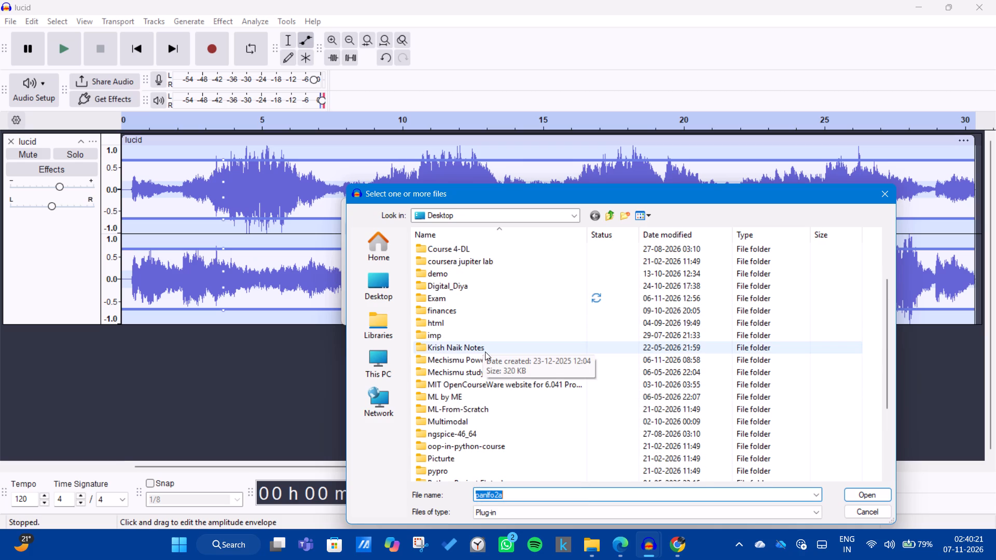
{"action": "left_click", "coordinate": [390, 282]}
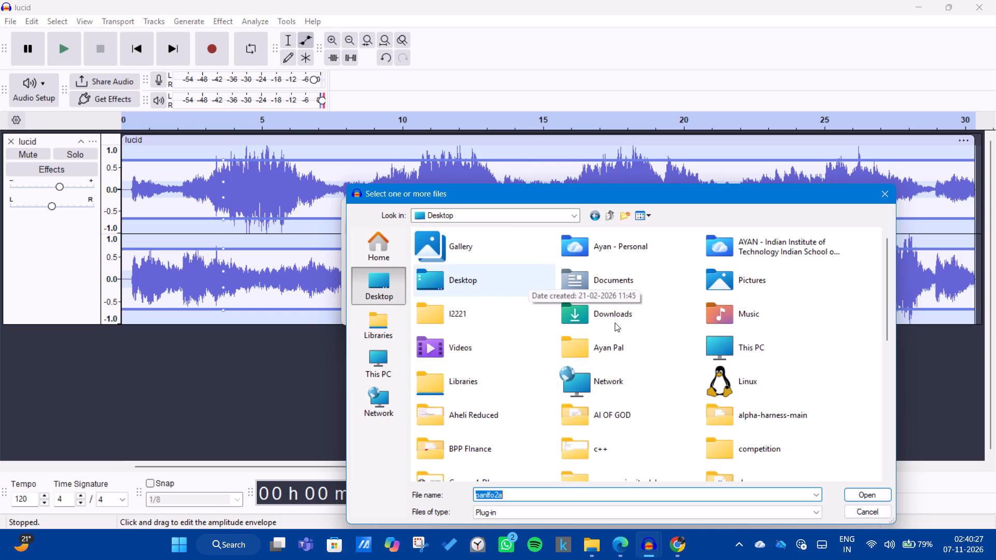
{"action": "double_click", "coordinate": [634, 319]}
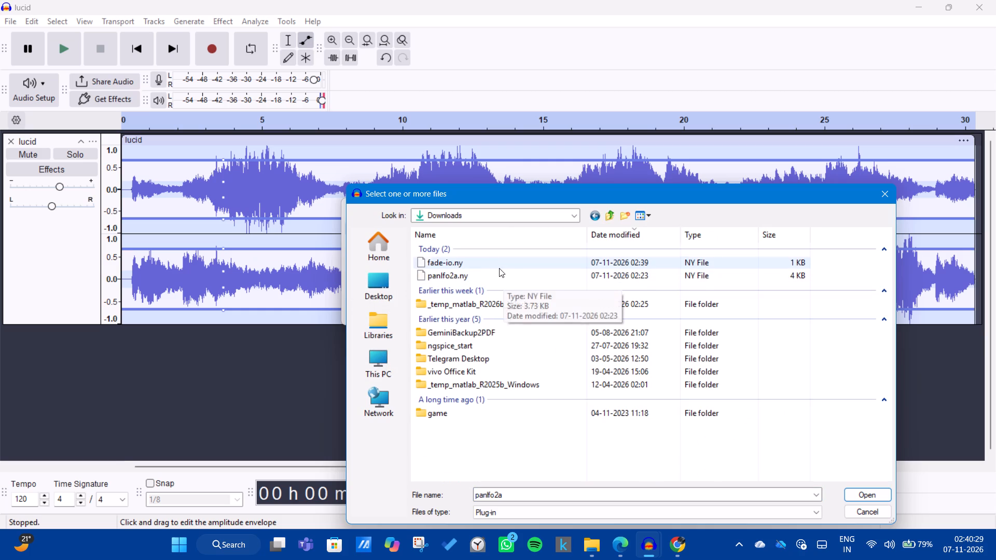
{"action": "left_click", "coordinate": [492, 263]}
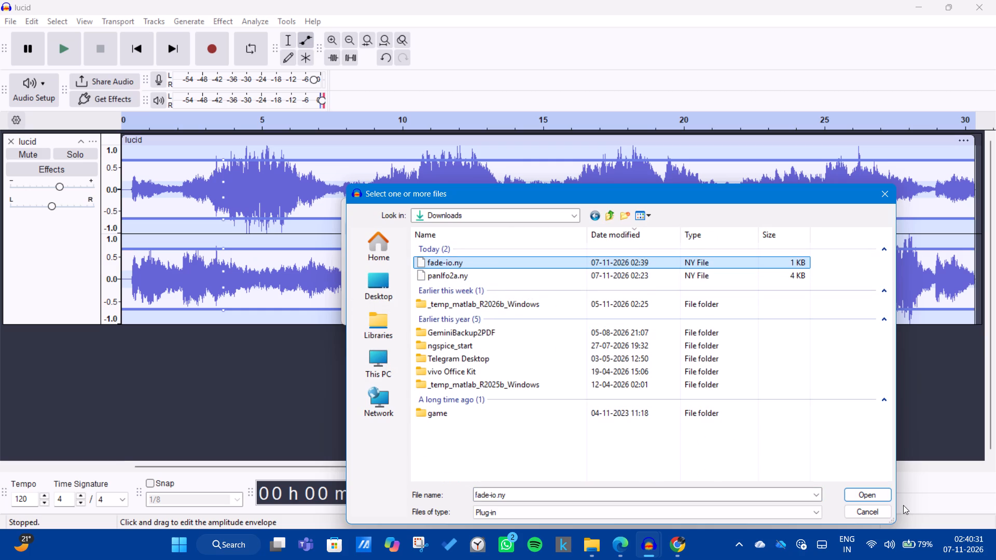
{"action": "left_click", "coordinate": [882, 495]}
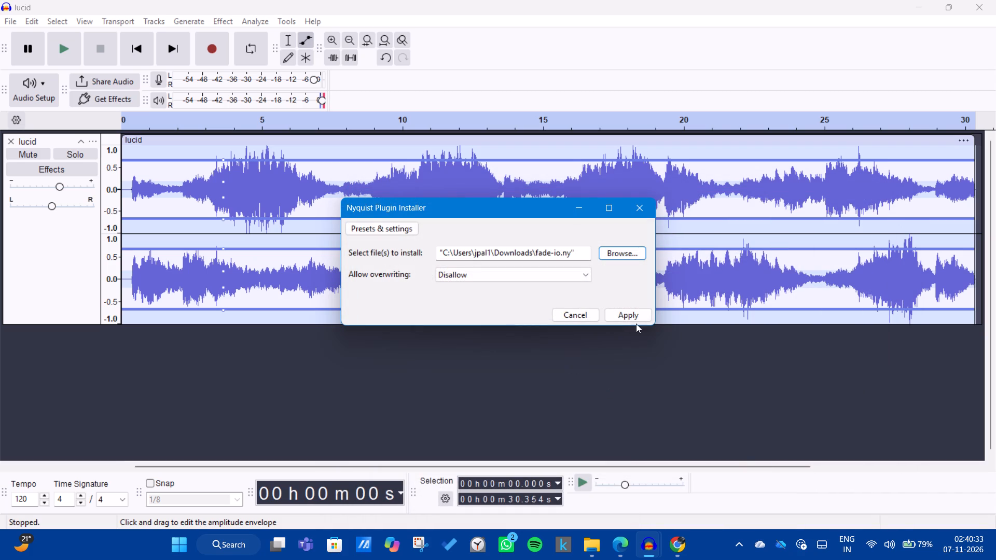
{"action": "left_click", "coordinate": [637, 316]}
{"action": "left_click", "coordinate": [576, 301]}
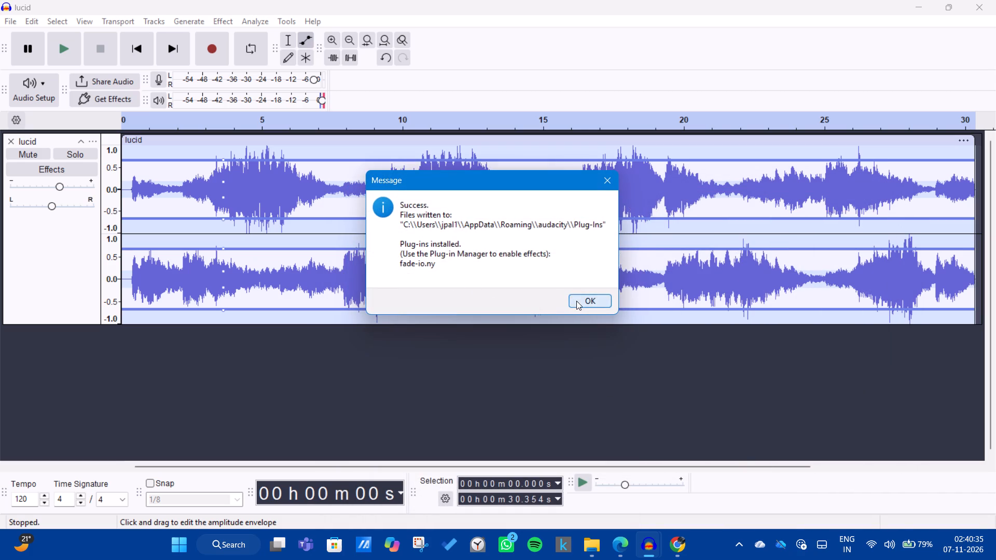
Switch to the Audacity window holding the original lucid track and rescan the effect plugins in the Plugin Manager.
{"action": "left_click", "coordinate": [227, 17]}
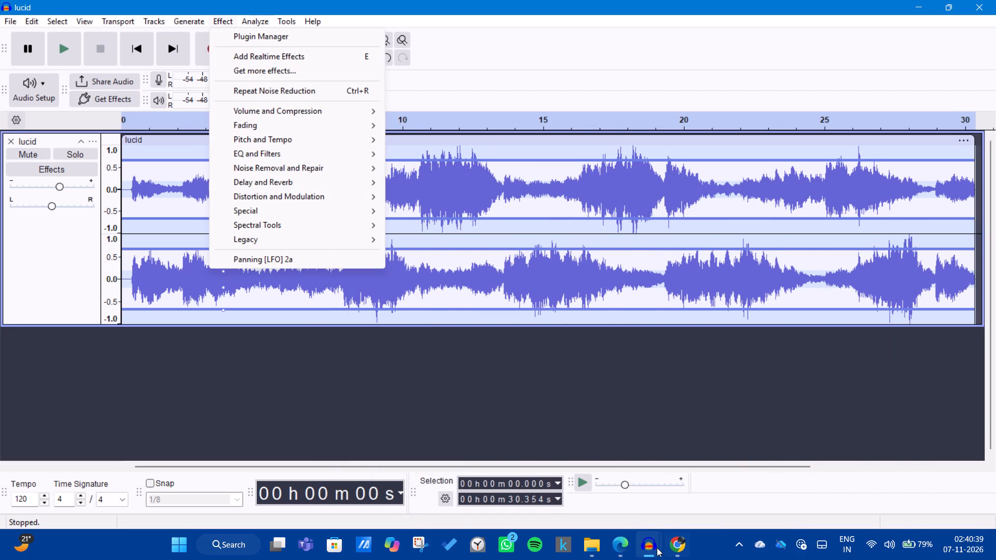
{"action": "left_click", "coordinate": [700, 500]}
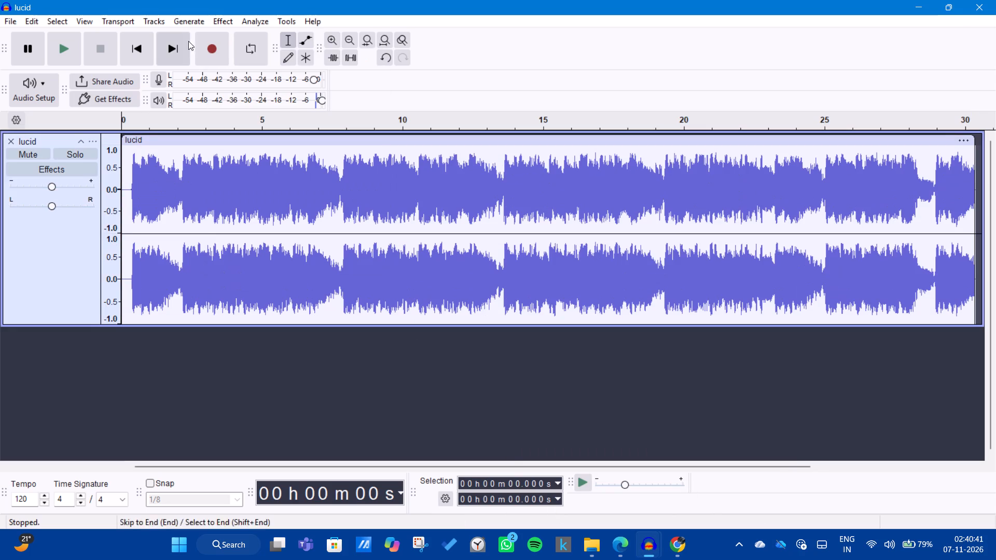
{"action": "left_click", "coordinate": [230, 21]}
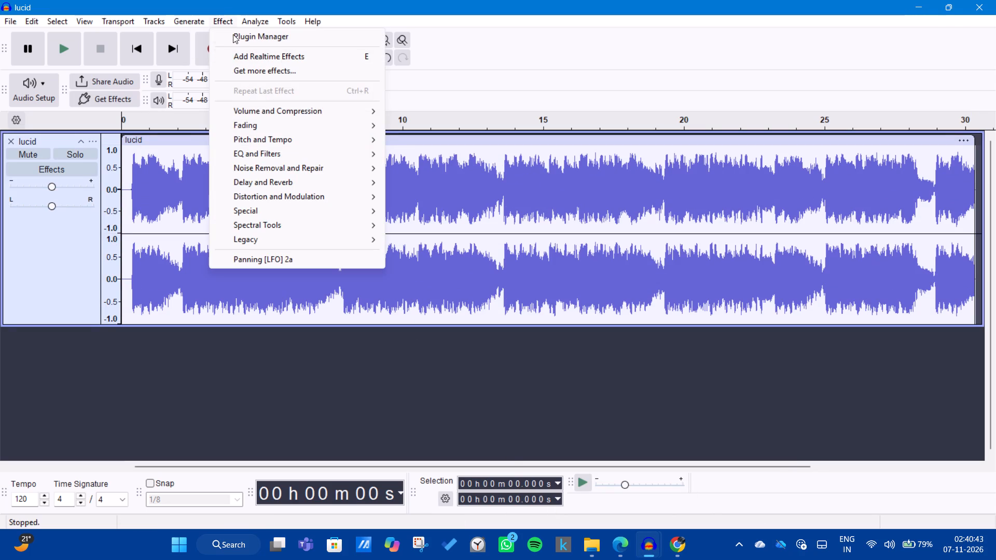
{"action": "left_click", "coordinate": [233, 32]}
{"action": "scroll", "coordinate": [303, 294], "scroll_direction": "down", "scroll_amount": 11}
{"action": "left_click", "coordinate": [245, 387]}
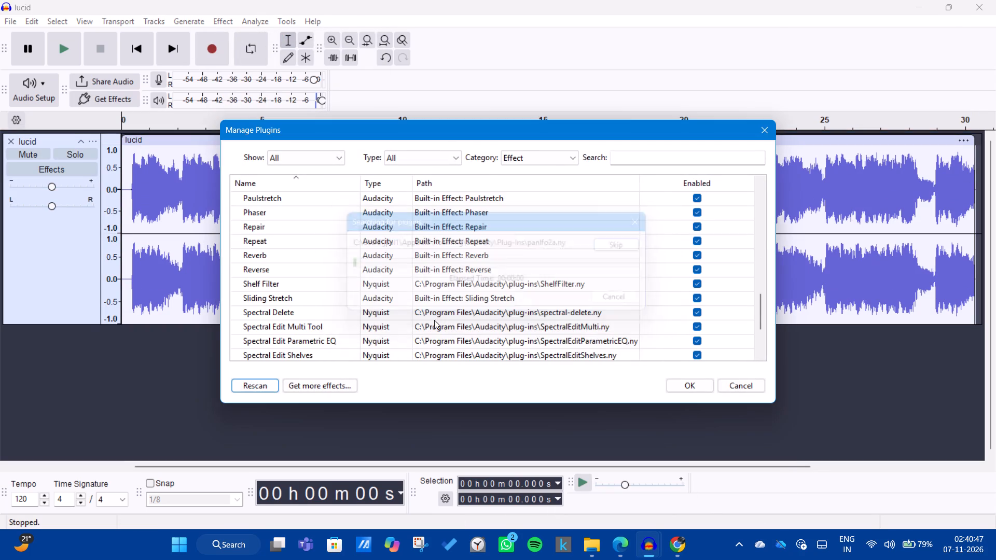
Look through the rescanned effect list, back up to its beginning, for the newly installed fade plugin.
{"action": "scroll", "coordinate": [286, 311], "scroll_direction": "down", "scroll_amount": 5}
{"action": "scroll", "coordinate": [286, 311], "scroll_direction": "up", "scroll_amount": 1}
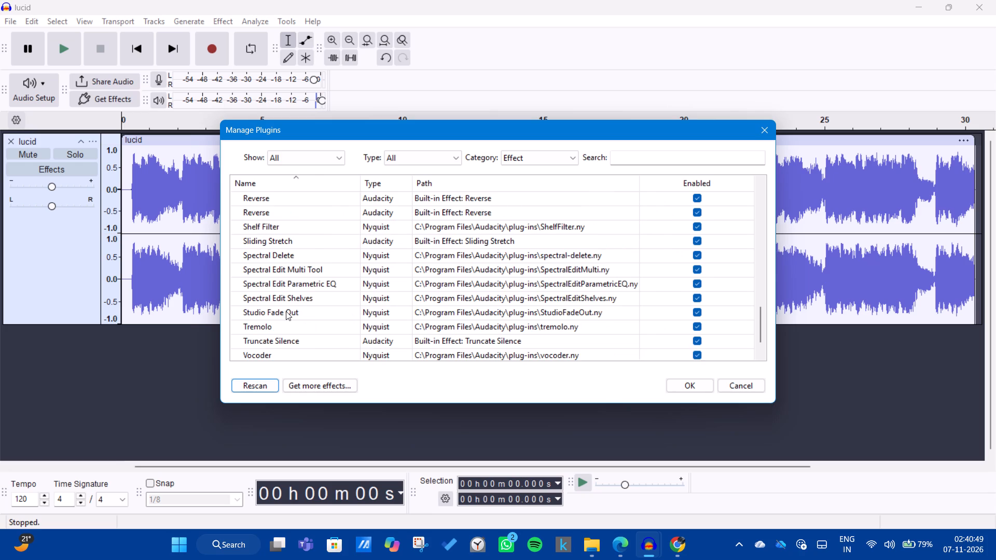
{"action": "scroll", "coordinate": [286, 311], "scroll_direction": "up", "scroll_amount": 1}
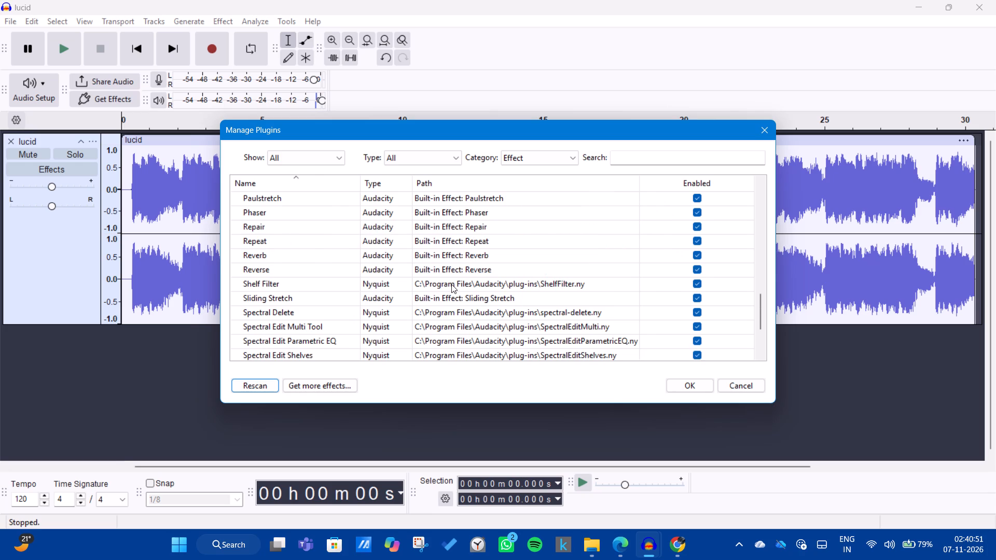
{"action": "scroll", "coordinate": [451, 288], "scroll_direction": "down", "scroll_amount": 1}
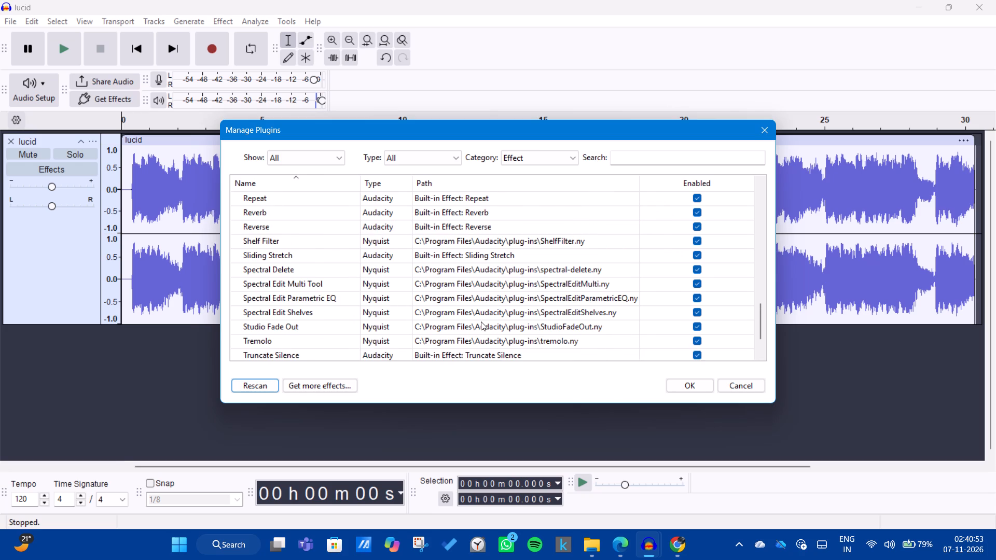
{"action": "scroll", "coordinate": [481, 321], "scroll_direction": "down", "scroll_amount": 1}
{"action": "scroll", "coordinate": [481, 321], "scroll_direction": "up", "scroll_amount": 5}
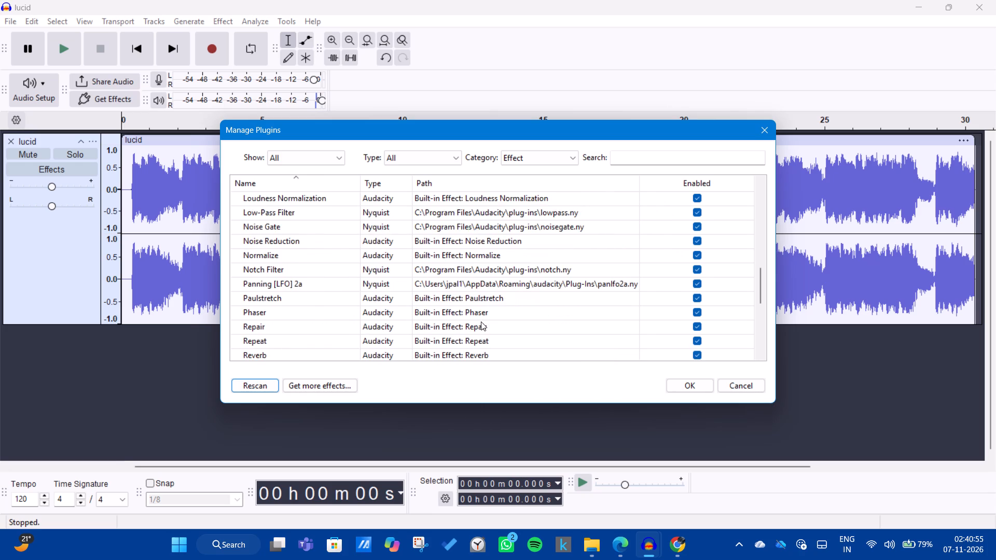
{"action": "scroll", "coordinate": [481, 321], "scroll_direction": "up", "scroll_amount": 3}
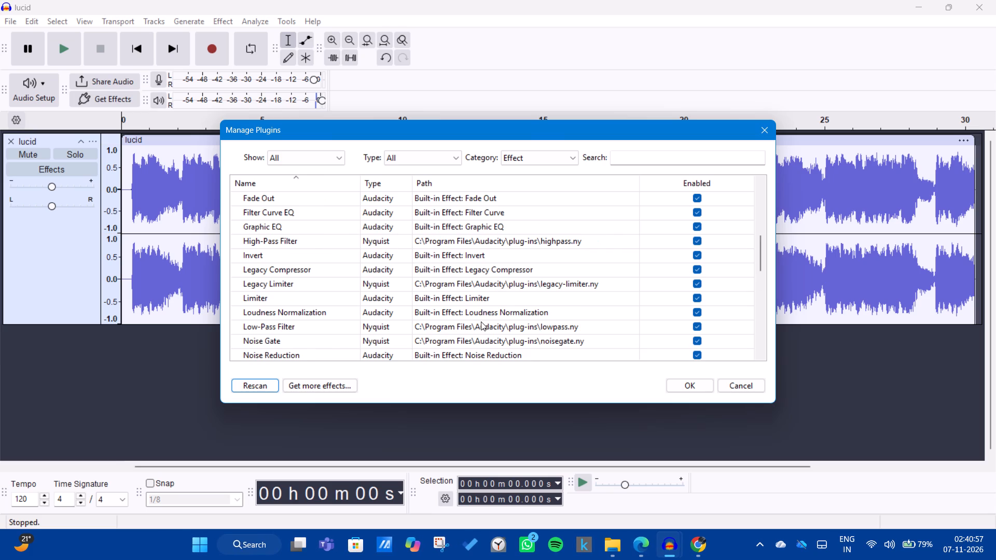
{"action": "scroll", "coordinate": [481, 321], "scroll_direction": "up", "scroll_amount": 7}
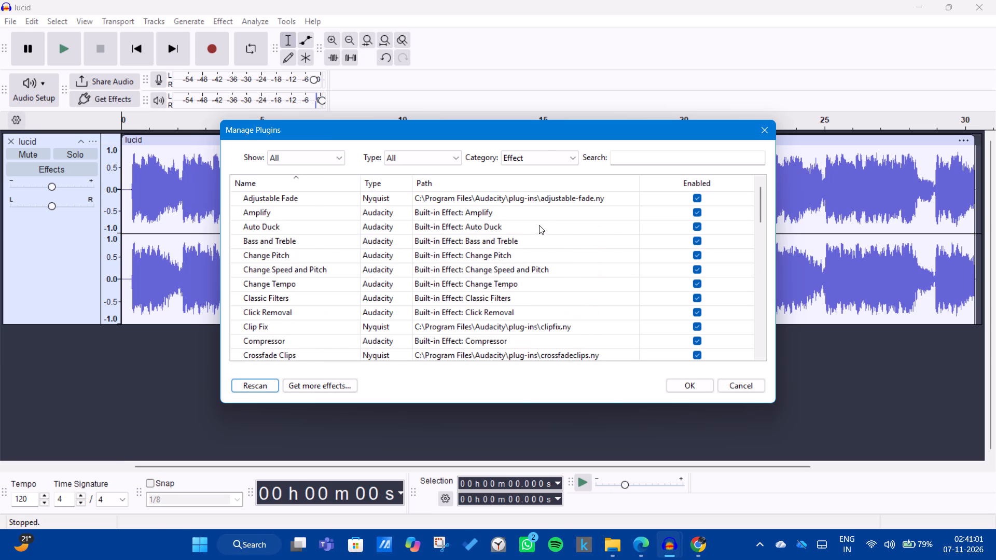
Switch to Chrome to check the Fade In and Out download, and return to the Plugin Manager in Audacity.
{"action": "left_click", "coordinate": [690, 540]}
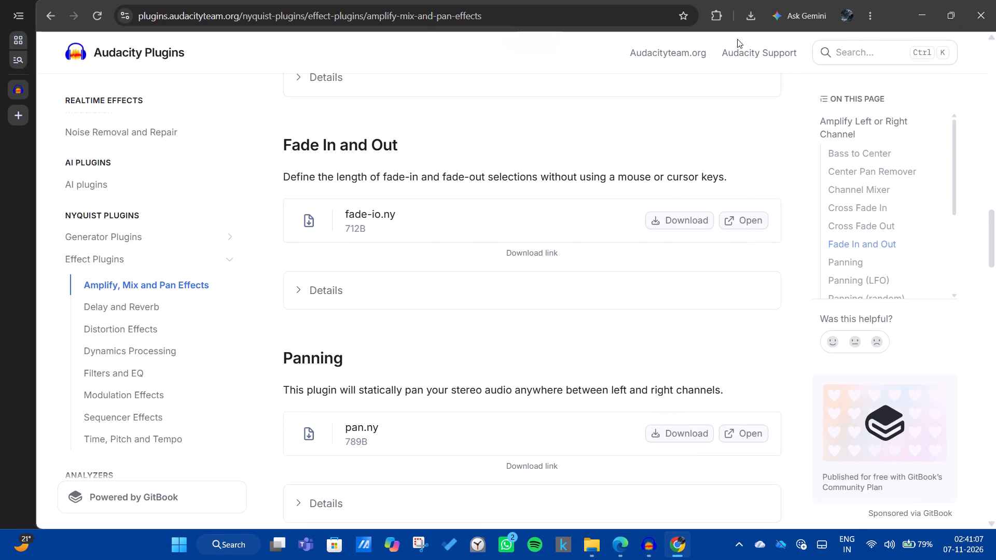
{"action": "left_click", "coordinate": [750, 19]}
{"action": "left_click", "coordinate": [749, 19]}
{"action": "left_click", "coordinate": [675, 487]}
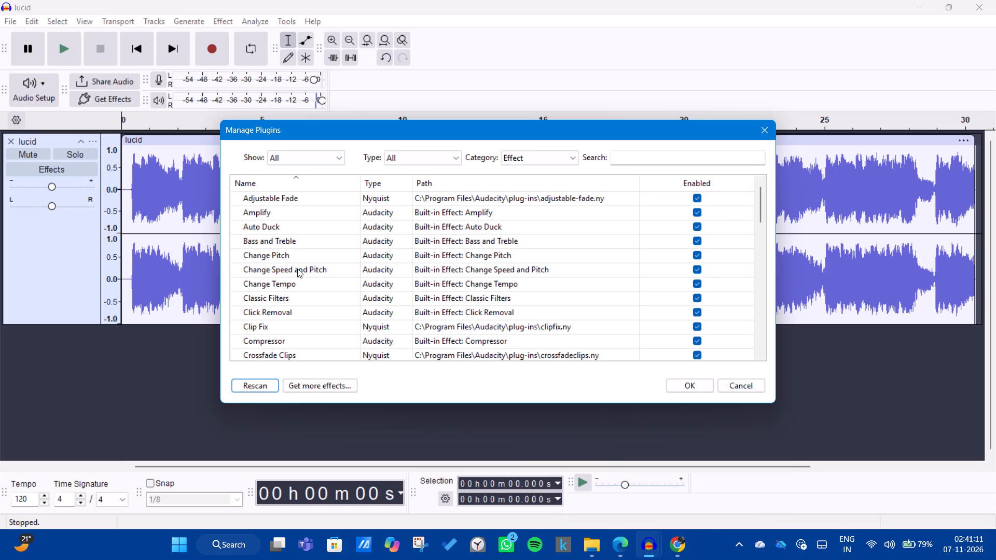
Find and select the Fade In and Out entry in the plugin list and accept the plugin settings.
{"action": "scroll", "coordinate": [297, 269], "scroll_direction": "down", "scroll_amount": 1}
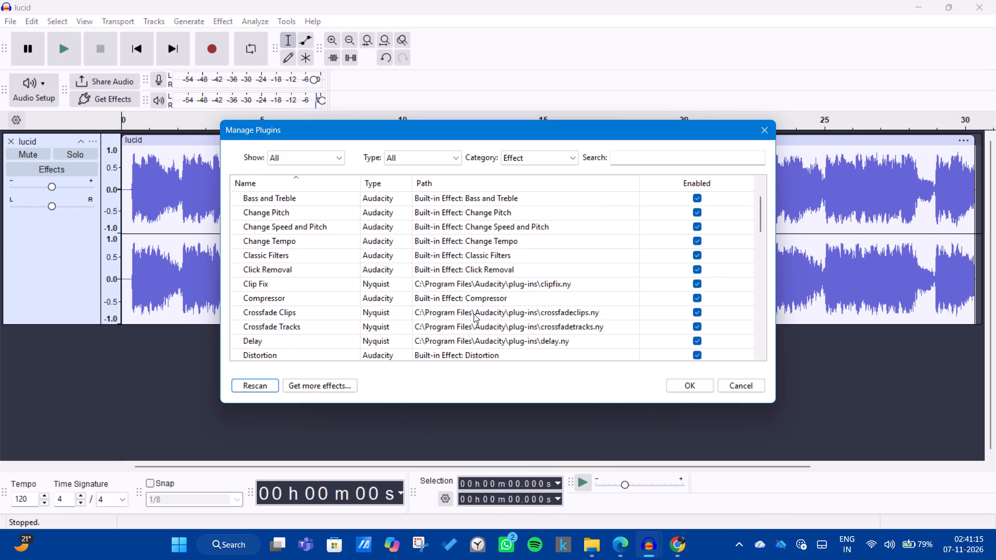
{"action": "scroll", "coordinate": [475, 314], "scroll_direction": "down", "scroll_amount": 1}
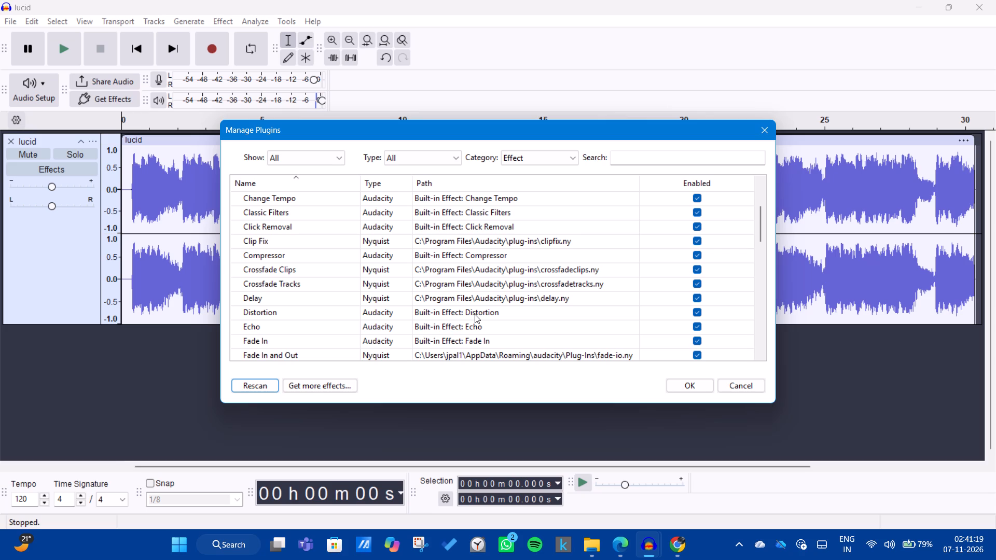
{"action": "scroll", "coordinate": [475, 314], "scroll_direction": "down", "scroll_amount": 1}
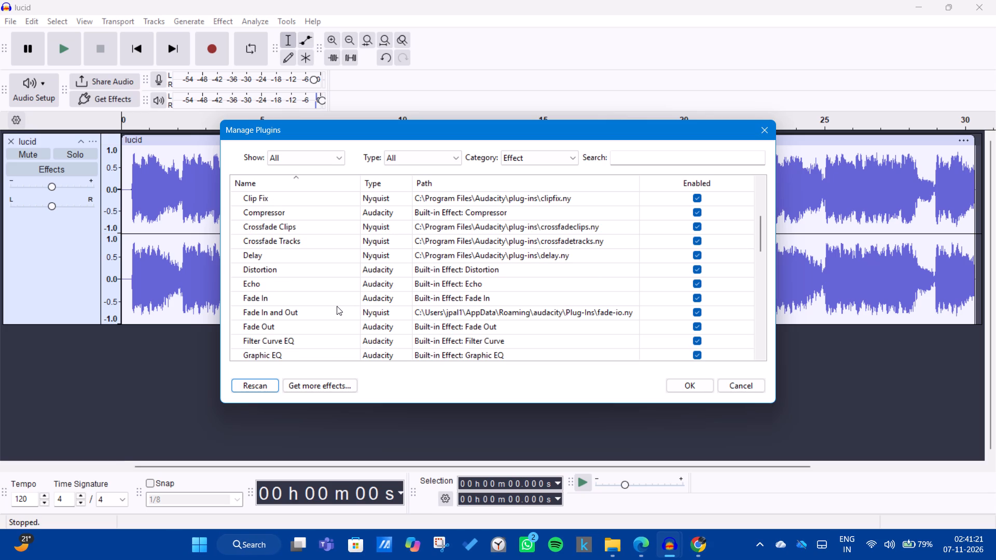
{"action": "left_click", "coordinate": [334, 307]}
{"action": "left_click", "coordinate": [669, 385]}
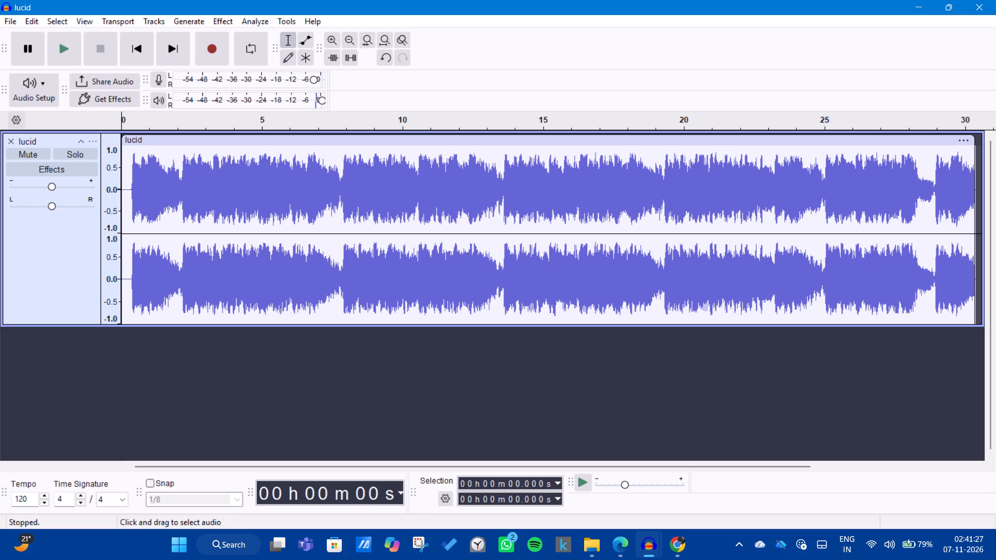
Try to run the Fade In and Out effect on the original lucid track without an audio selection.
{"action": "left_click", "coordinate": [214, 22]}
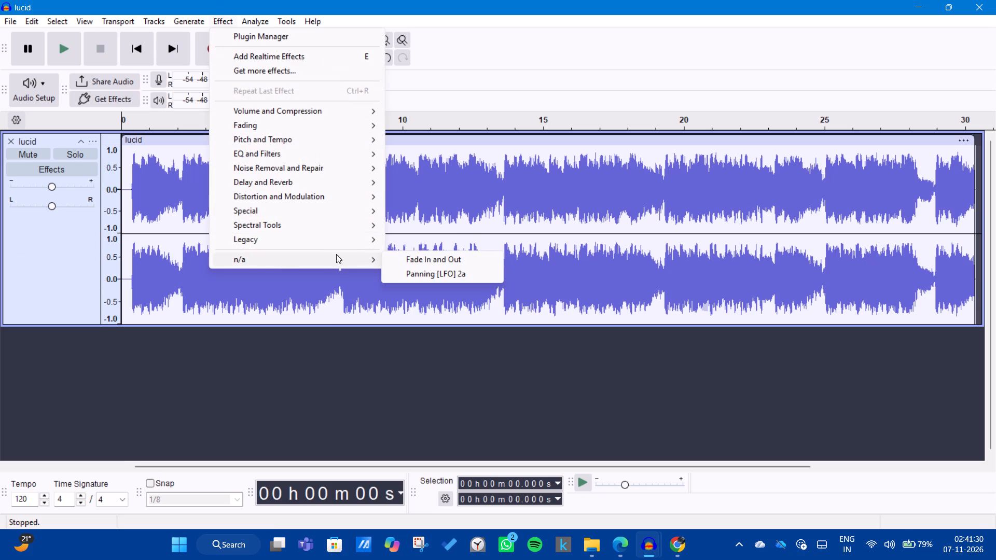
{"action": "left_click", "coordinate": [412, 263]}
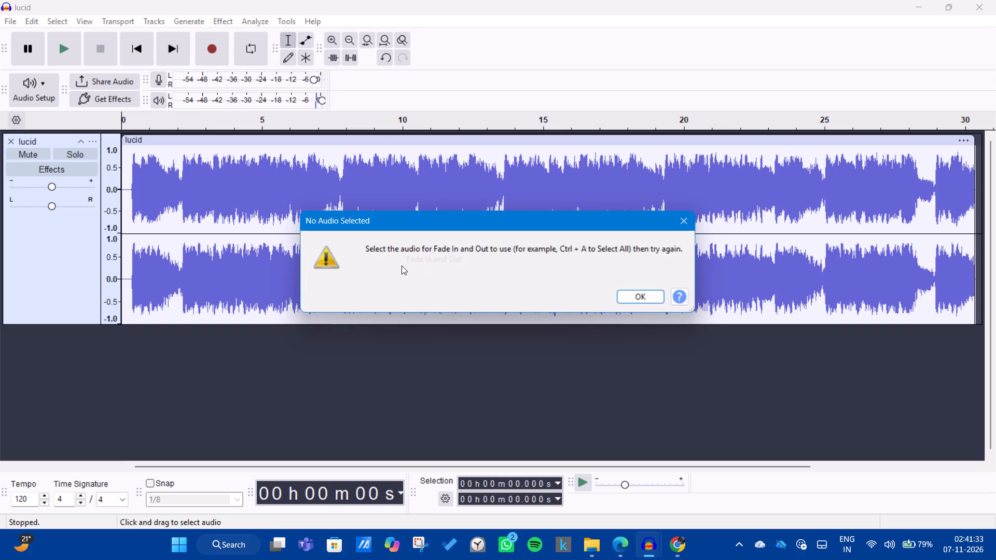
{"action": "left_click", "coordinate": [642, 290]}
Select the whole original lucid track, open the Fade In and Out effect and clear its fade-in time.
{"action": "left_click", "coordinate": [74, 281]}
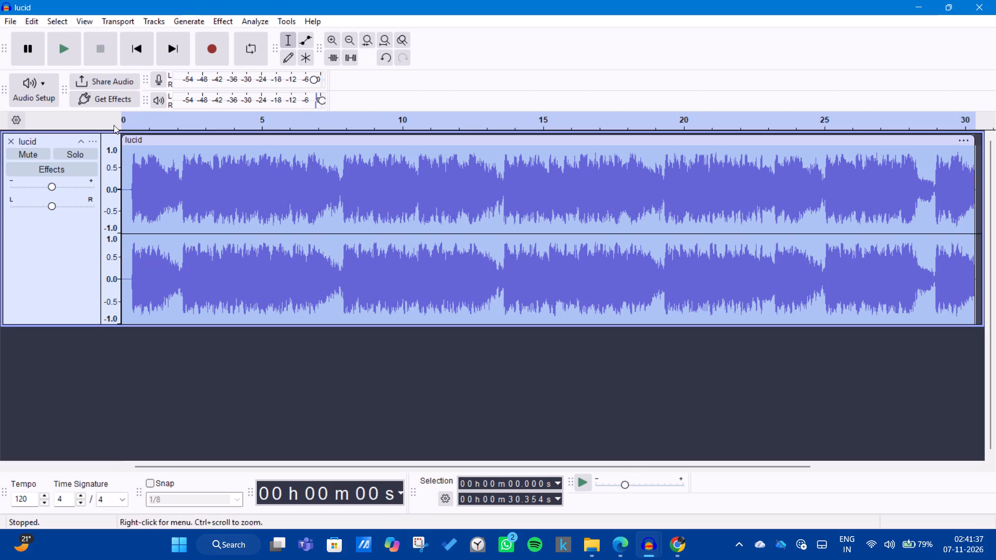
{"action": "left_click", "coordinate": [227, 21]}
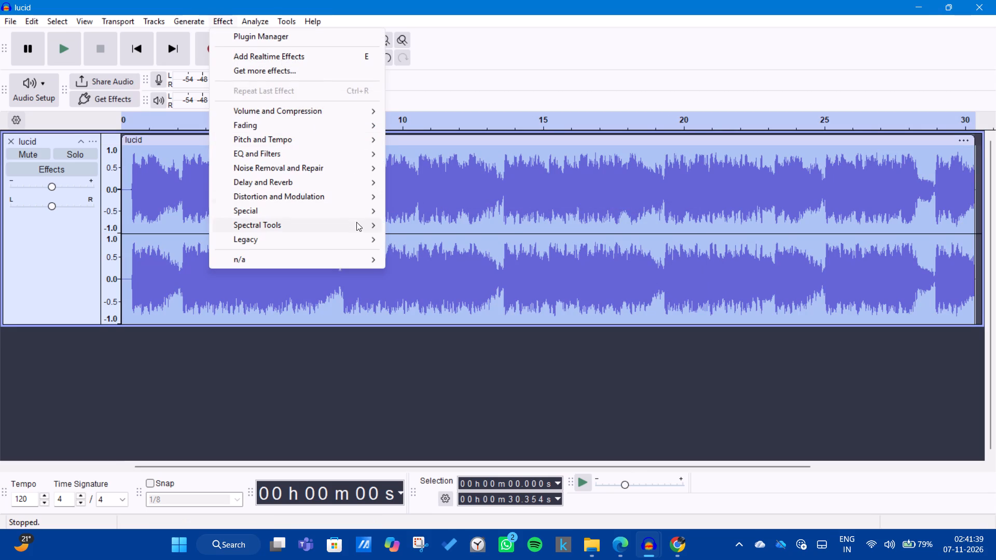
{"action": "left_click", "coordinate": [422, 259]}
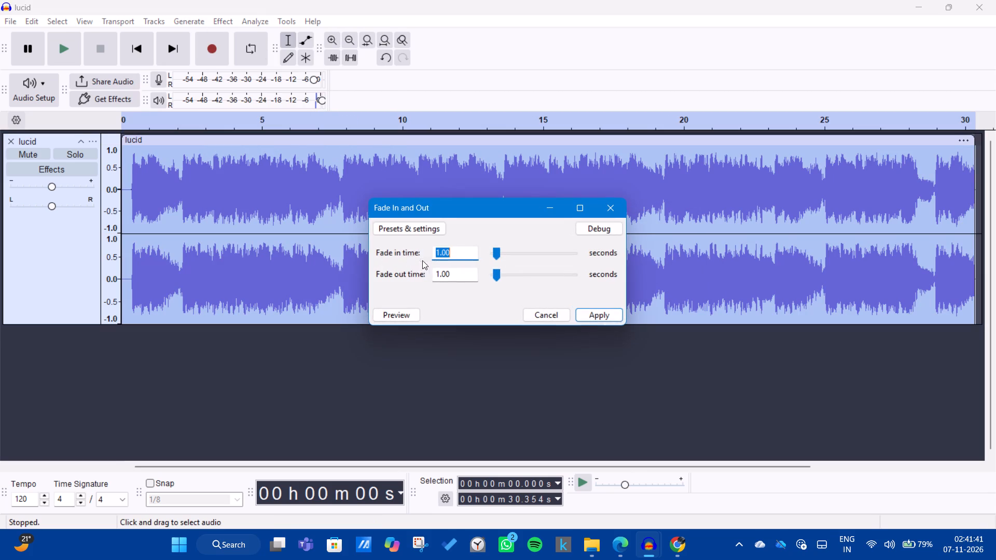
{"action": "left_click", "coordinate": [472, 256]}
{"action": "key", "text": "BackSpace"}
{"action": "key", "text": "BackSpace"}
{"action": "key", "text": "BackSpace"}
{"action": "key", "text": "BackSpace"}
{"action": "key", "text": "BackSpace"}
{"action": "key", "text": "BackSpace"}
{"action": "key", "text": "BackSpace"}
{"action": "key", "text": "BackSpace"}
{"action": "key", "text": "BackSpace"}
{"action": "key", "text": "BackSpace"}
{"action": "key", "text": "BackSpace"}
{"action": "key", "text": "BackSpace"}
{"action": "key", "text": "BackSpace"}
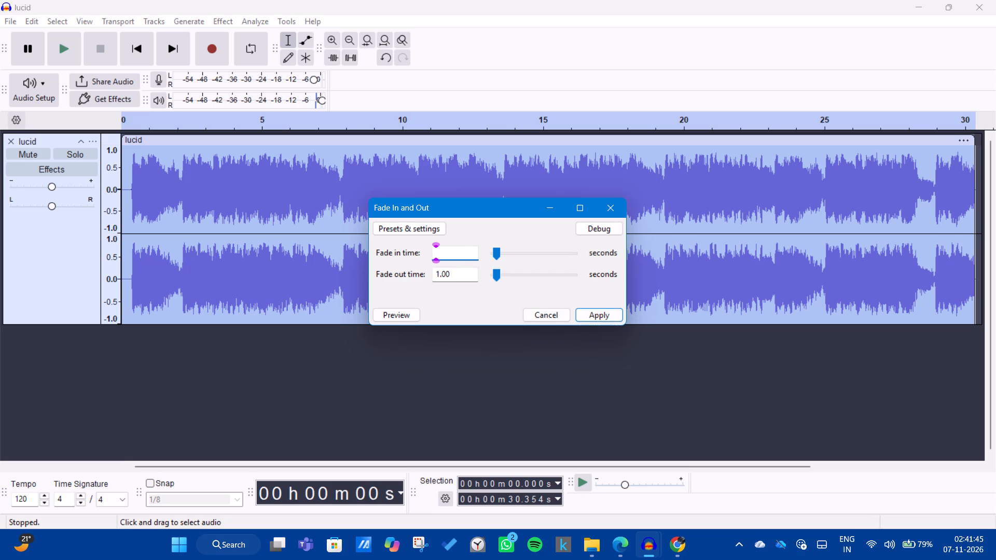
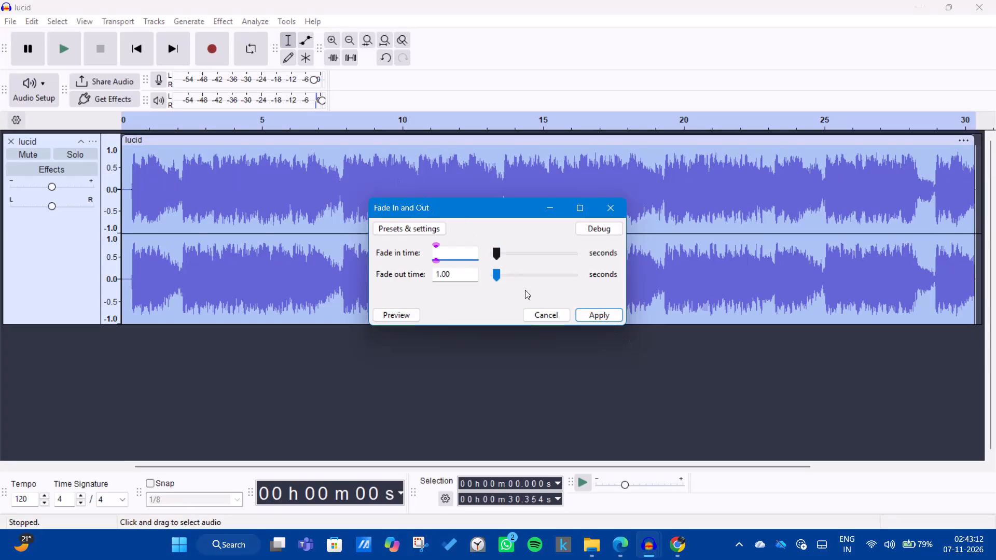
Cancel the Fade In and Out effect, close the original lucid project without saving, and return to the edited lucid project in Audacity.
{"action": "left_click", "coordinate": [541, 316]}
{"action": "left_click", "coordinate": [993, 0]}
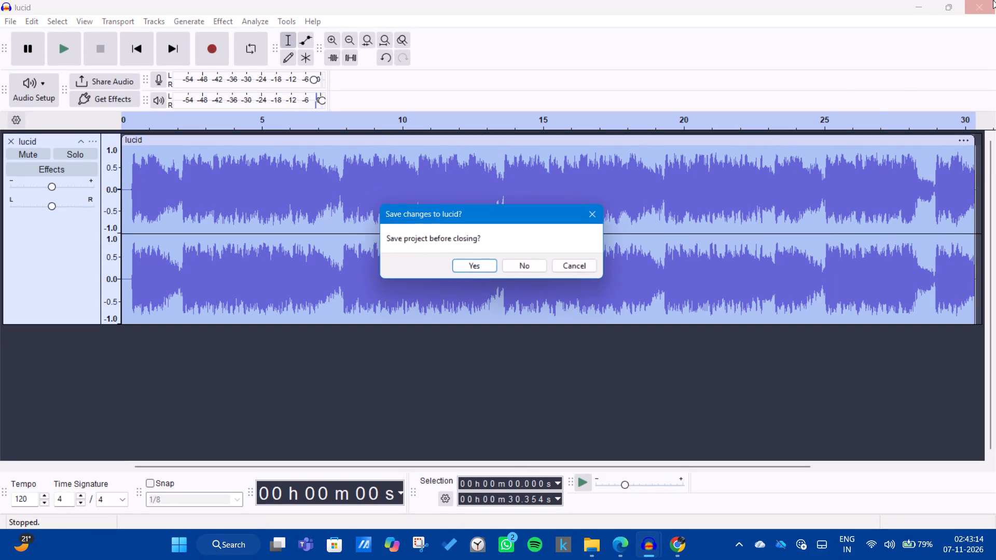
{"action": "left_click", "coordinate": [533, 267]}
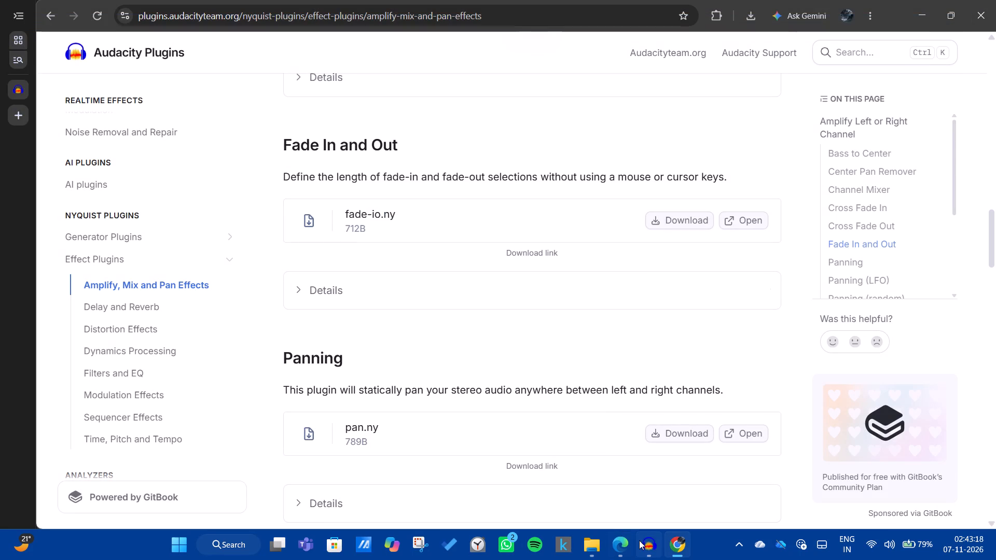
{"action": "left_click", "coordinate": [639, 540]}
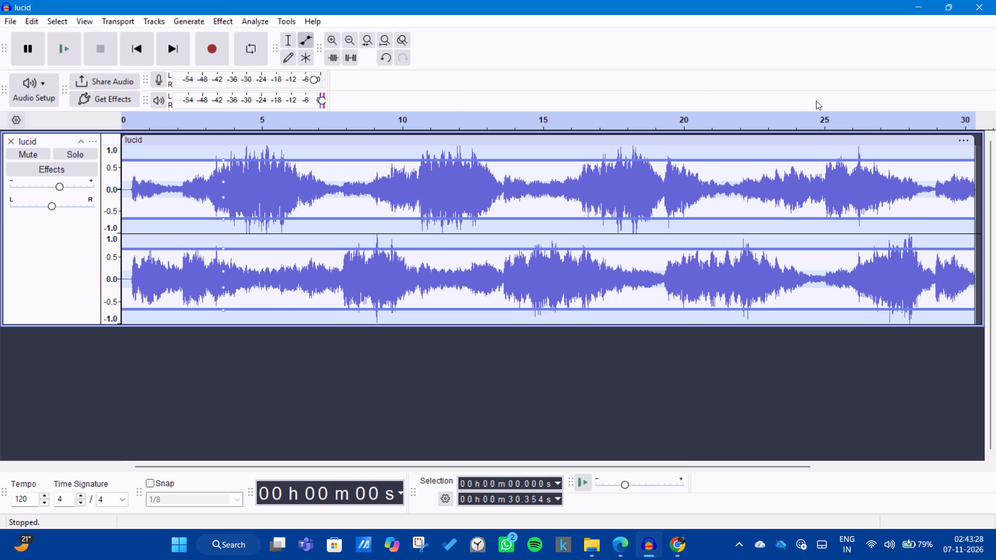
Undo the edits on the lucid track back to its freshly imported state, keeping the imported audio.
{"action": "key", "text": "ctrl+z"}
{"action": "key", "text": "ctrl+z"}
{"action": "key", "text": "ctrl+z"}
{"action": "key", "text": "ctrl+z"}
{"action": "key", "text": "ctrl+z"}
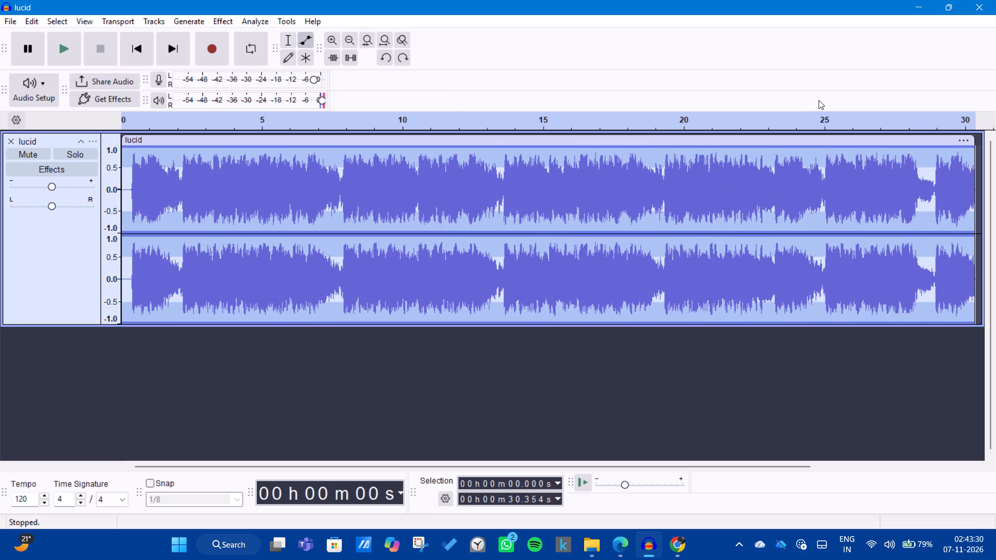
{"action": "key", "text": "ctrl+z"}
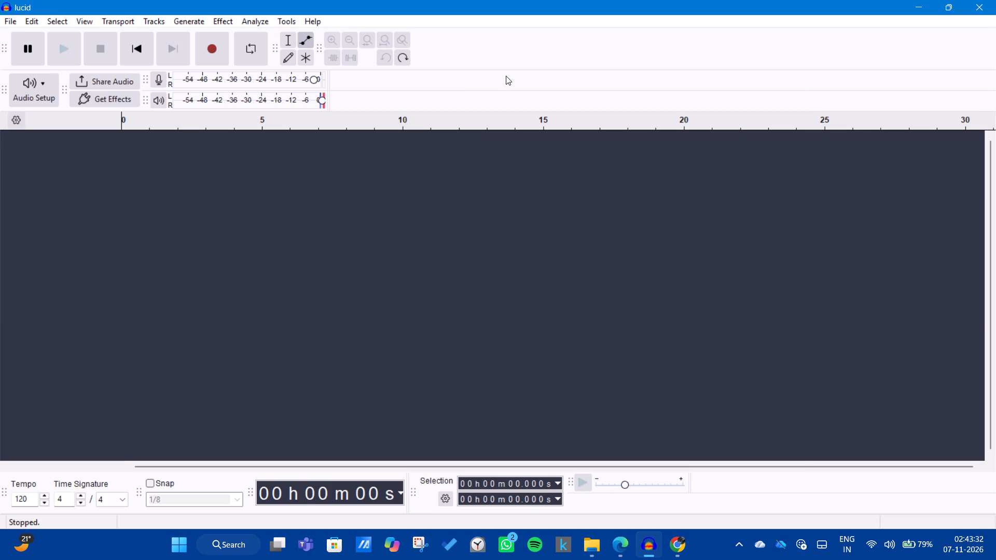
{"action": "left_click", "coordinate": [400, 56]}
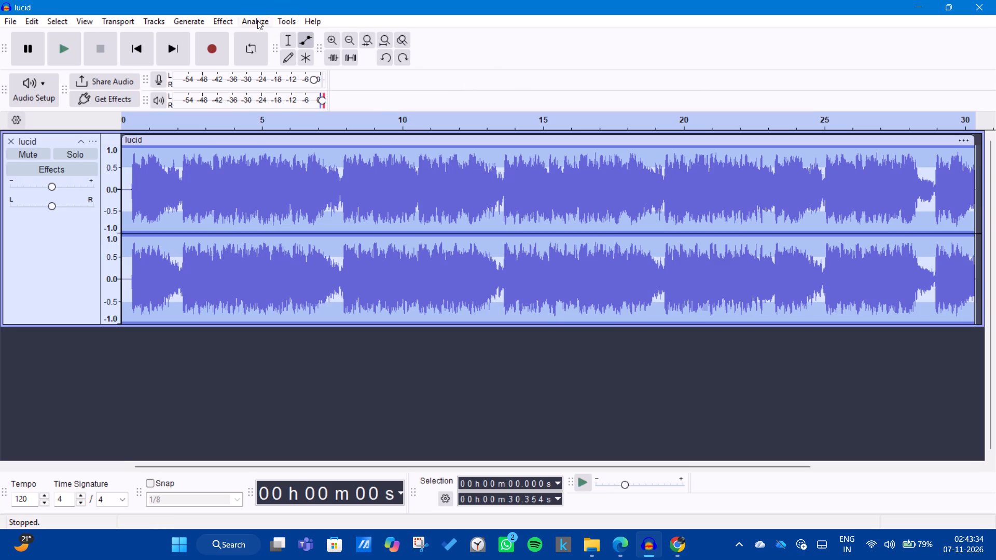
Apply the Panning [LFO] 2a effect to the whole lucid track at 0.15 Hz with a sine waveform.
{"action": "left_click", "coordinate": [228, 18]}
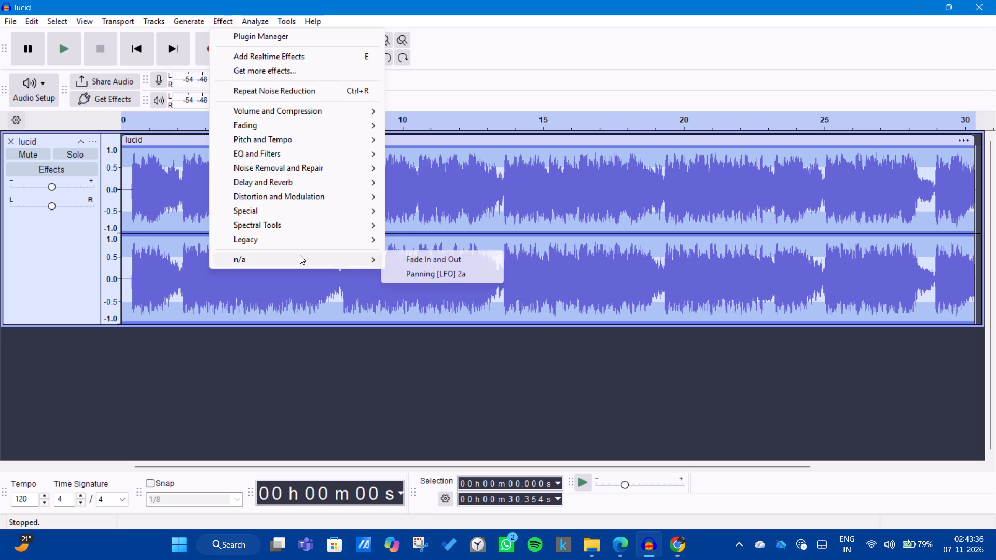
{"action": "left_click", "coordinate": [424, 268]}
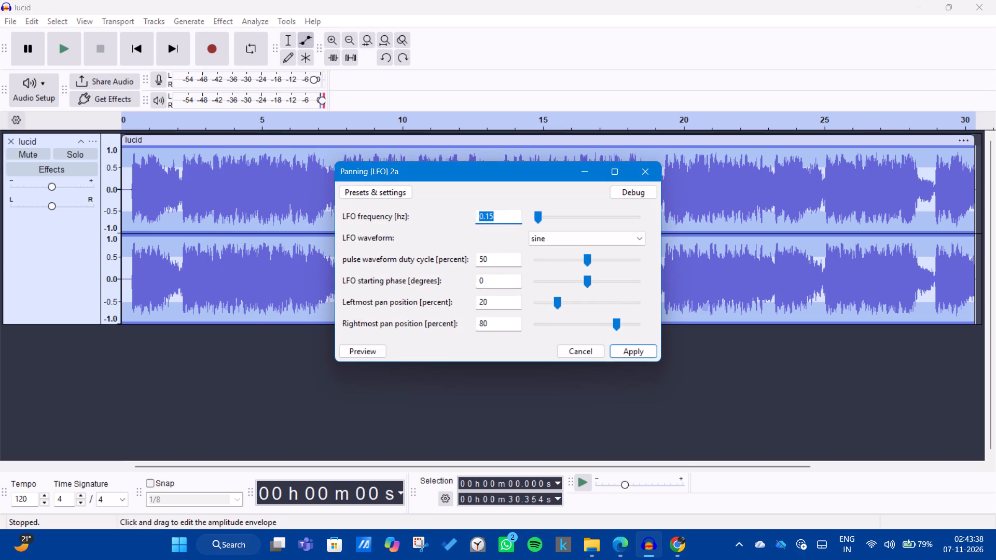
{"action": "left_click", "coordinate": [637, 351]}
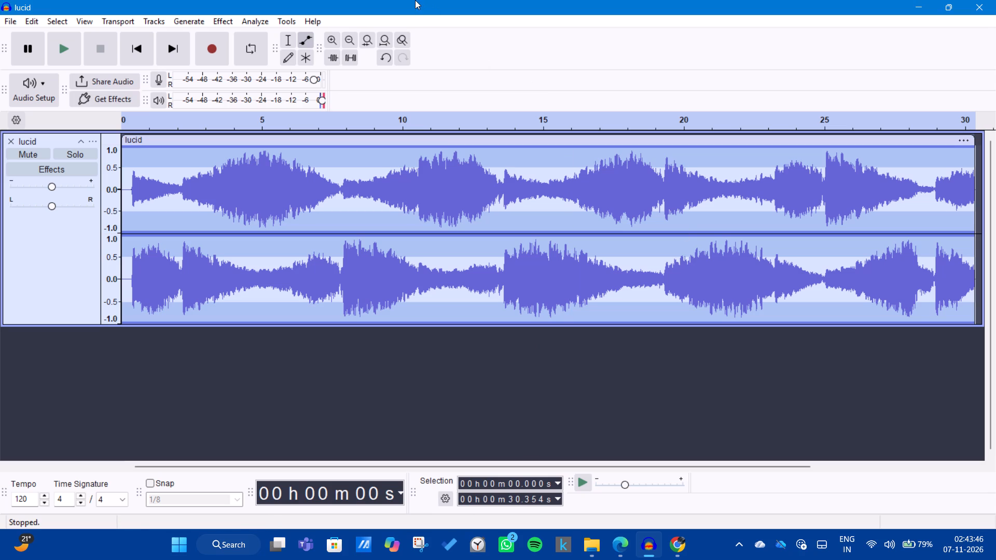
Open the Reverb effect for the panned track and set room size to 75 %, pre-delay to 20 ms and tone low to 10 %.
{"action": "left_click", "coordinate": [230, 26]}
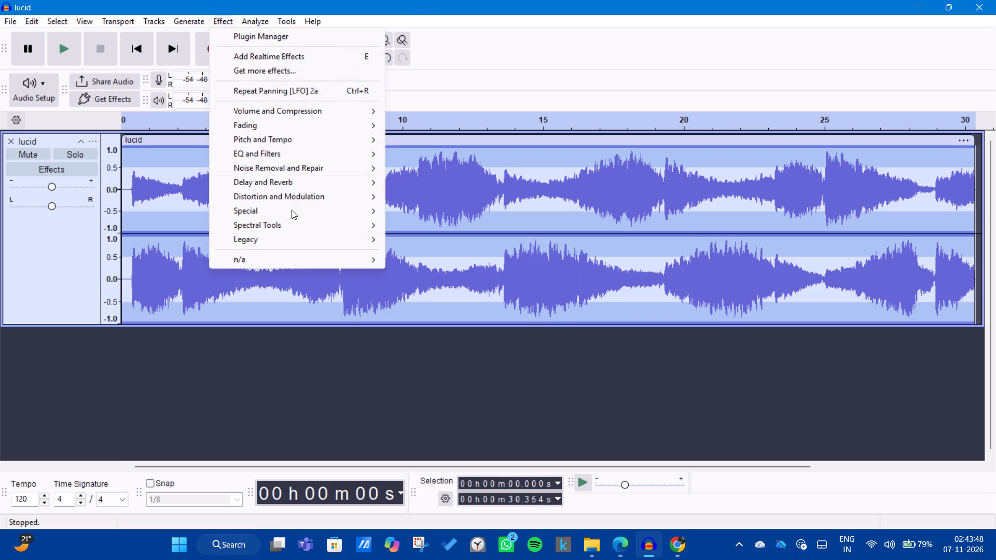
{"action": "left_click", "coordinate": [452, 208]}
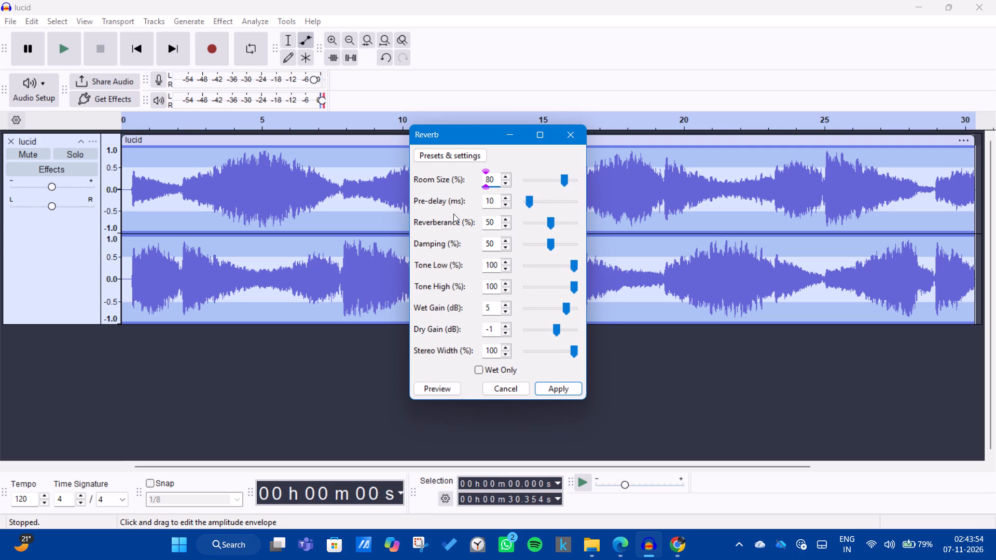
{"action": "left_click", "coordinate": [497, 179]}
{"action": "key", "text": "BackSpace"}
{"action": "key", "text": "BackSpace"}
{"action": "type", "text": "75"}
{"action": "left_click", "coordinate": [489, 199]}
{"action": "key", "text": "BackSpace"}
{"action": "key", "text": "2"}
{"action": "left_click", "coordinate": [494, 220]}
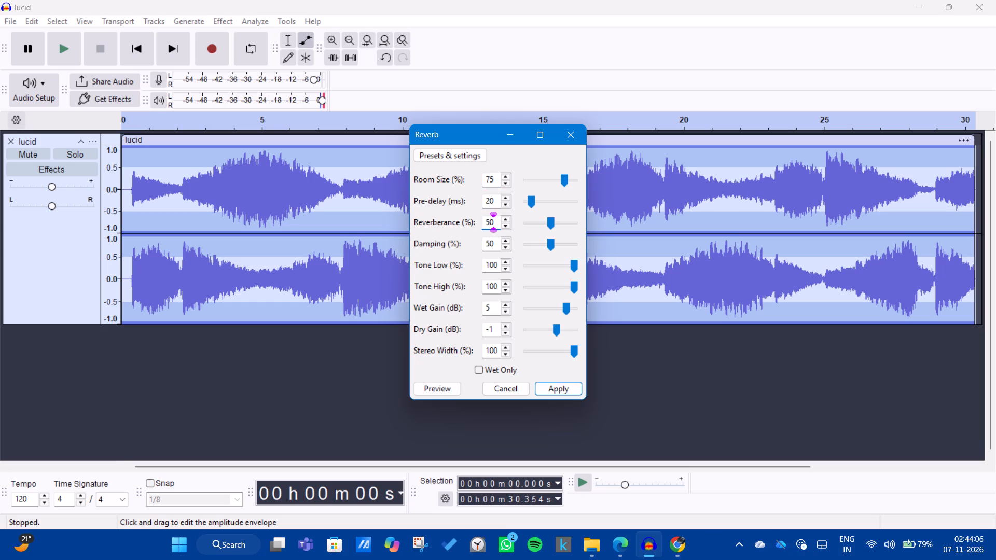
{"action": "left_click", "coordinate": [493, 264]}
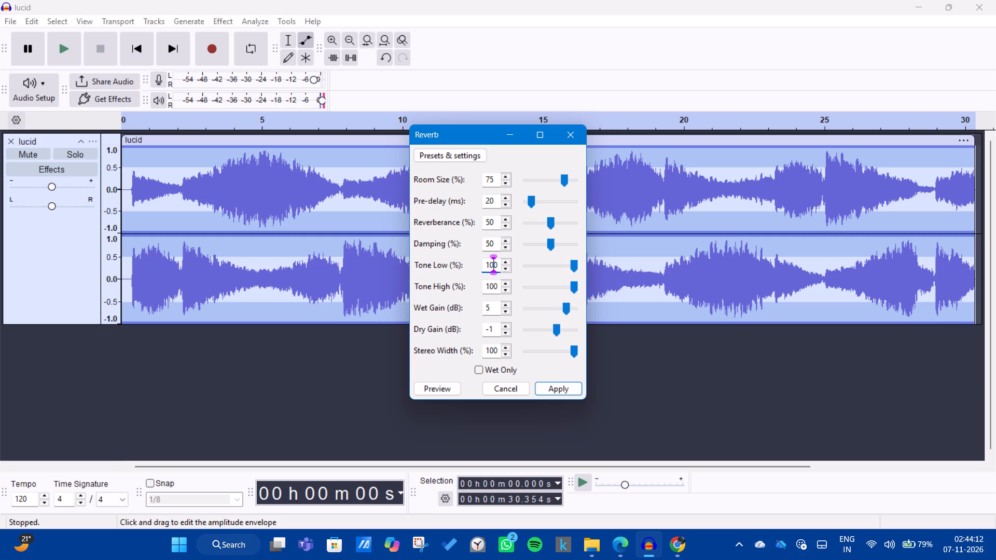
{"action": "left_click", "coordinate": [498, 263]}
{"action": "key", "text": "BackSpace"}
Set the reverb's wet gain to -6 dB and dry gain to 0 dB, preview it, and apply it to the track.
{"action": "left_click", "coordinate": [496, 306]}
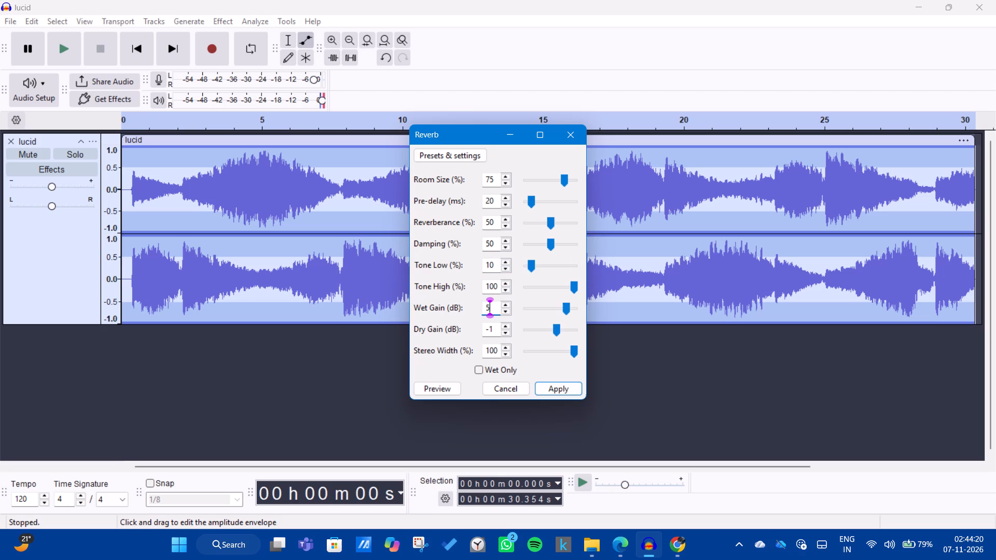
{"action": "key", "text": "BackSpace"}
{"action": "type", "text": "-6"}
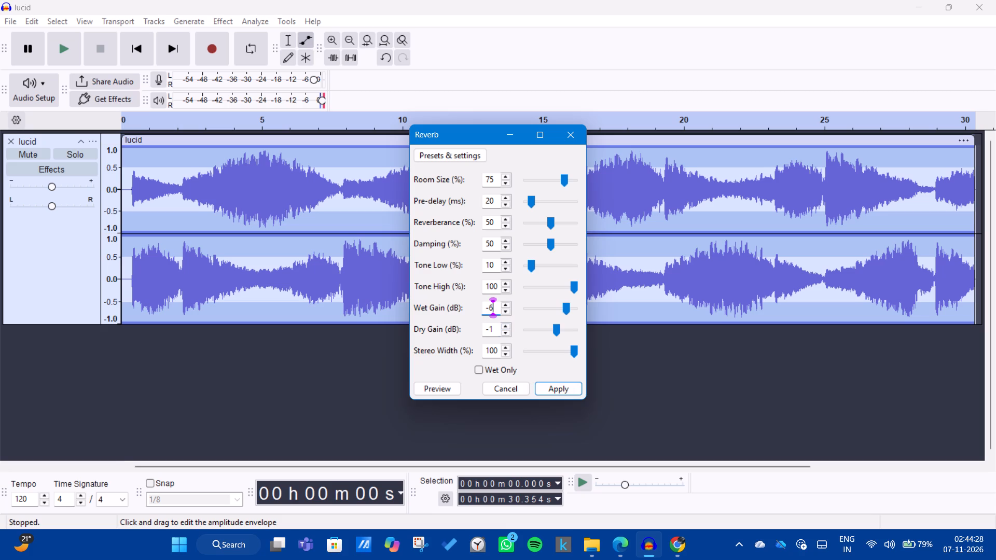
{"action": "left_click", "coordinate": [496, 326]}
{"action": "key", "text": "BackSpace"}
{"action": "key", "text": "BackSpace"}
{"action": "key", "text": "0"}
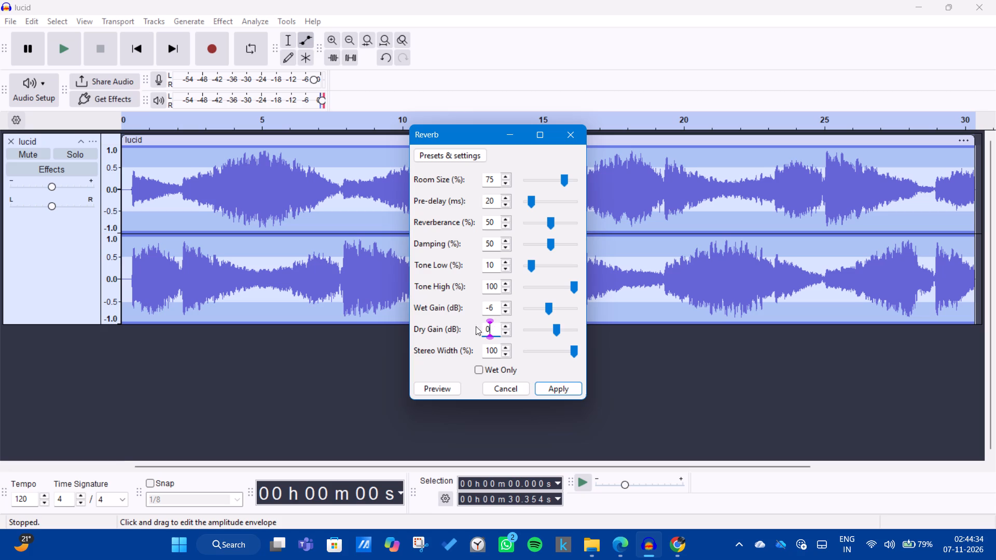
{"action": "left_click", "coordinate": [437, 387]}
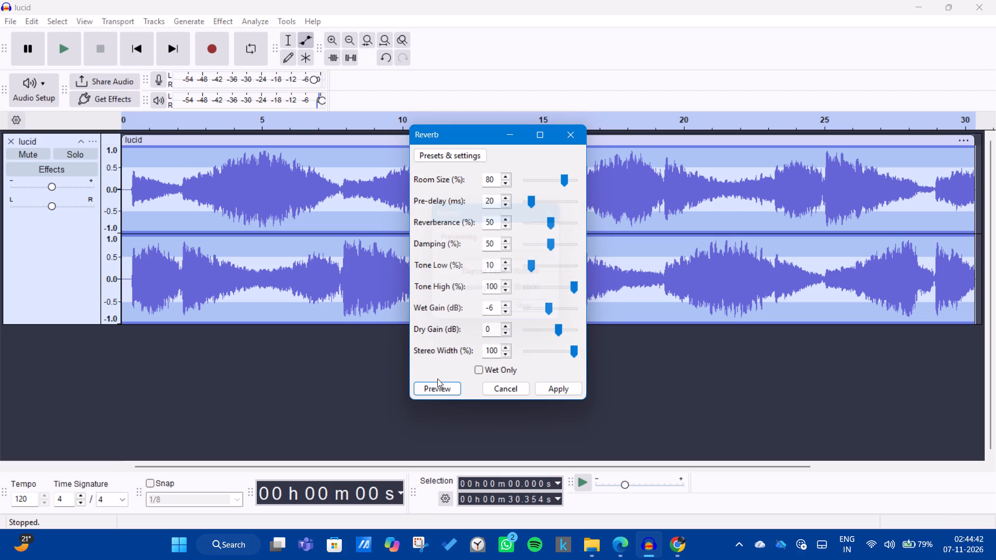
{"action": "left_click", "coordinate": [556, 395]}
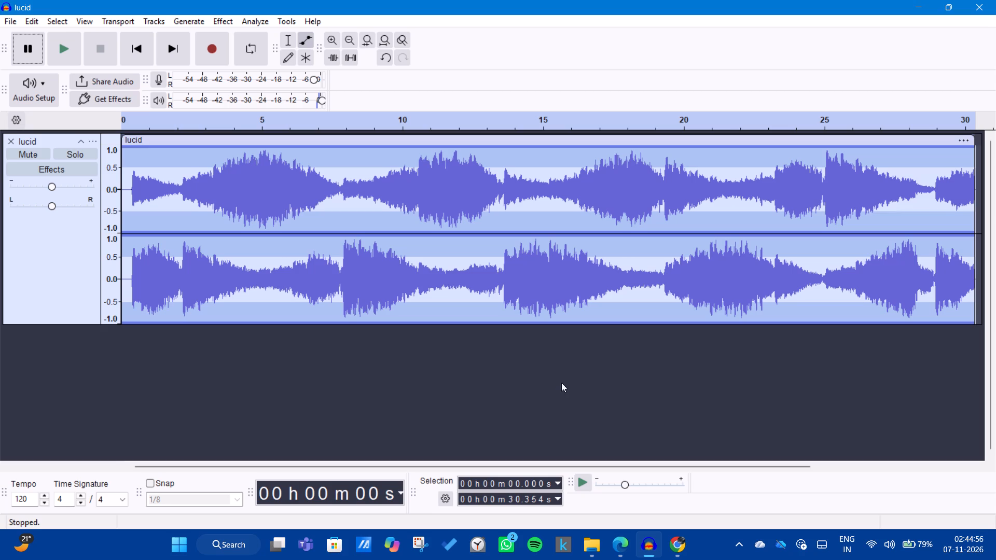
Play the first few seconds of the processed lucid track and pause playback.
{"action": "left_click", "coordinate": [52, 36]}
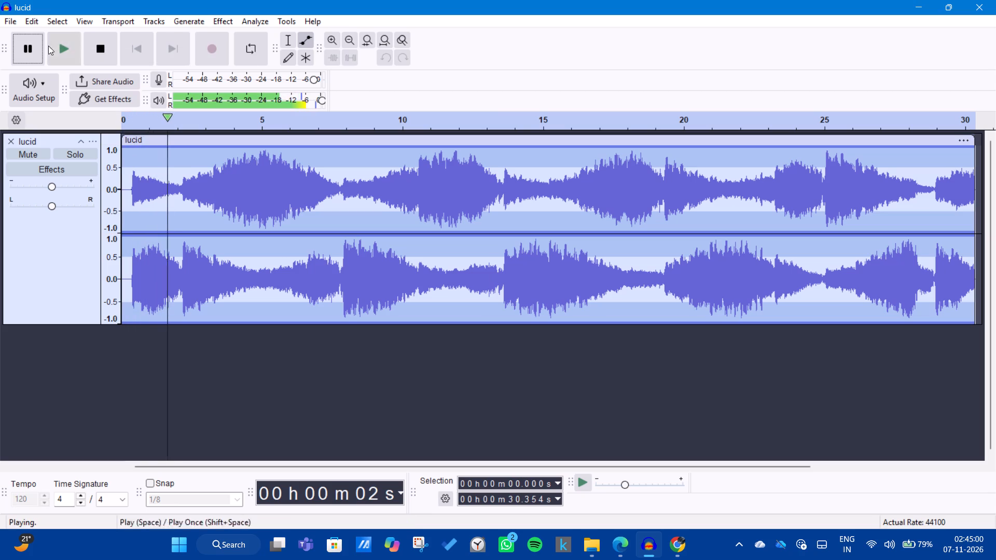
{"action": "left_click", "coordinate": [28, 48]}
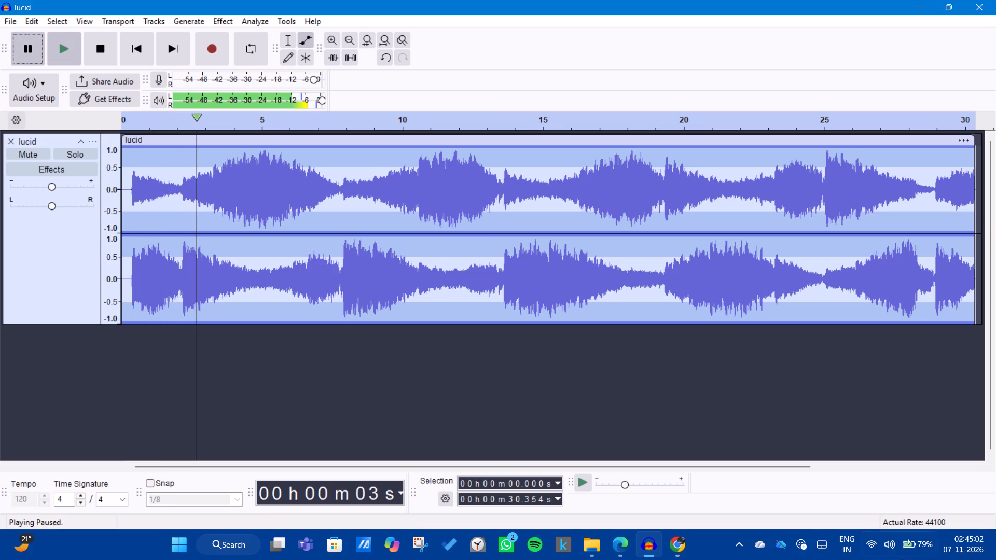
Turn on Bluetooth in the Windows quick settings for the Airdopes Ultra Pro earphones and return to the Audacity project.
{"action": "left_click", "coordinate": [901, 559]}
{"action": "left_click", "coordinate": [866, 305]}
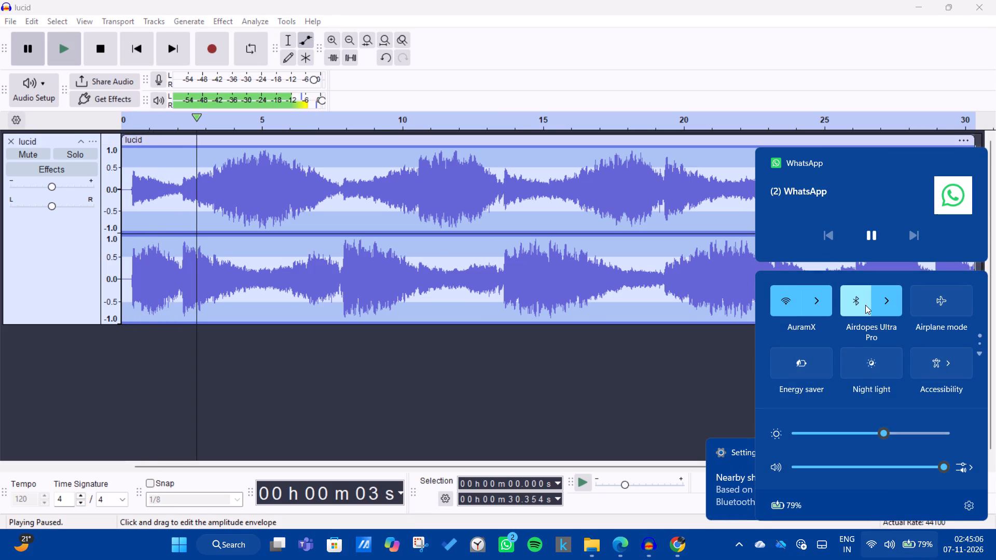
{"action": "left_click", "coordinate": [555, 358]}
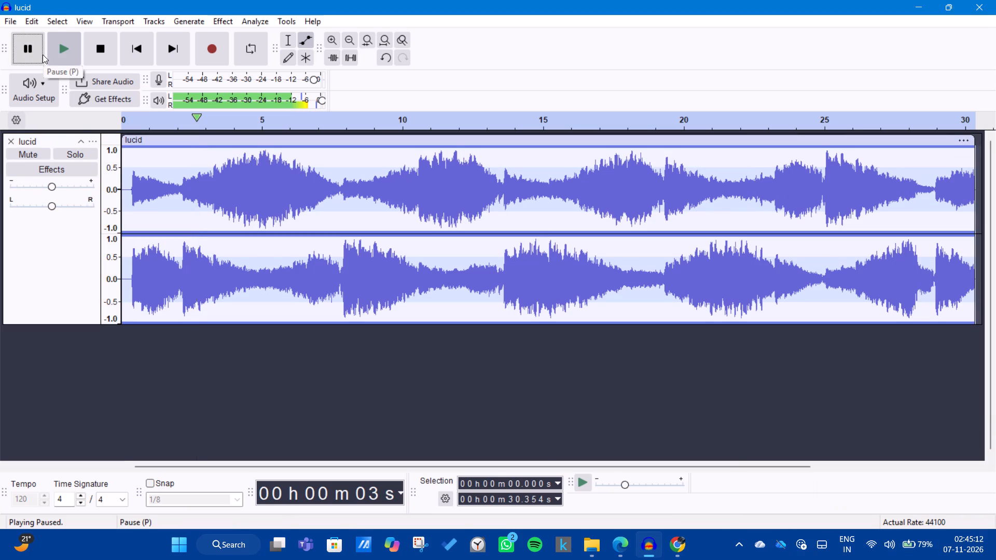
Play the processed lucid track through to its end to judge the 8D effect.
{"action": "left_click", "coordinate": [70, 55]}
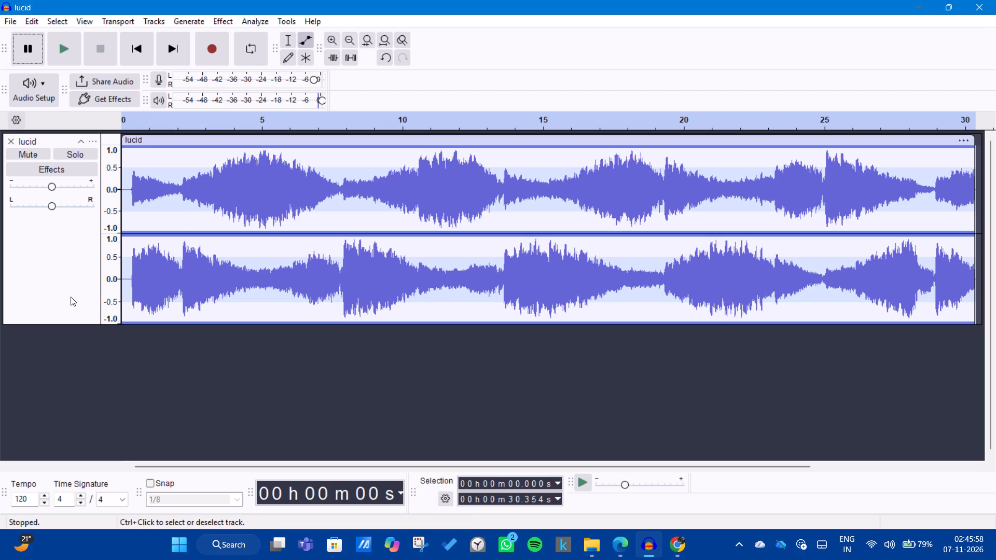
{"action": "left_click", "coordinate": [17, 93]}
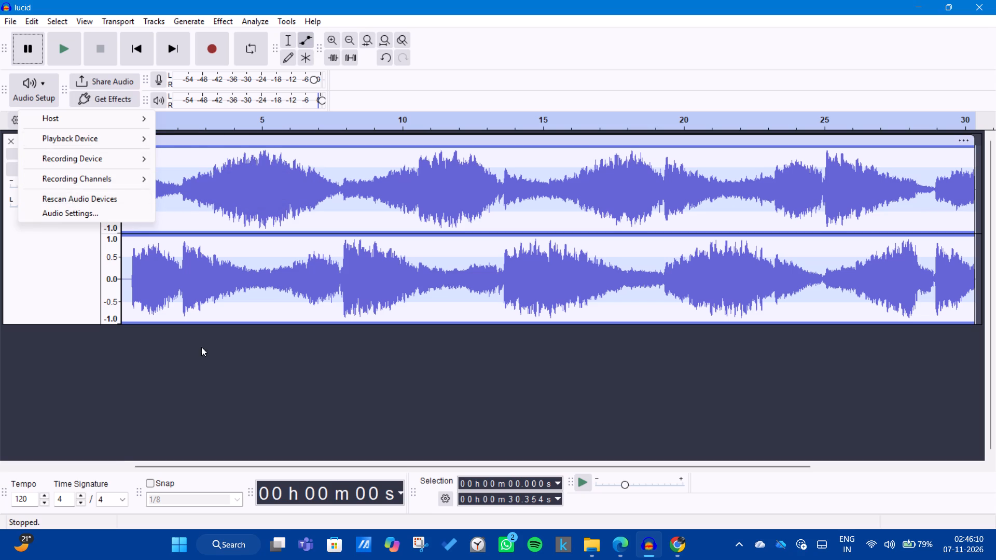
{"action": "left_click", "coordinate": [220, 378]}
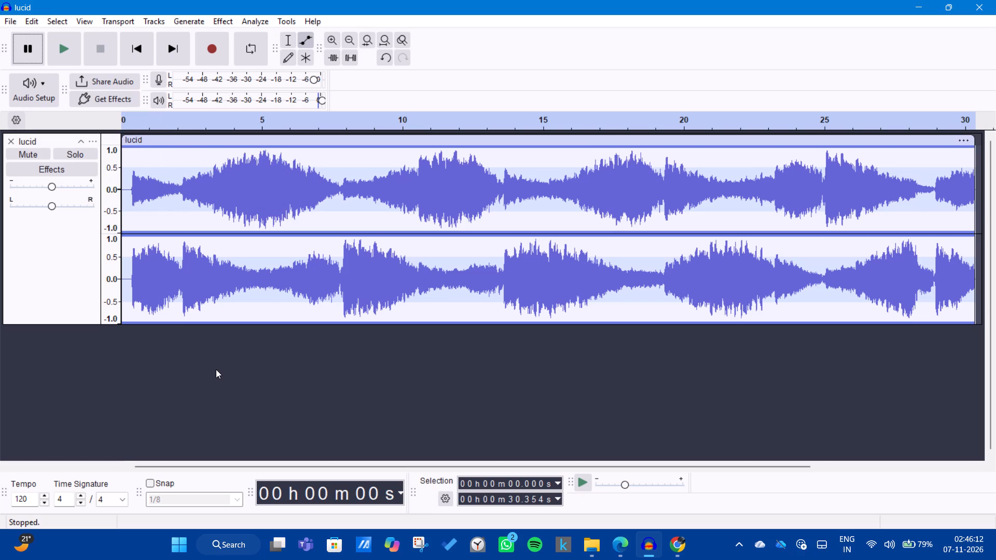
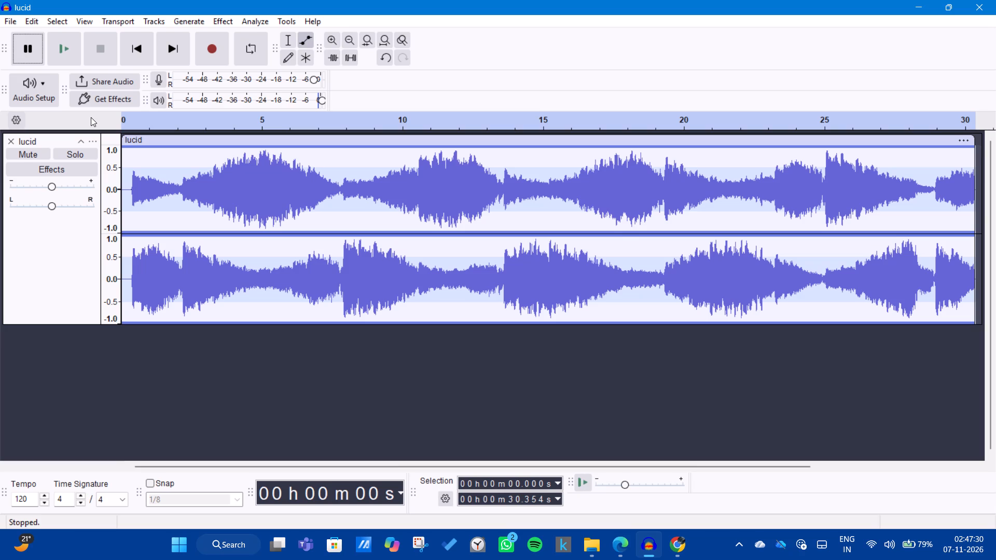
Undo the last two effects, the reverb and the LFO panning, on the lucid track.
{"action": "key", "text": "ctrl+z"}
{"action": "key", "text": "ctrl+z"}
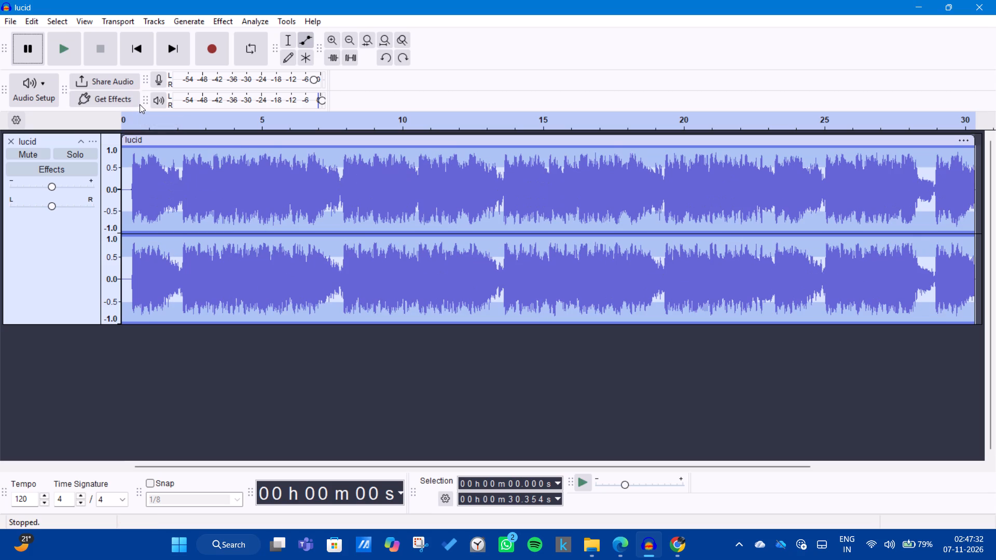
Apply Panning [LFO] to the whole lucid track with a 0.15 Hz sine waveform and pan positions from 20 to 80 percent.
{"action": "left_click", "coordinate": [110, 357]}
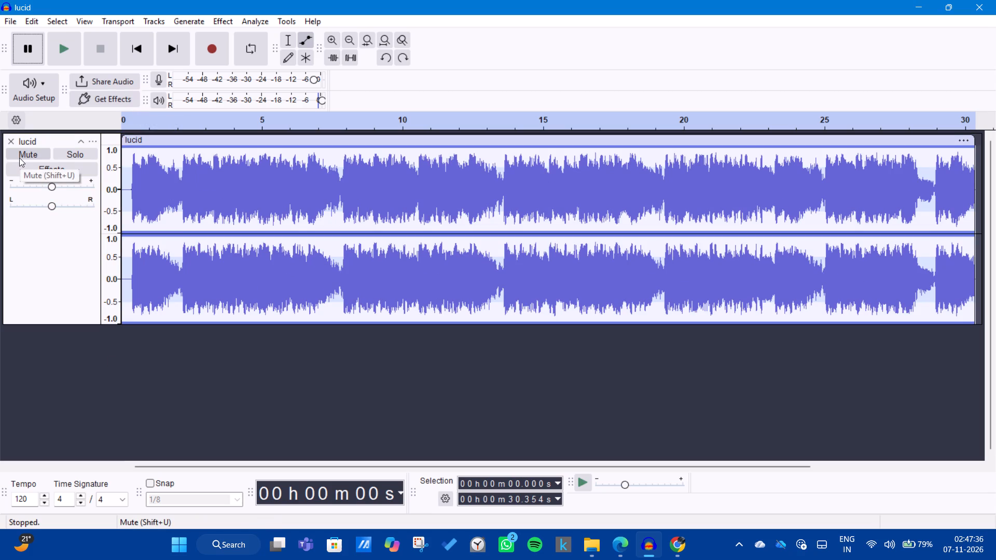
{"action": "left_click", "coordinate": [217, 18]}
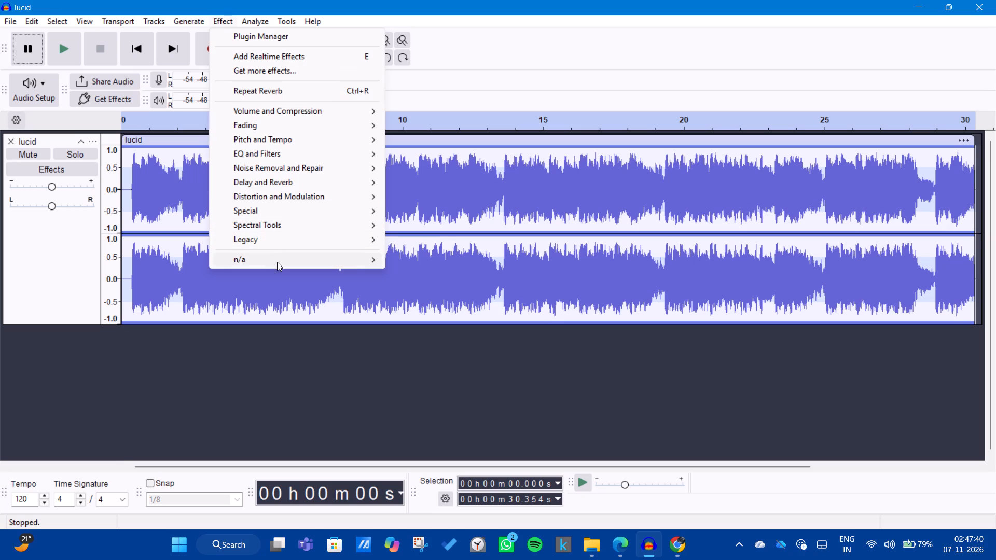
{"action": "left_click", "coordinate": [75, 237]}
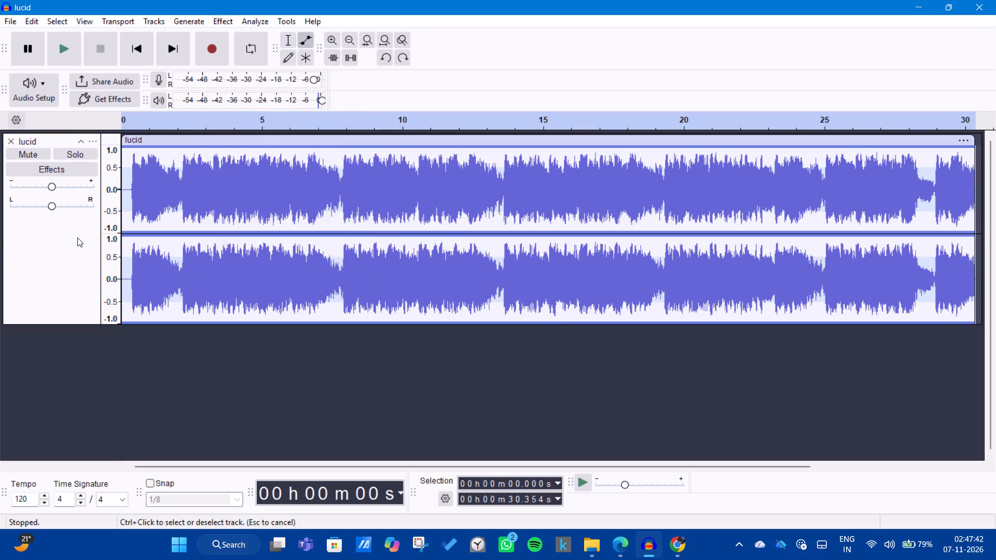
{"action": "left_click", "coordinate": [232, 18]}
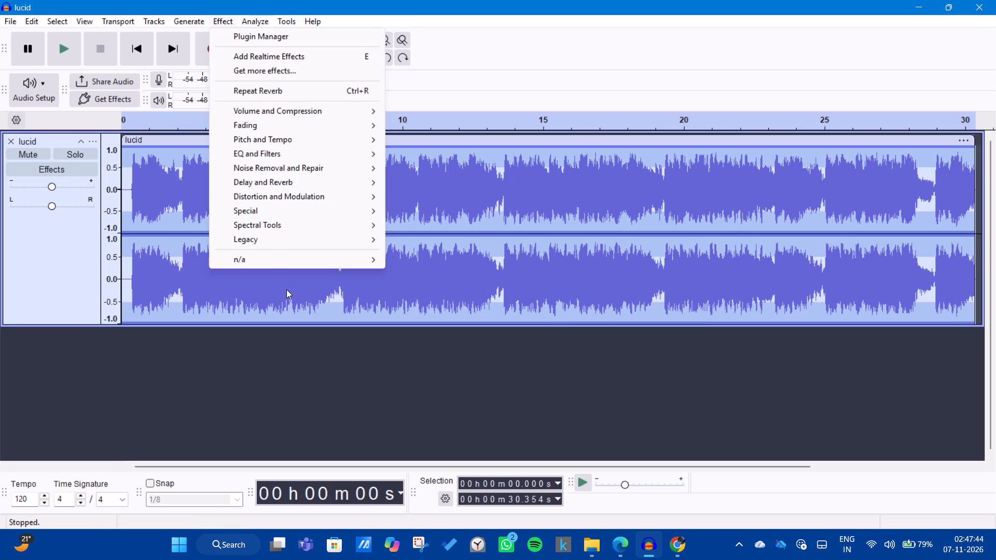
{"action": "left_click_drag", "start_coordinate": [451, 274], "coordinate": [451, 279]}
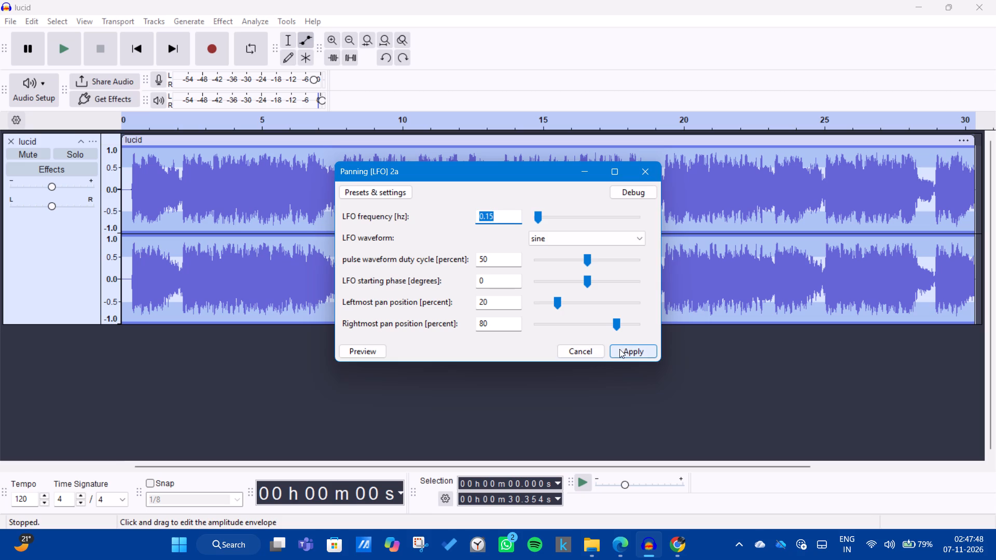
{"action": "left_click", "coordinate": [619, 349]}
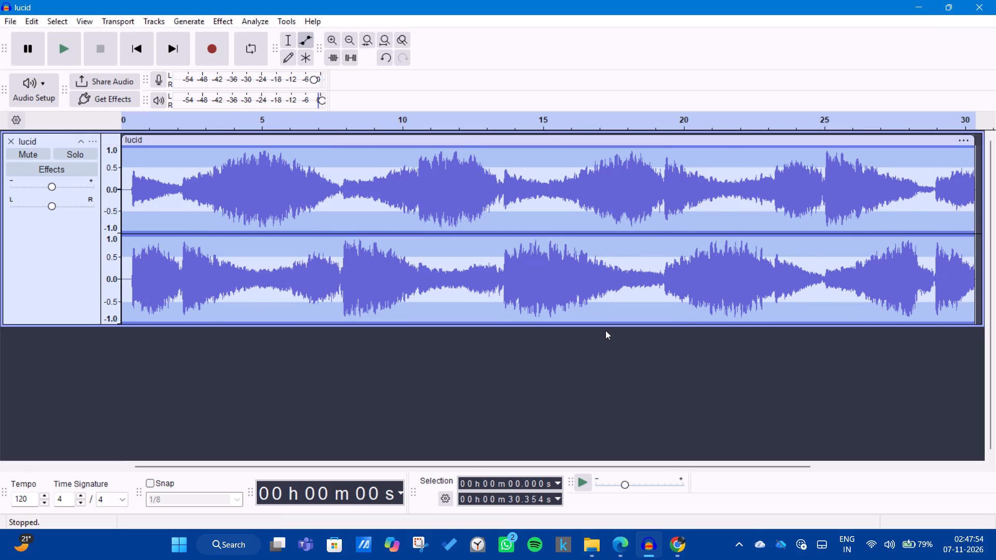
Play roughly the first ten seconds of the panned lucid track and stop playback.
{"action": "key", "text": "space"}
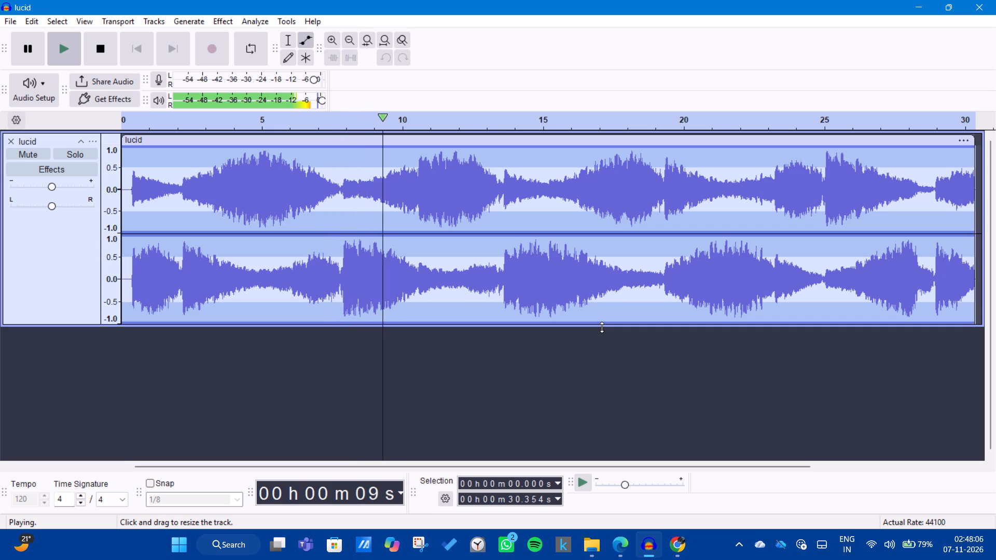
{"action": "key", "text": "space"}
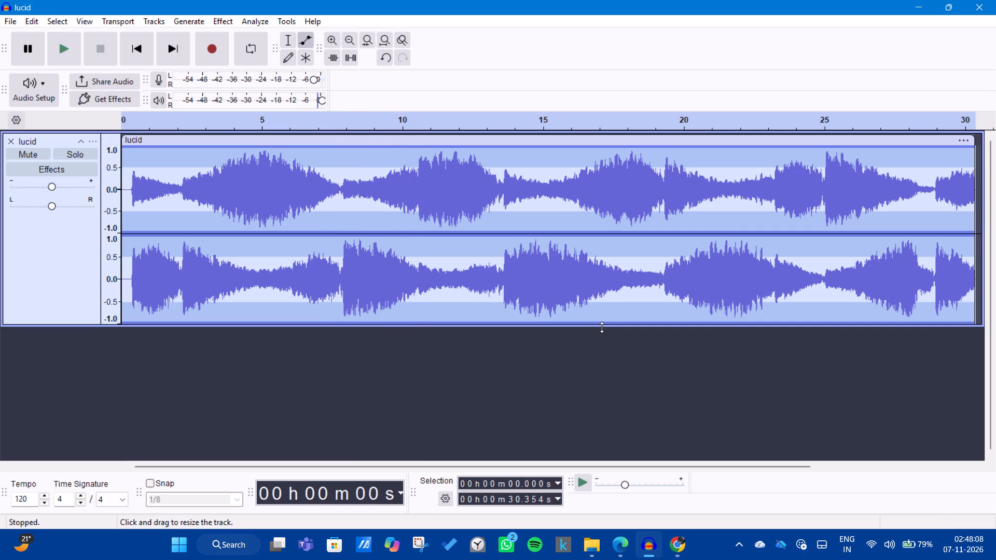
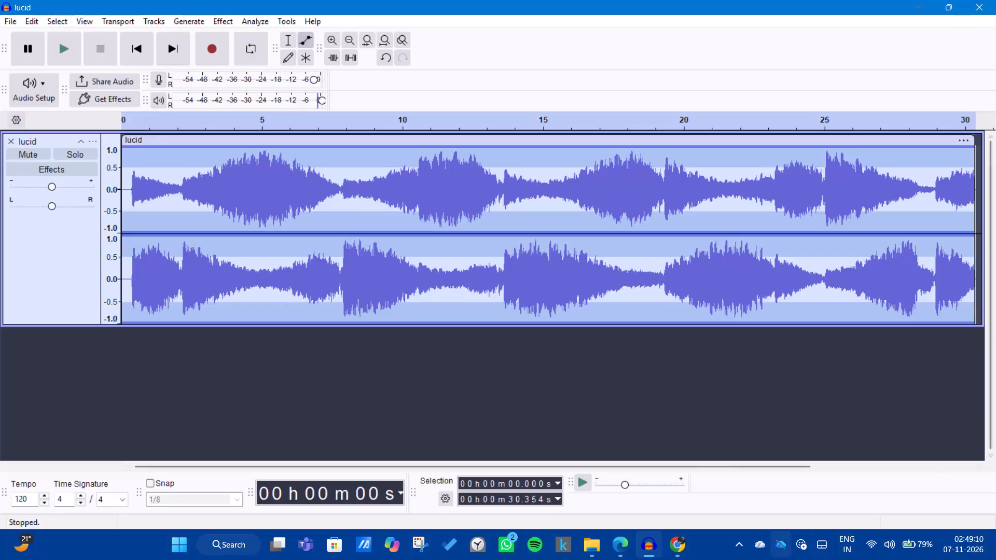
Switch to Windows Settings, find the Mono audio accessibility setting by searching for "mono", and turn it off.
{"action": "left_click", "coordinate": [874, 558]}
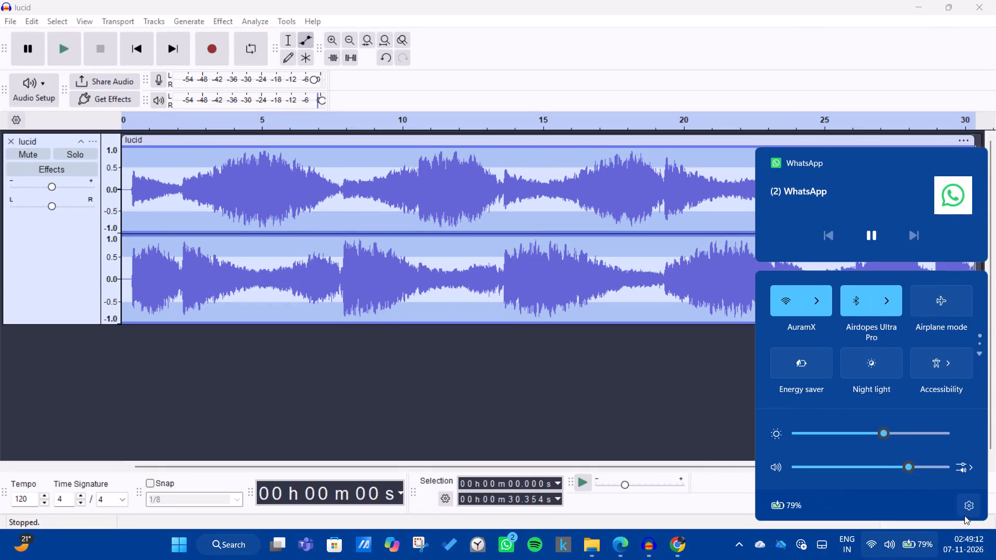
{"action": "left_click", "coordinate": [964, 515]}
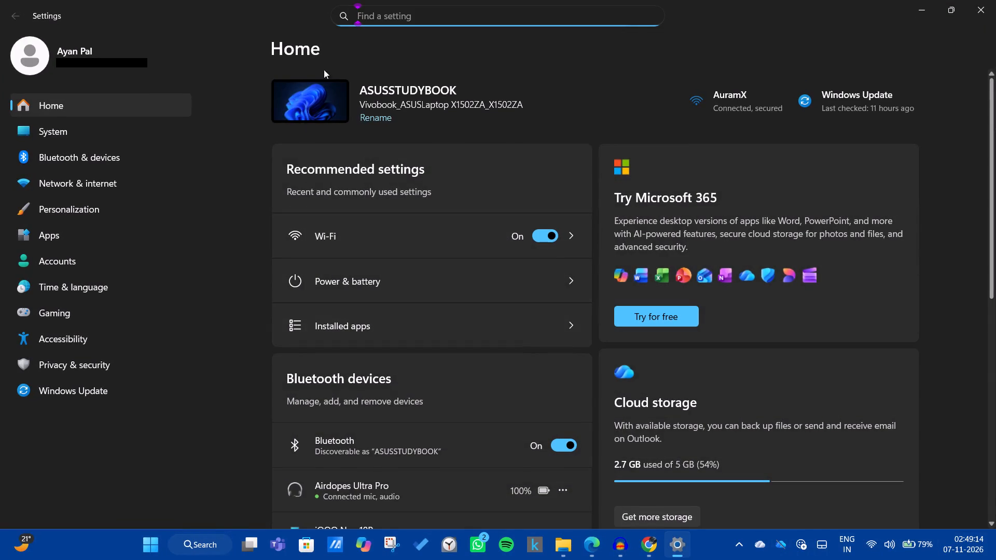
{"action": "left_click", "coordinate": [375, 25]}
{"action": "type", "text": "mono"}
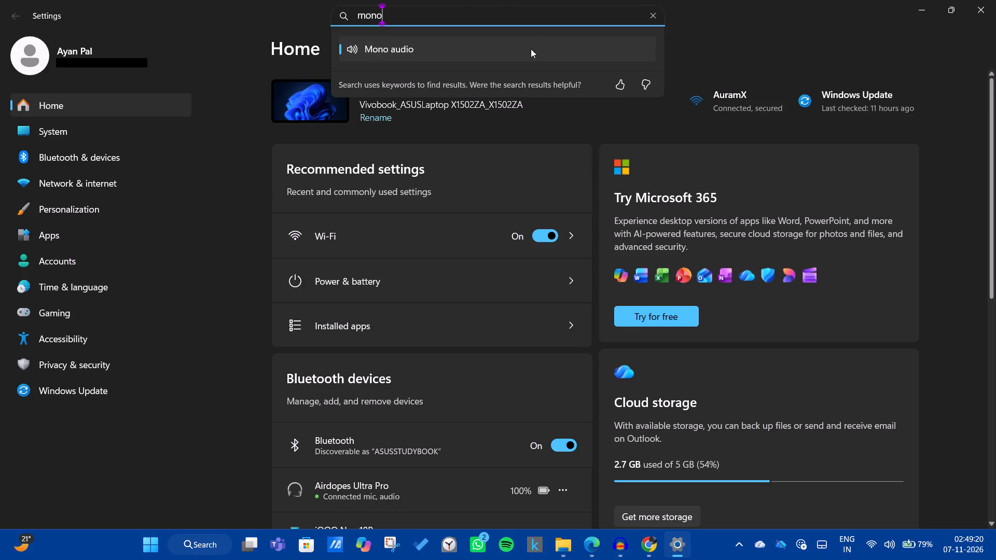
{"action": "left_click", "coordinate": [517, 48]}
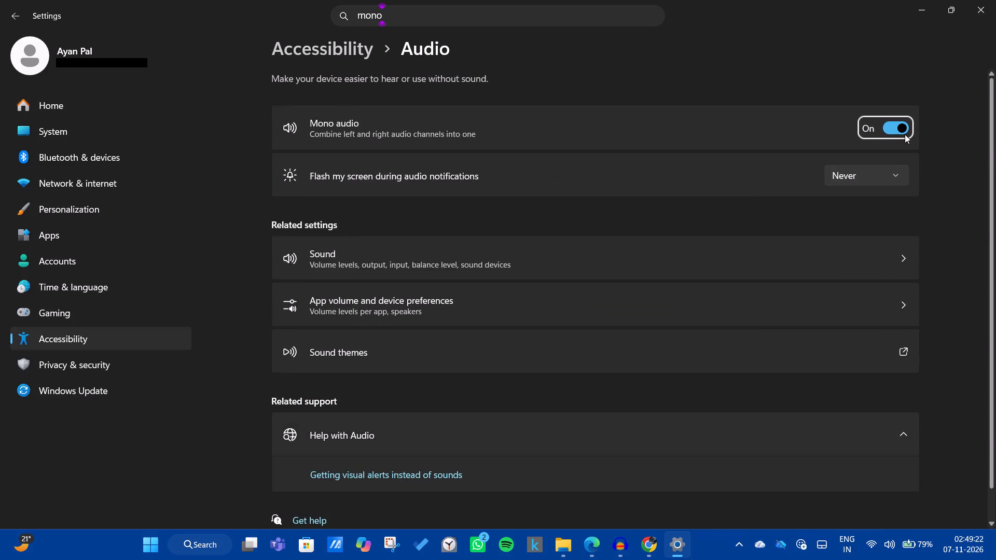
{"action": "left_click", "coordinate": [904, 131]}
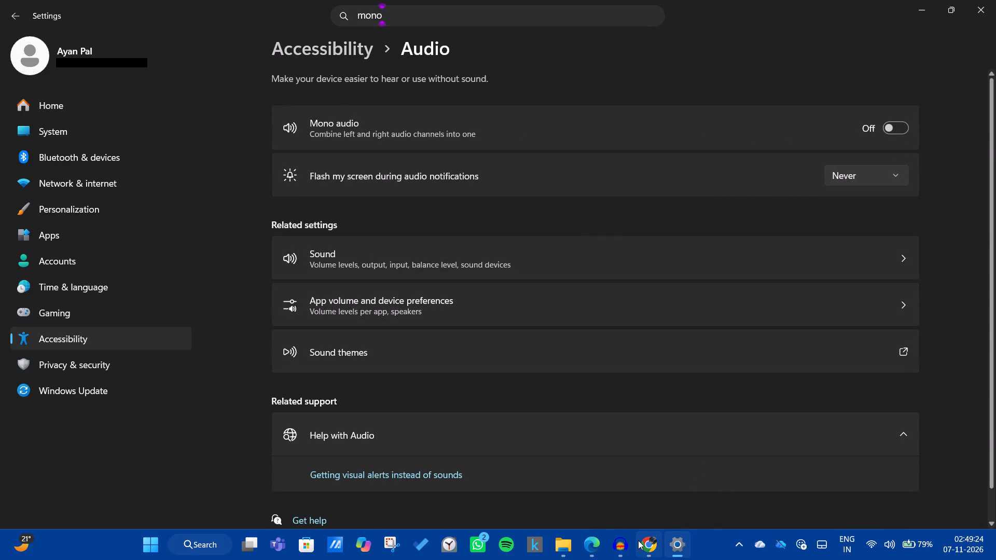
Return to Audacity and play the panned lucid track from the beginning to check the stereo movement.
{"action": "left_click", "coordinate": [619, 536]}
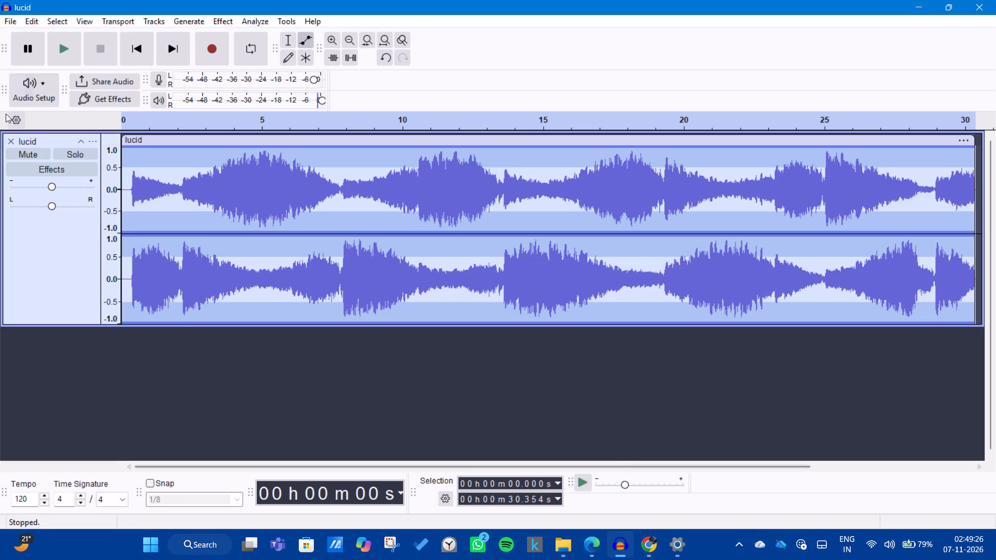
{"action": "left_click", "coordinate": [64, 36]}
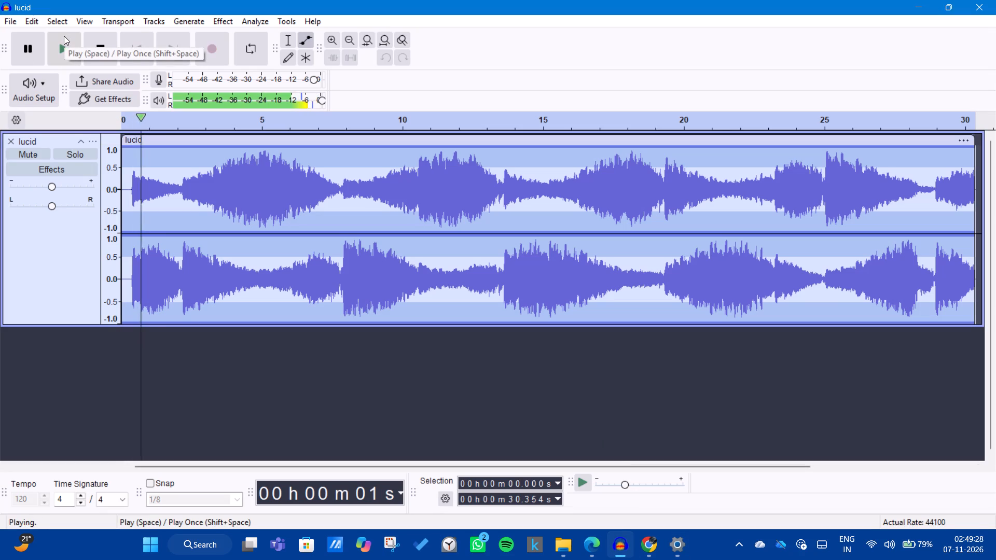
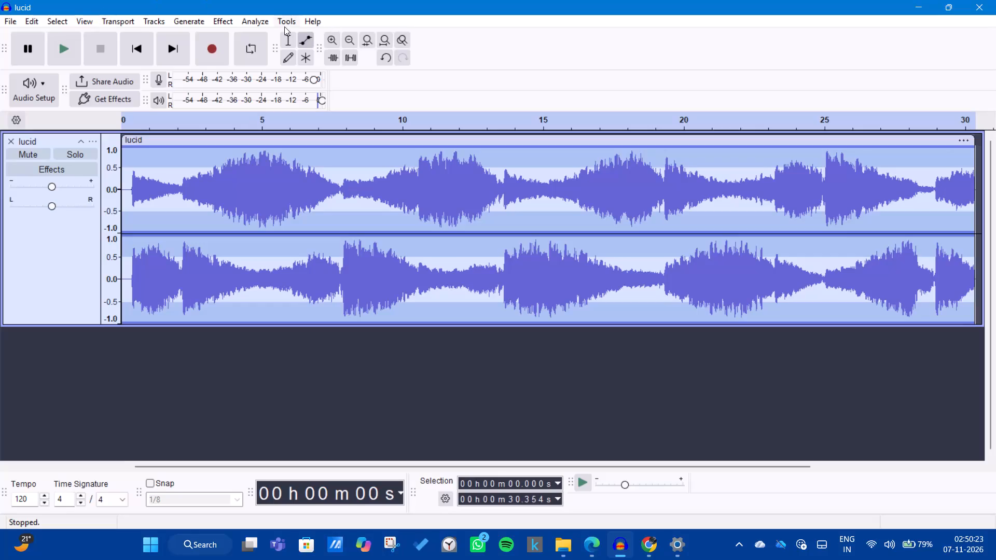
Open the Reverb effect for the selected lucid track and set Wet Gain to -5 dB and Stereo Width to 25%.
{"action": "left_click", "coordinate": [223, 19]}
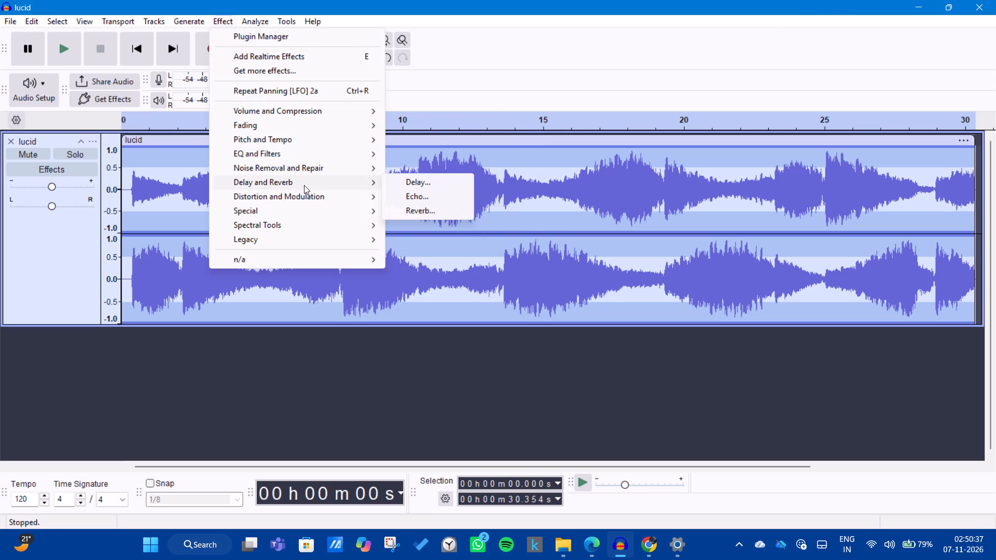
{"action": "left_click", "coordinate": [409, 212]}
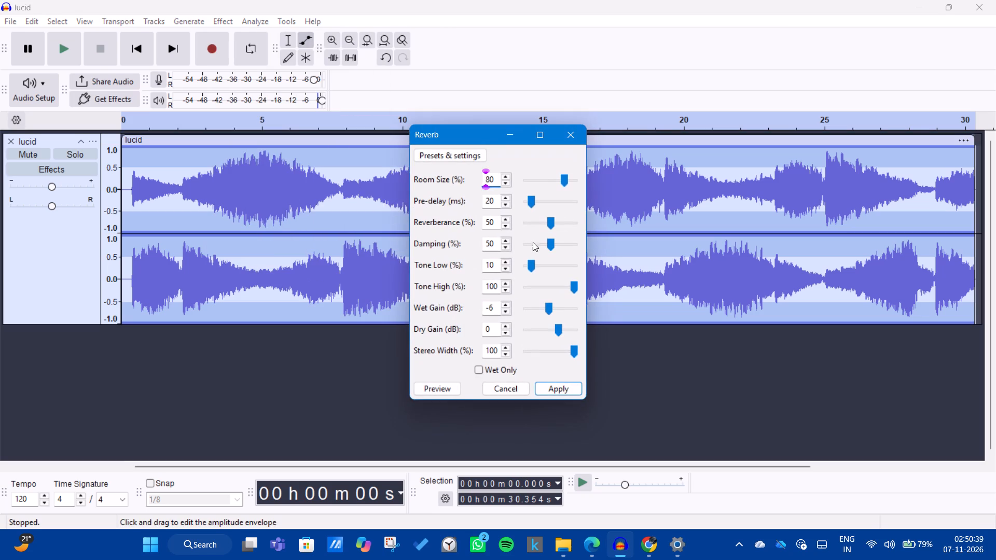
{"action": "left_click", "coordinate": [496, 307]}
{"action": "key", "text": "BackSpace"}
{"action": "key", "text": "5"}
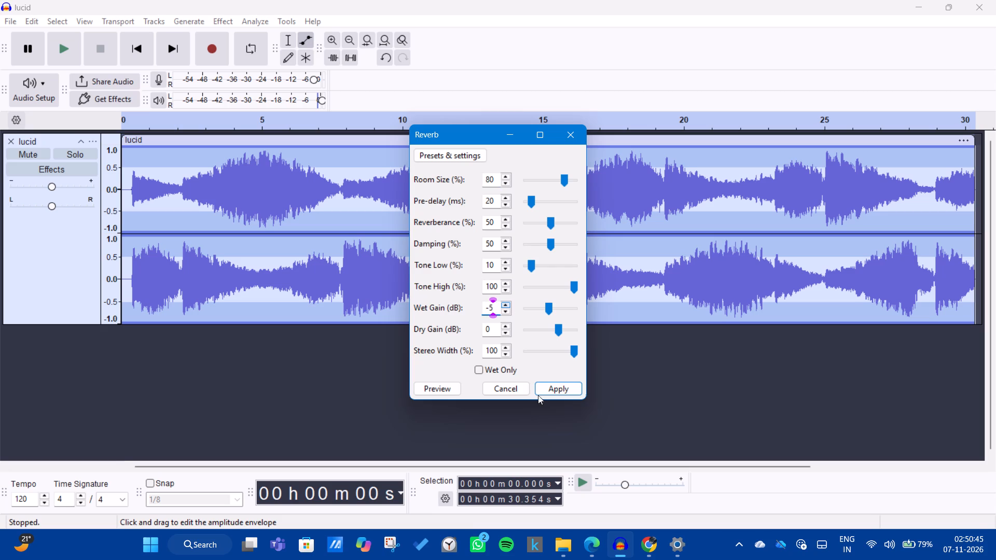
{"action": "left_click", "coordinate": [494, 353]}
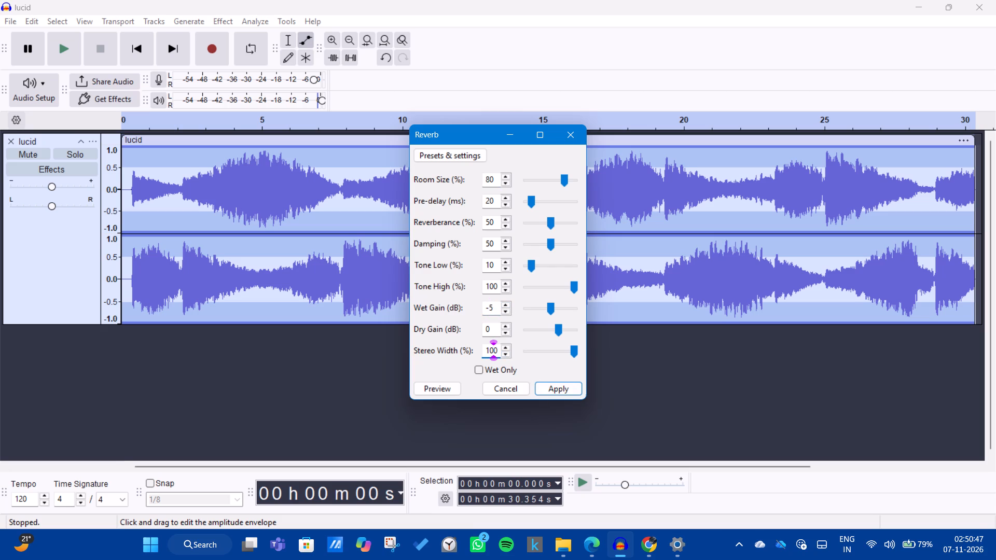
{"action": "key", "text": "BackSpace"}
{"action": "key", "text": "Right"}
{"action": "key", "text": "BackSpace"}
{"action": "key", "text": "BackSpace"}
{"action": "type", "text": "25"}
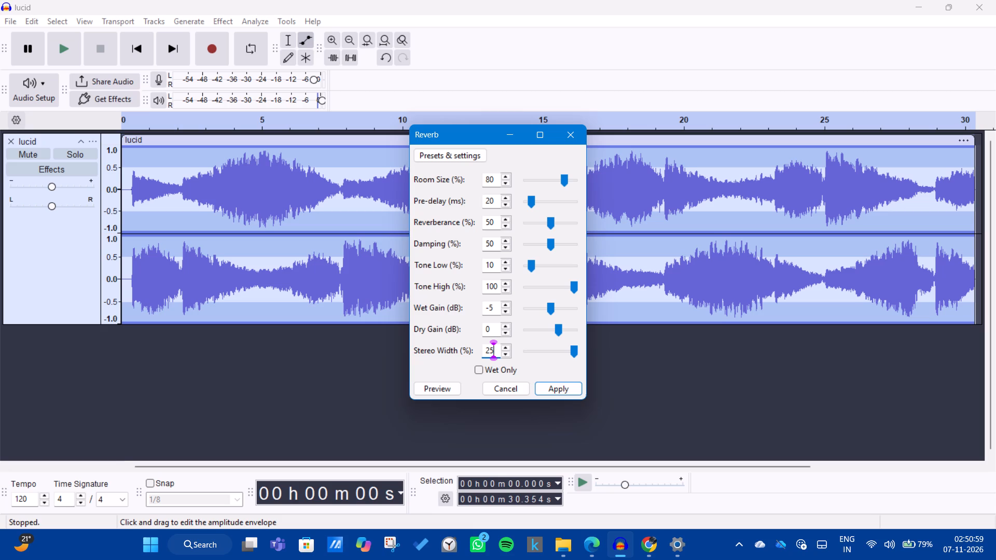
Set the reverb's Tone Low to 20% and Dry Gain to -1 dB, and apply the effect to the track.
{"action": "left_click", "coordinate": [493, 260]}
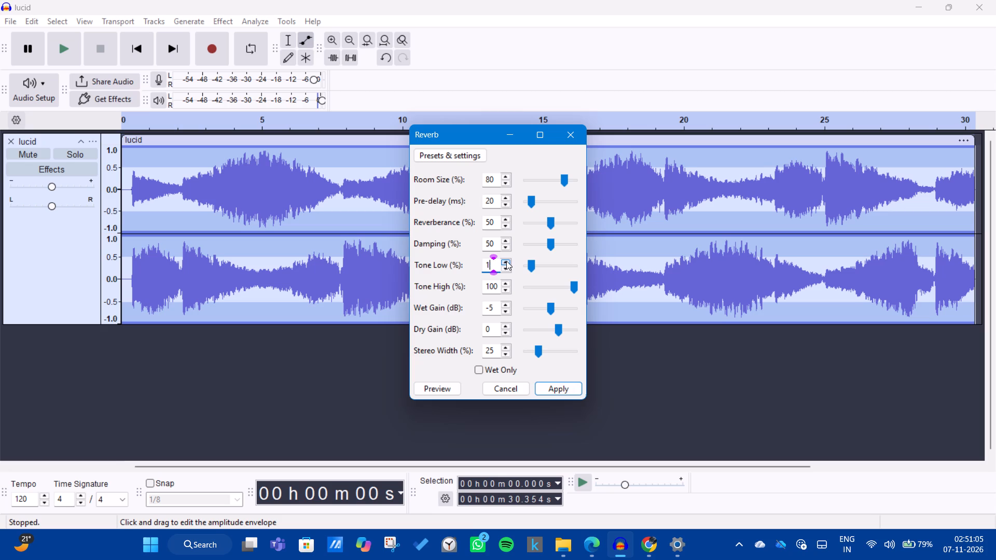
{"action": "key", "text": "BackSpace"}
{"action": "key", "text": "BackSpace"}
{"action": "type", "text": "20"}
{"action": "left_click", "coordinate": [495, 329]}
{"action": "key", "text": "BackSpace"}
{"action": "type", "text": "-1"}
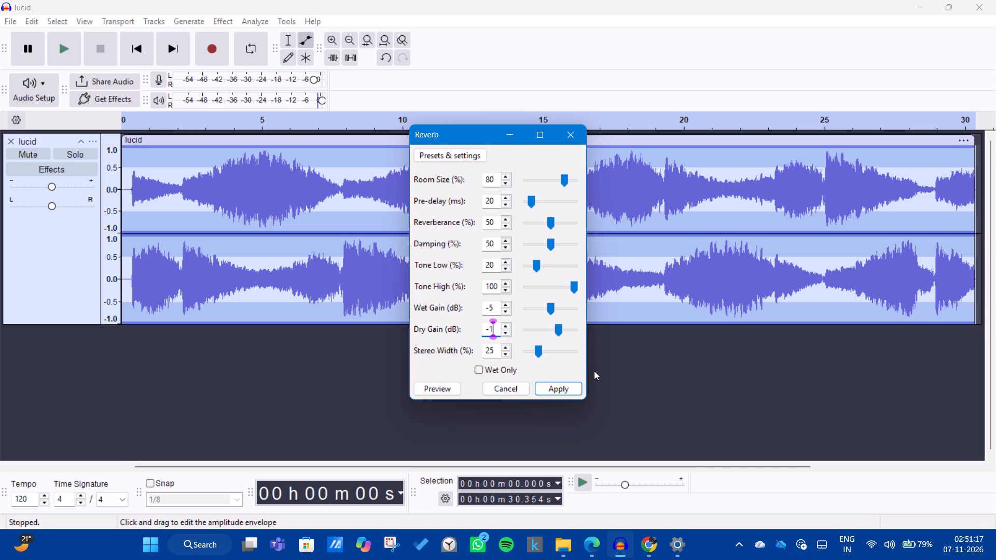
{"action": "left_click", "coordinate": [553, 383]}
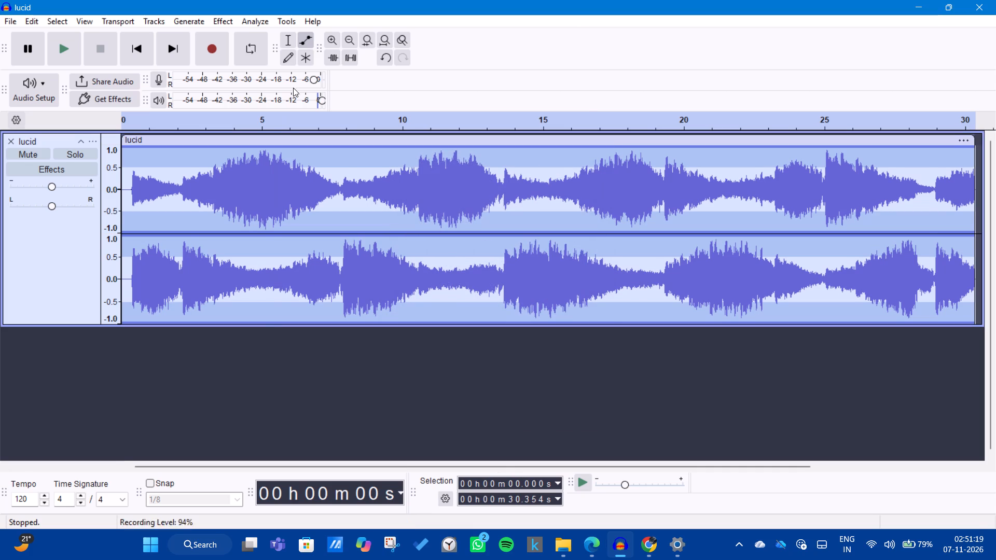
Play the lucid track from the beginning to check how the reverb sounds.
{"action": "left_click", "coordinate": [68, 46]}
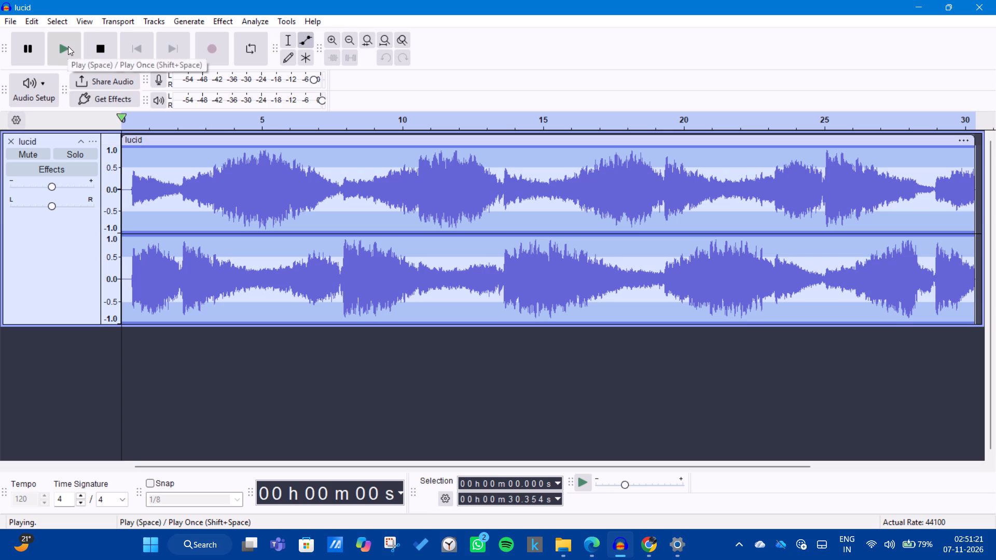
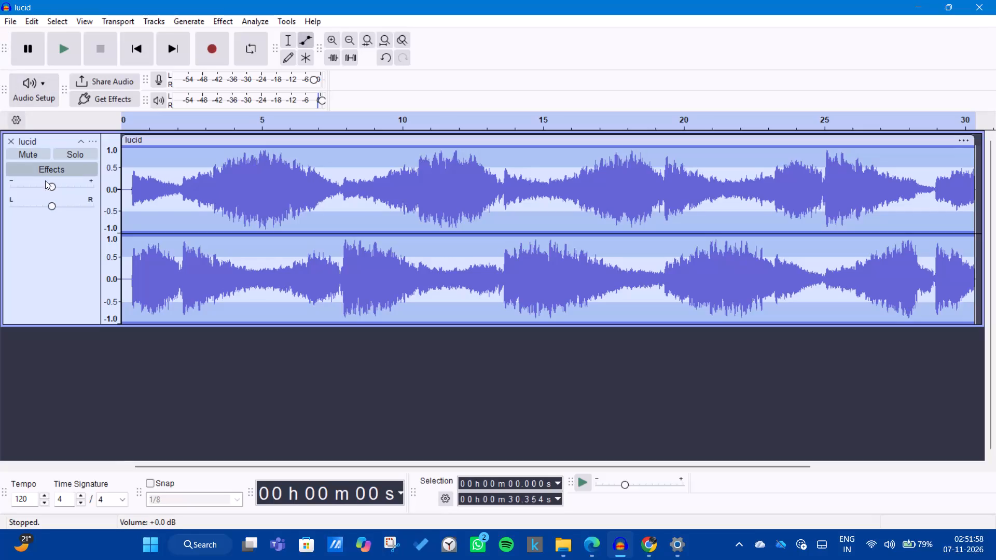
Lower the lucid track's volume to about -2 dB.
{"action": "left_click_drag", "start_coordinate": [50, 188], "coordinate": [45, 188]}
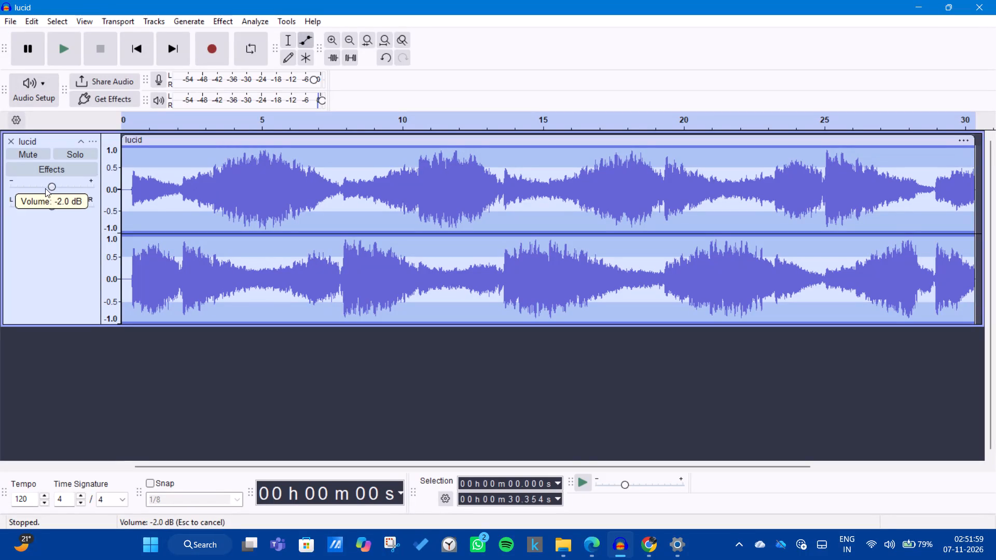
{"action": "left_click_drag", "start_coordinate": [45, 188], "coordinate": [44, 188]}
Play the lucid track from the beginning to check how it sounds at the reduced volume.
{"action": "left_click", "coordinate": [72, 57]}
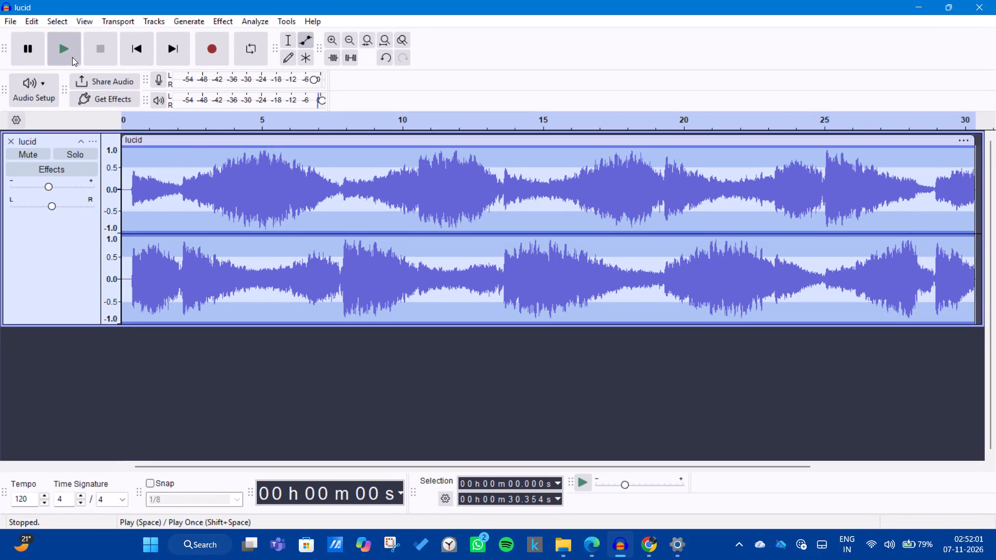
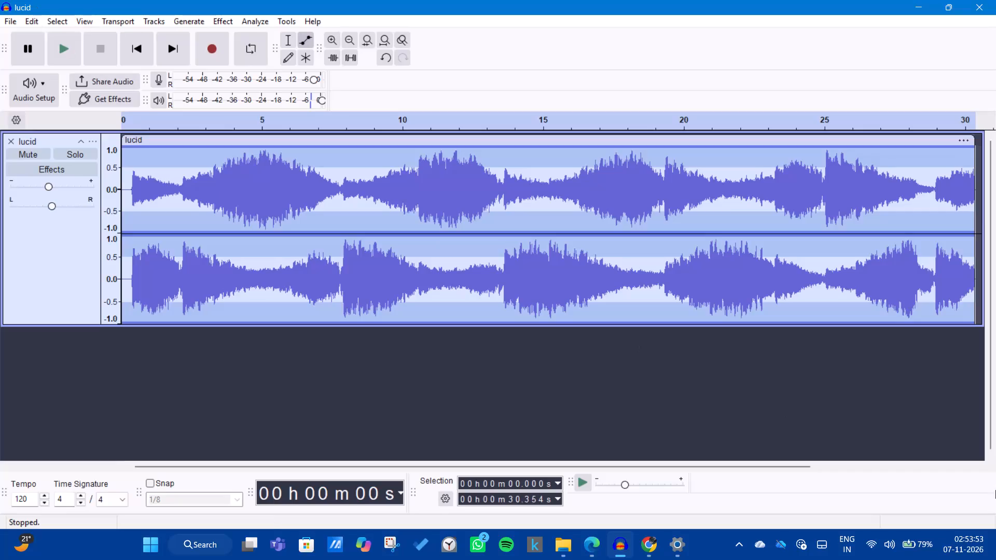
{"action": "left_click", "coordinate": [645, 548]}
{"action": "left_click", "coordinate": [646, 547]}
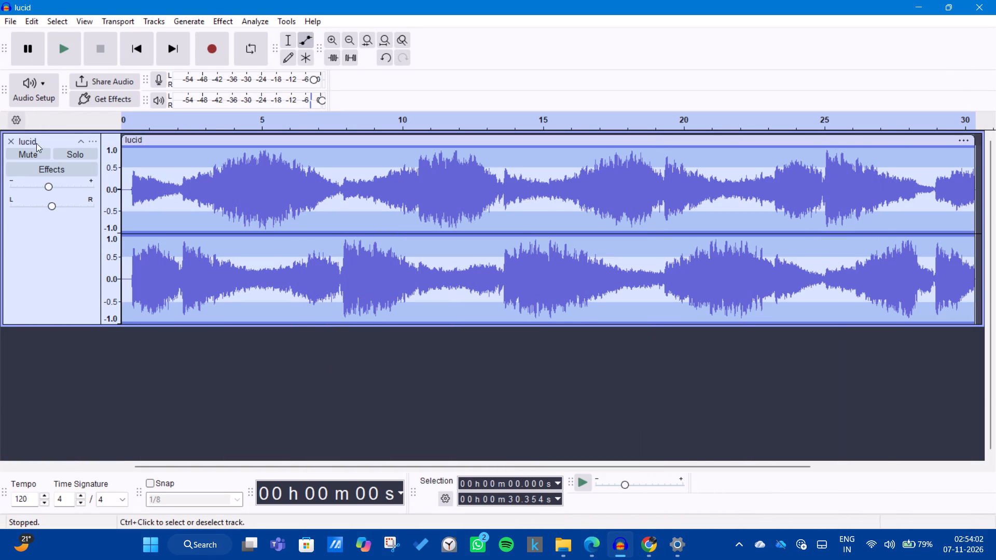
Open the original lucid.mpeg from the Desktop folder as a separate project.
{"action": "left_click", "coordinate": [5, 25]}
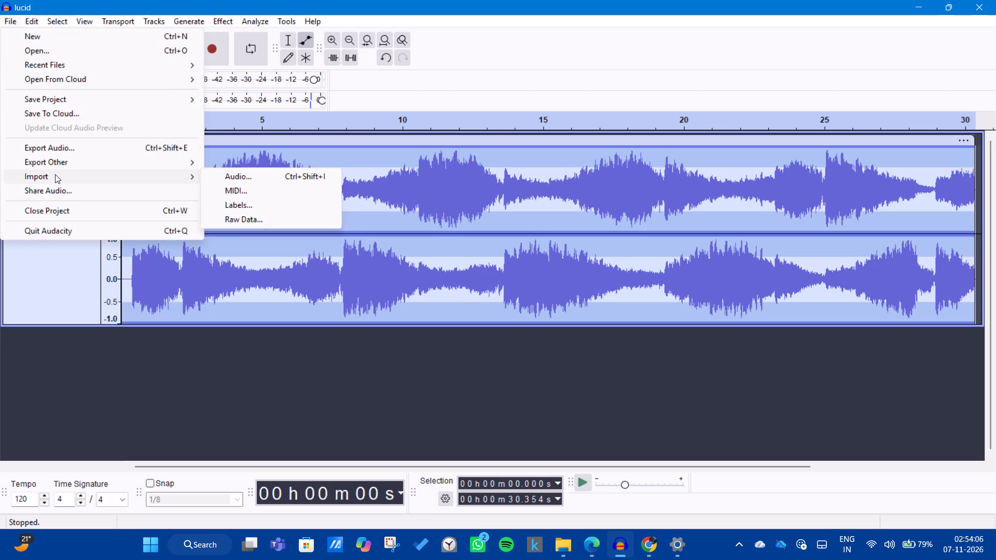
{"action": "left_click", "coordinate": [70, 47]}
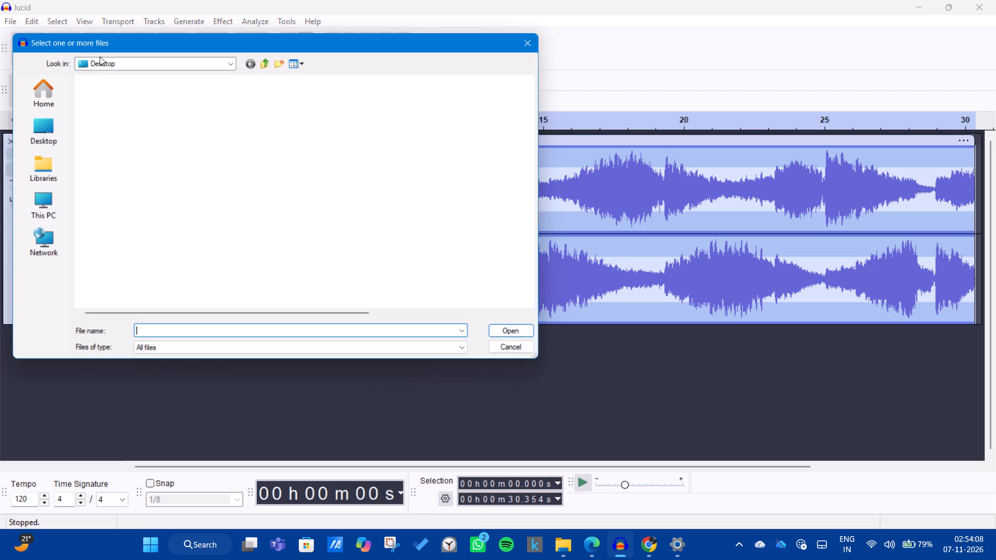
{"action": "scroll", "coordinate": [181, 226], "scroll_direction": "down", "scroll_amount": 8}
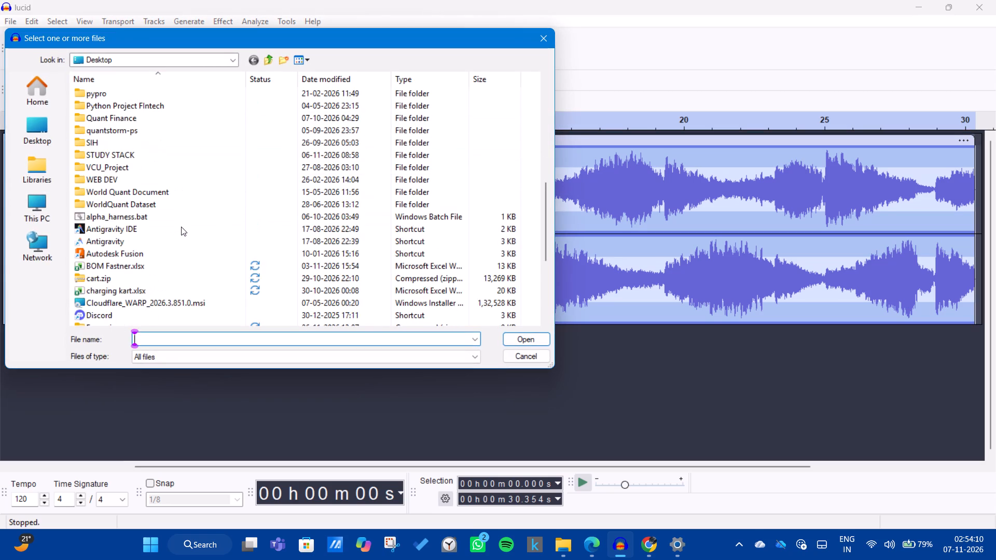
{"action": "scroll", "coordinate": [171, 237], "scroll_direction": "down", "scroll_amount": 8}
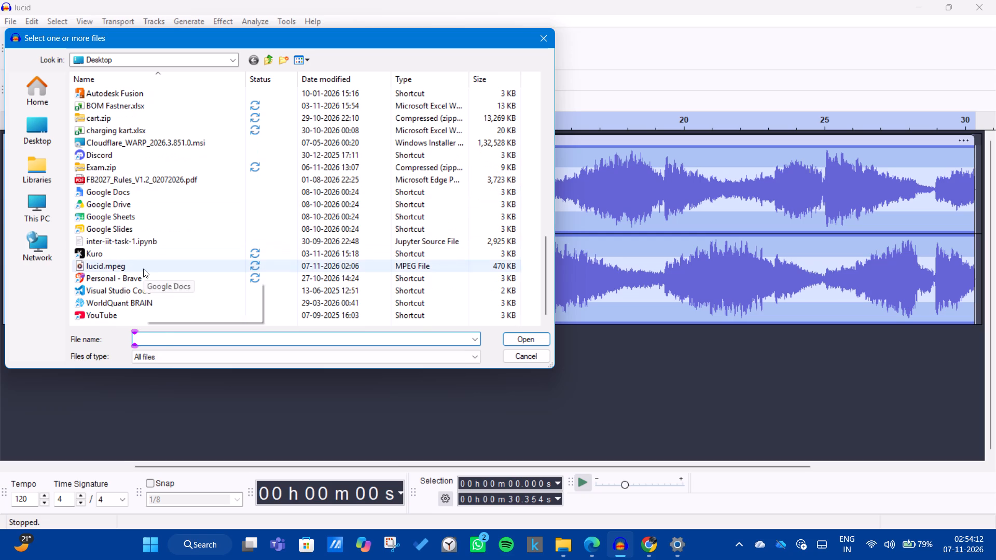
{"action": "left_click", "coordinate": [143, 269]}
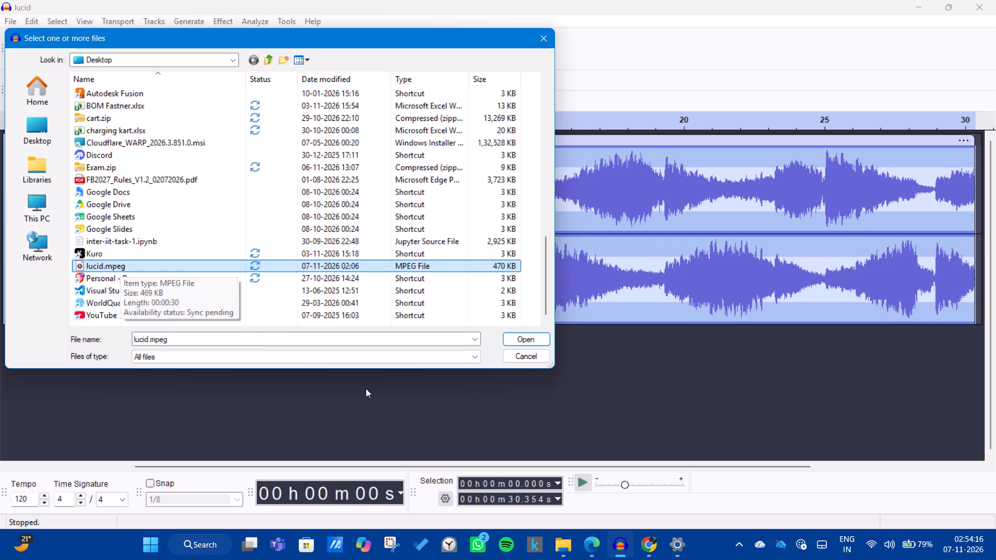
{"action": "left_click", "coordinate": [514, 342]}
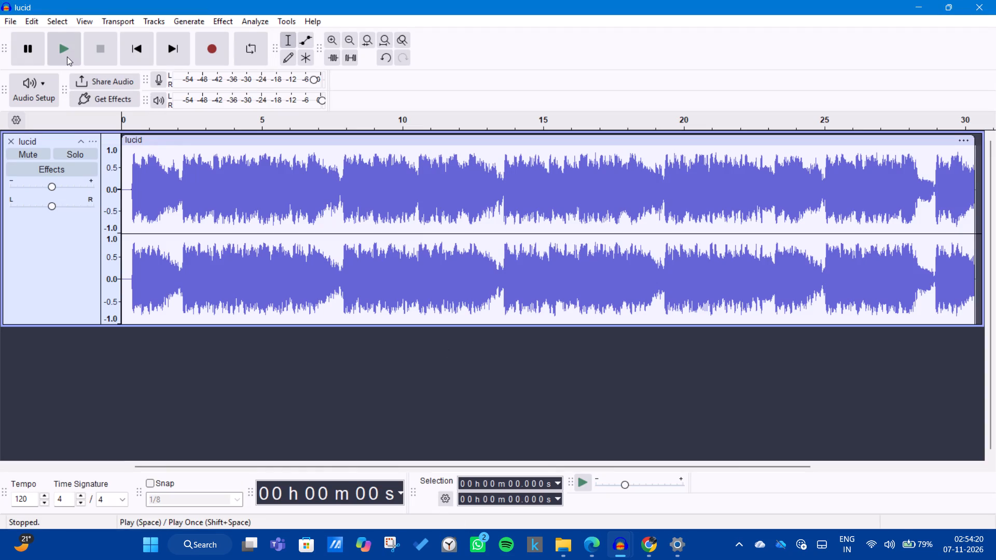
Play the unprocessed lucid track from the beginning for about 15 seconds to hear the original sound, and stop playback.
{"action": "left_click", "coordinate": [67, 55]}
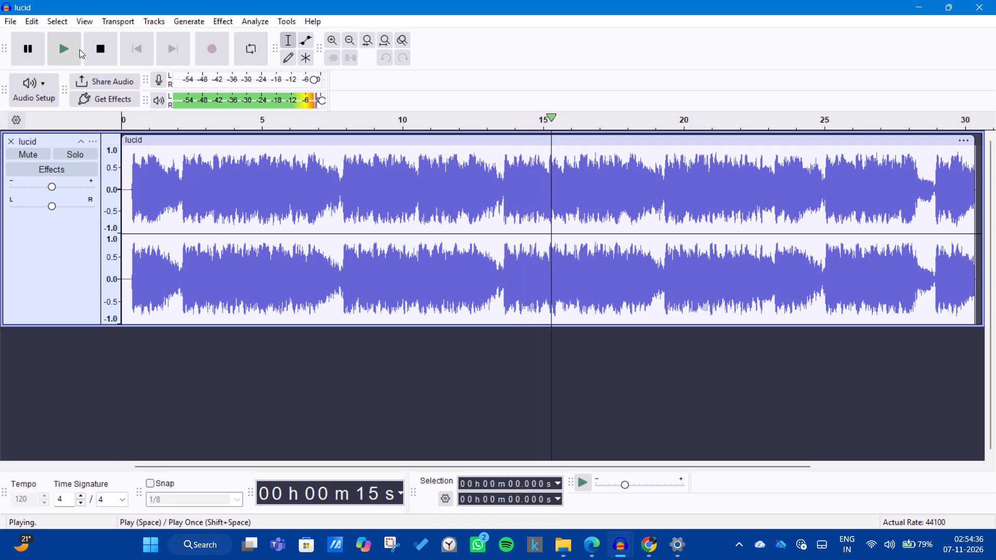
{"action": "left_click", "coordinate": [95, 43]}
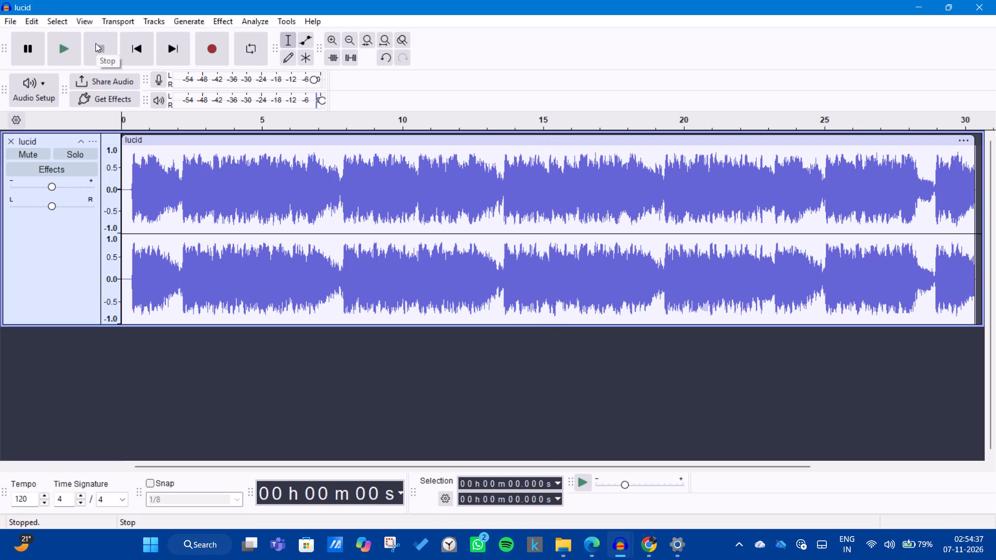
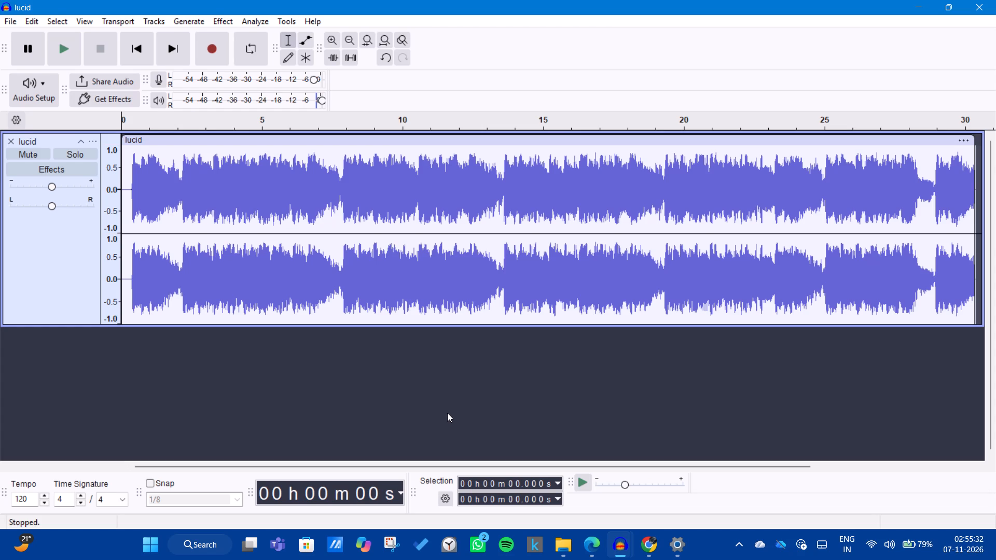
Replay the unprocessed lucid track from the beginning for about 16 seconds to hear the original sound, and stop playback.
{"action": "left_click", "coordinate": [71, 41]}
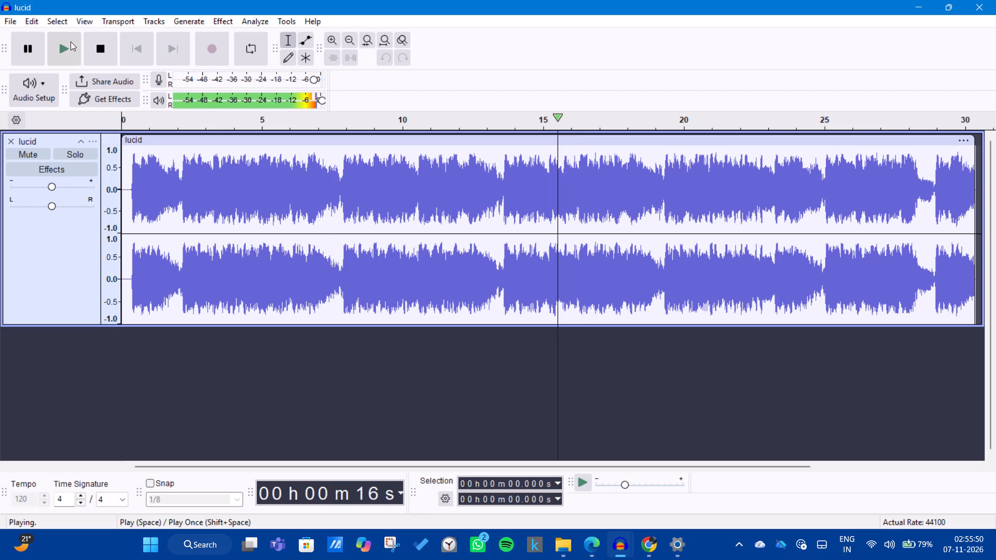
{"action": "key", "text": "space"}
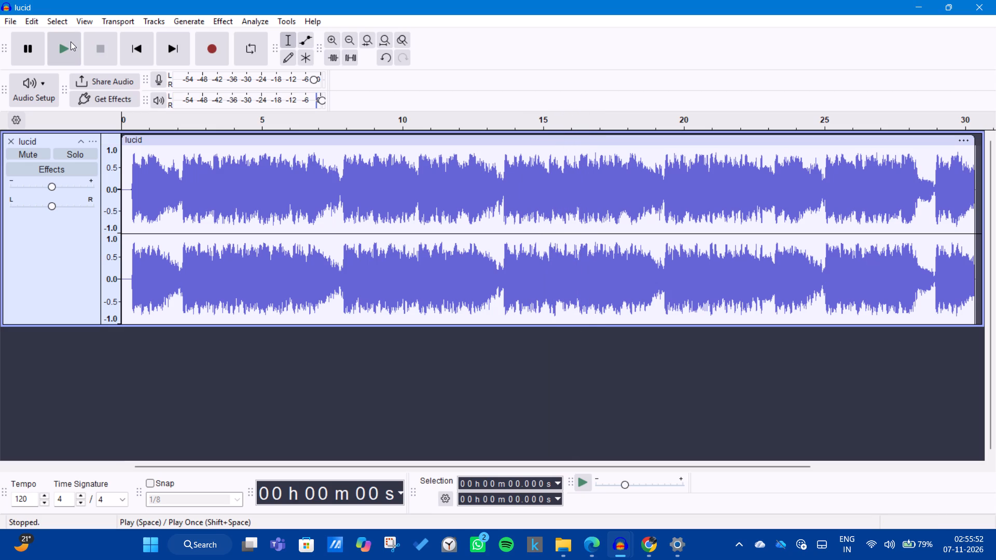
{"action": "key", "text": "space"}
{"action": "key", "text": "space"}
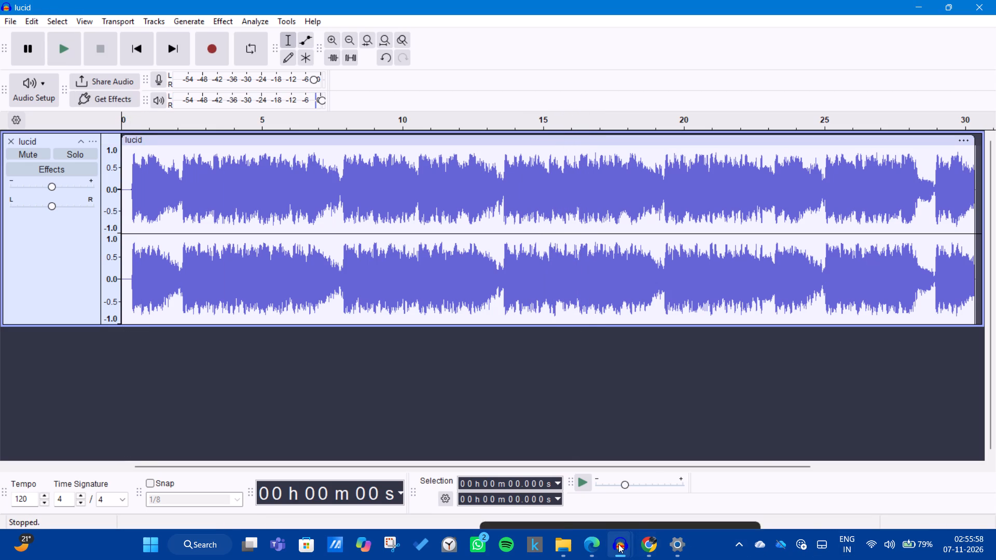
Switch to the project with the processed 8D lucid track and play it from the beginning to compare it with the original.
{"action": "left_click", "coordinate": [604, 501]}
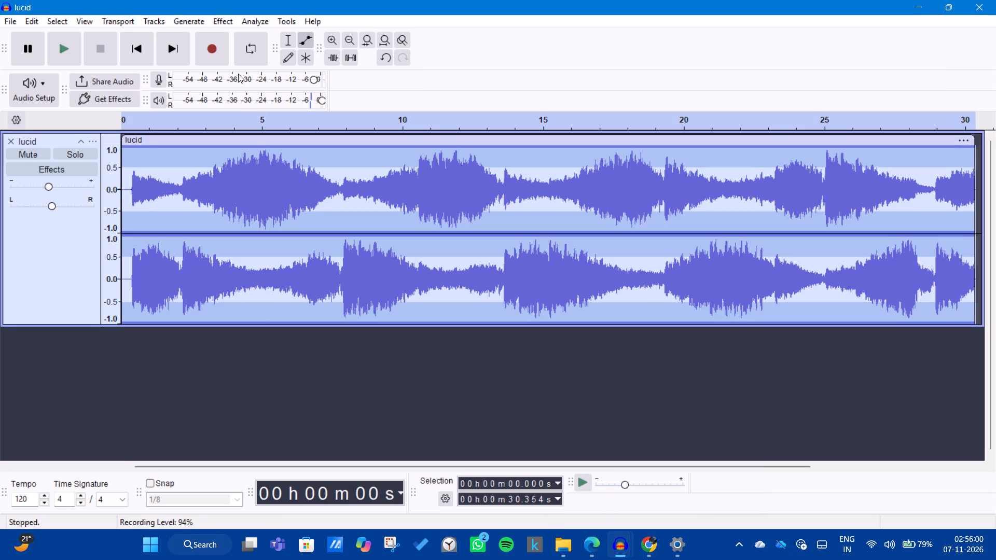
{"action": "key", "text": "space"}
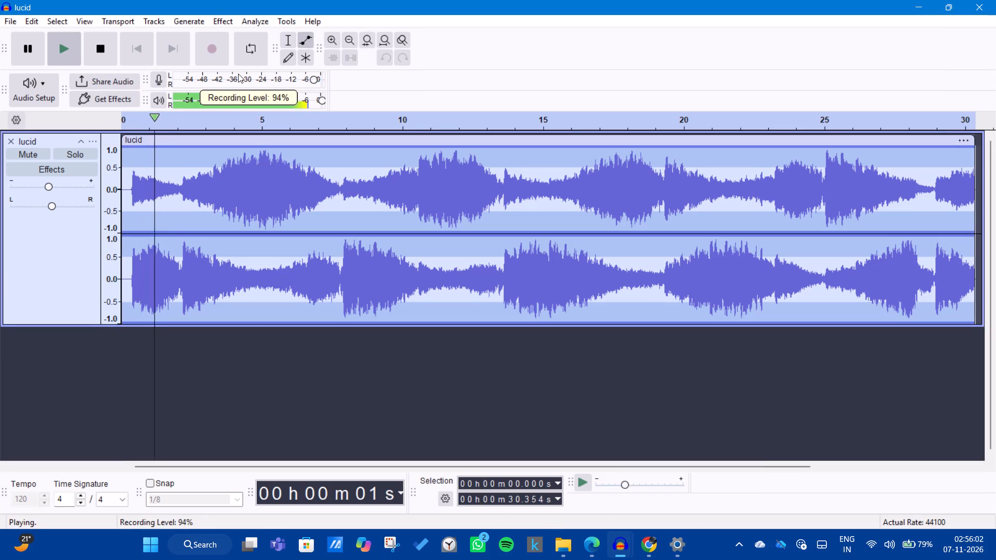
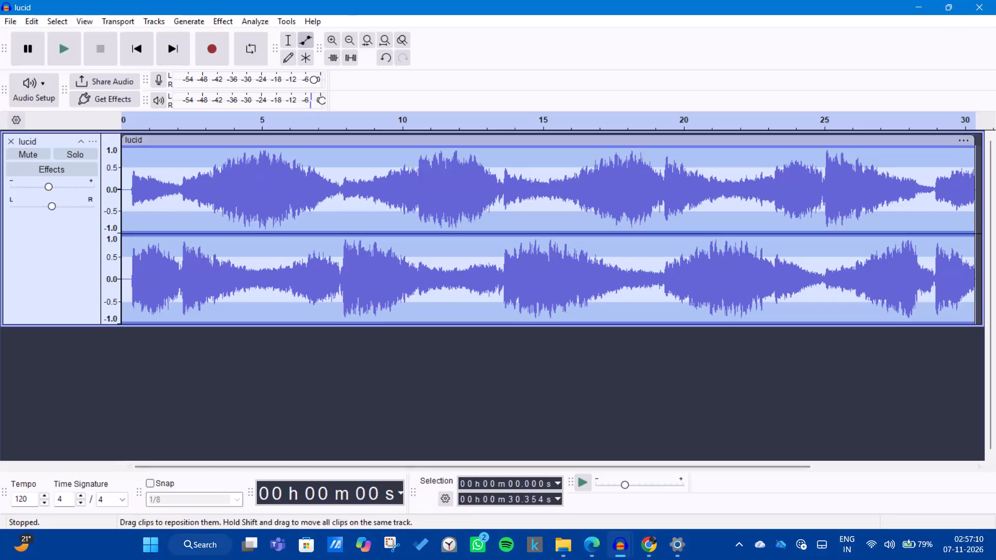
Play the processed 8D lucid track again from the beginning to listen to its panning and reverb.
{"action": "left_click", "coordinate": [54, 58]}
{"action": "left_click", "coordinate": [54, 58]}
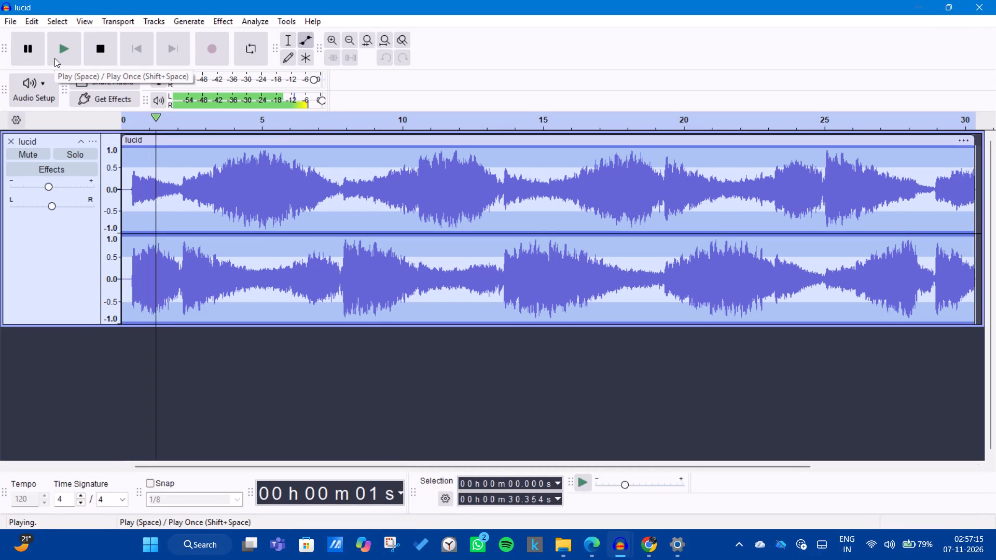
Restart the processed 8D lucid track from the beginning, listen for about 16 seconds, and stop playback.
{"action": "left_click", "coordinate": [90, 50]}
{"action": "left_click", "coordinate": [59, 62]}
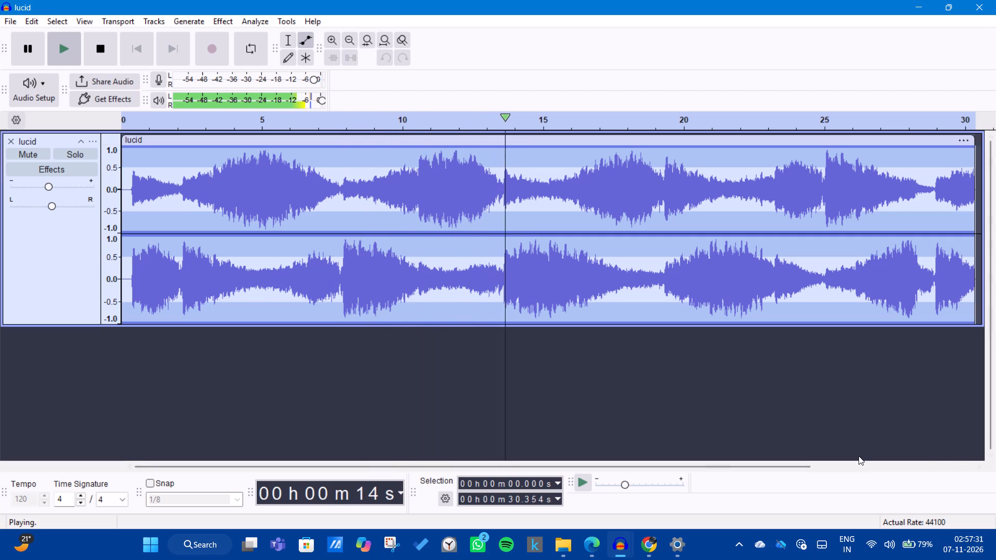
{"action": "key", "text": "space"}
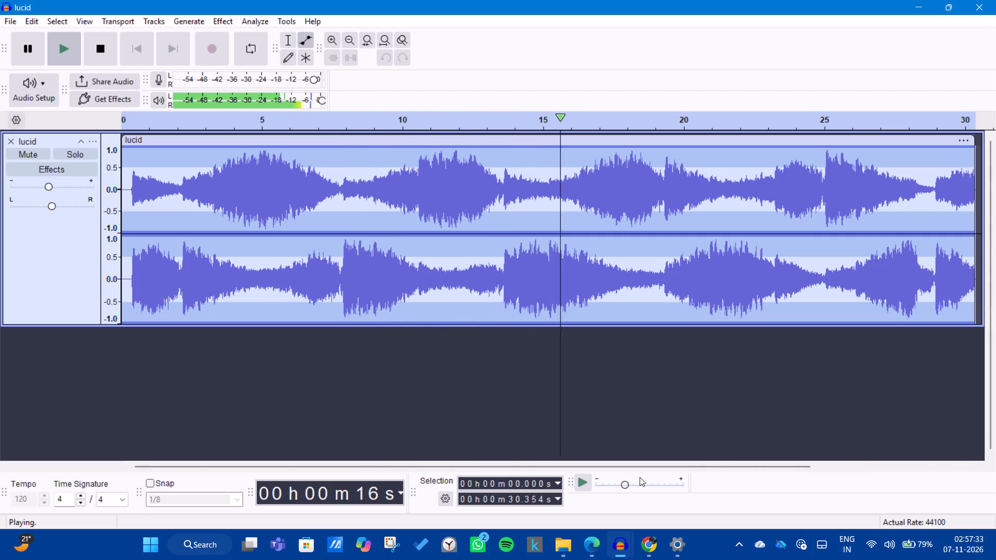
Turn off Bluetooth in the Windows quick settings to disconnect the Airdopes Ultra Pro earbuds.
{"action": "left_click", "coordinate": [891, 549]}
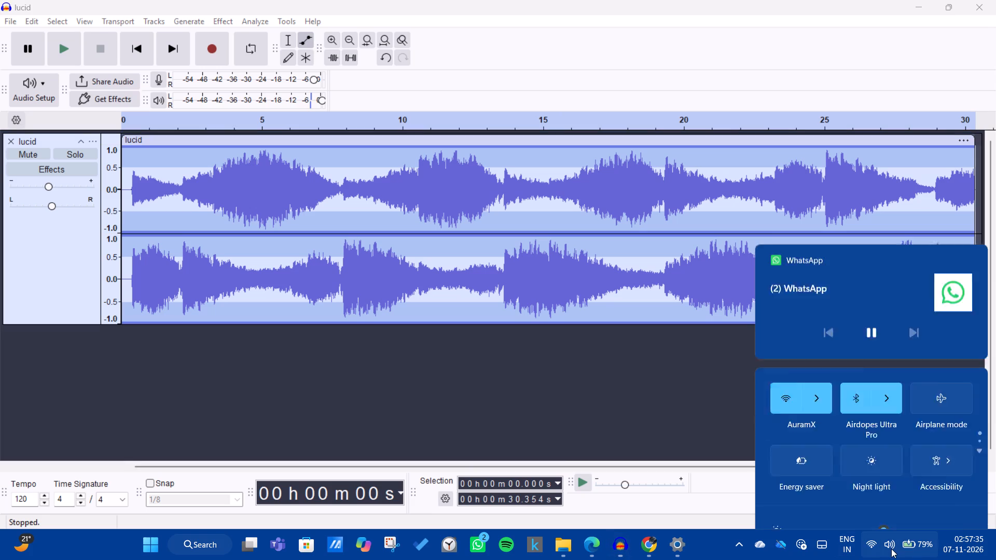
{"action": "left_click", "coordinate": [862, 312]}
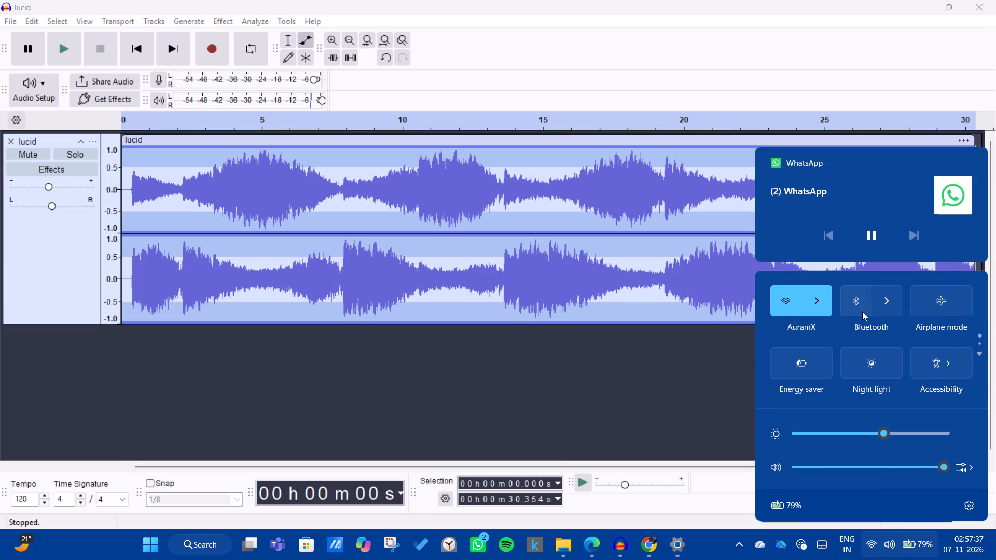
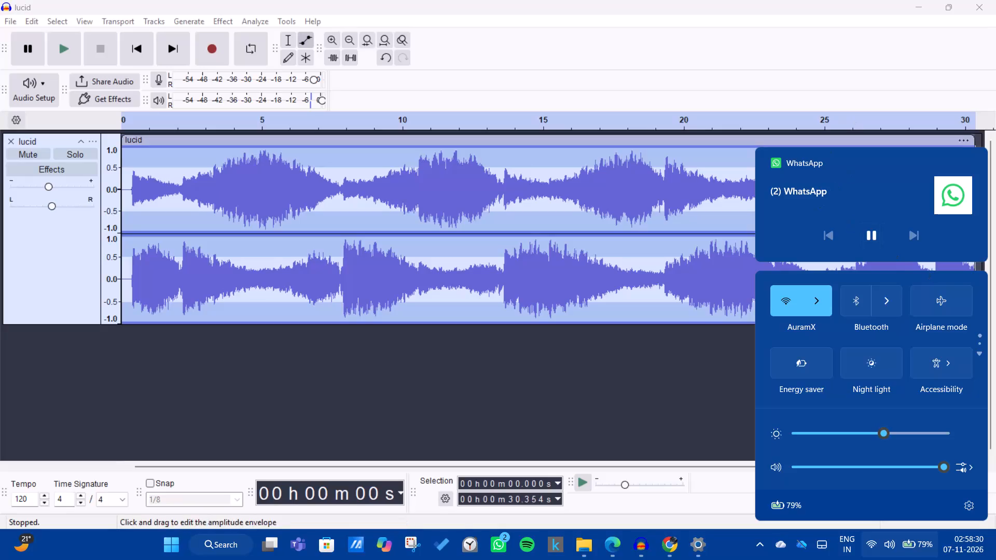
Close the processed 8D lucid project window, leaving the original lucid project open.
{"action": "left_click", "coordinate": [426, 202]}
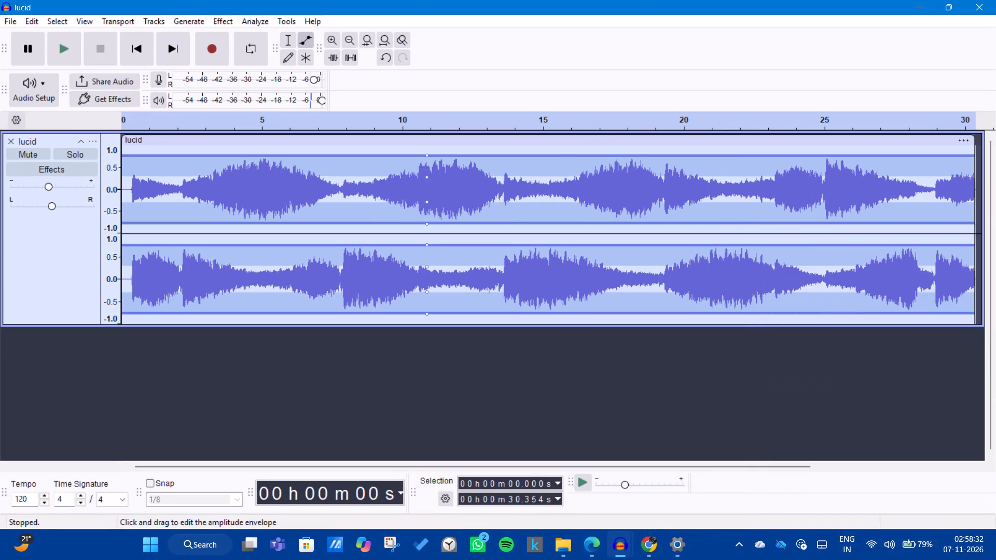
{"action": "left_click", "coordinate": [31, 241]}
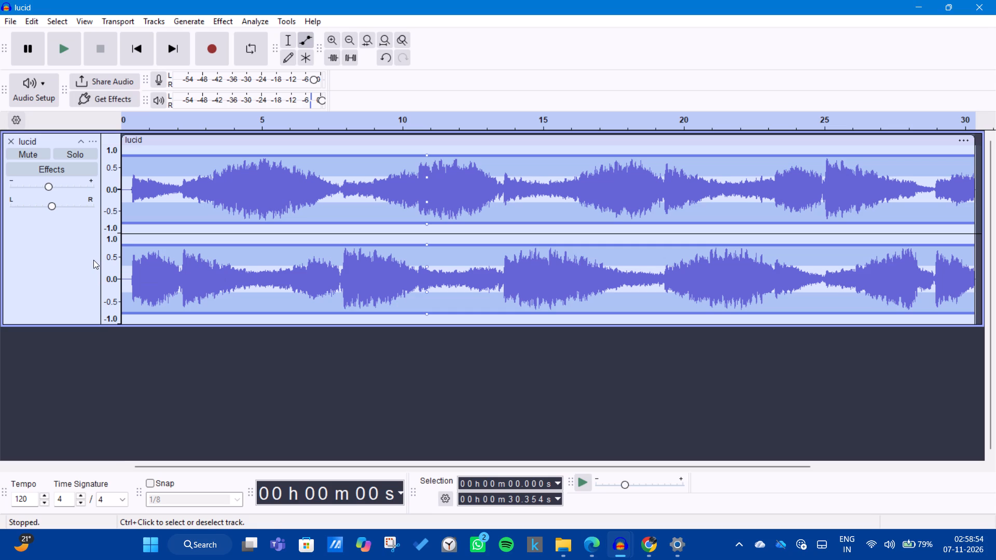
{"action": "left_click", "coordinate": [995, 0]}
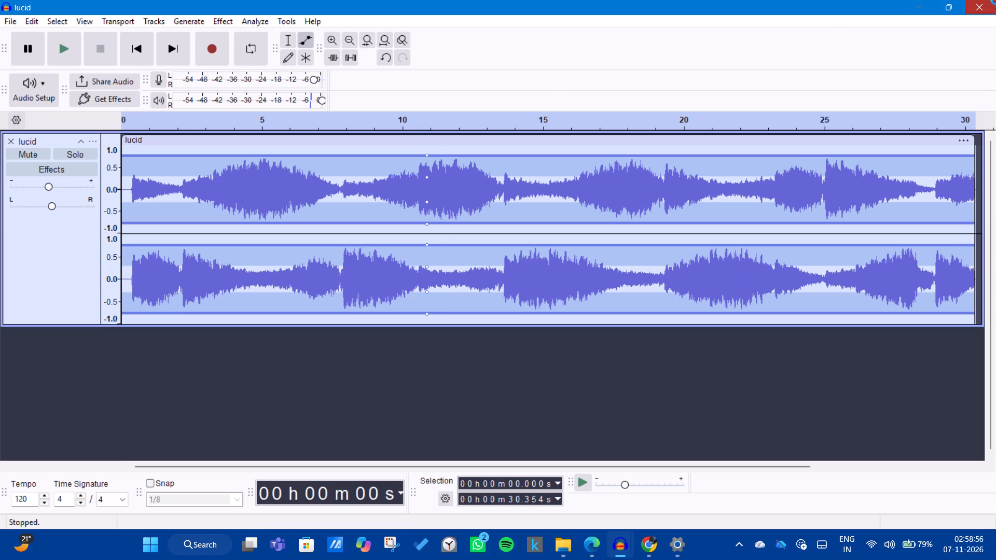
{"action": "left_click", "coordinate": [508, 261]}
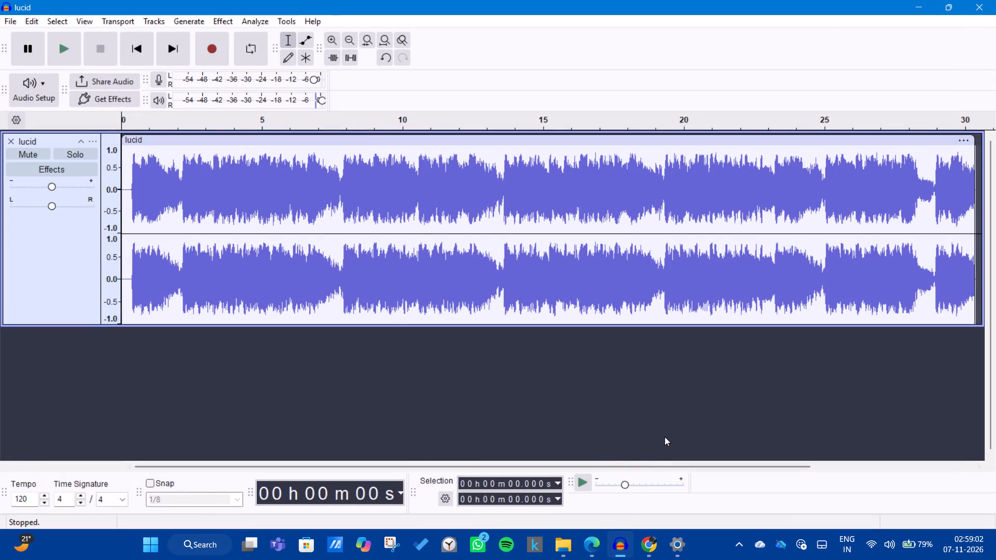
Switch to Chrome and open YouTube in a new tab.
{"action": "left_click", "coordinate": [657, 544]}
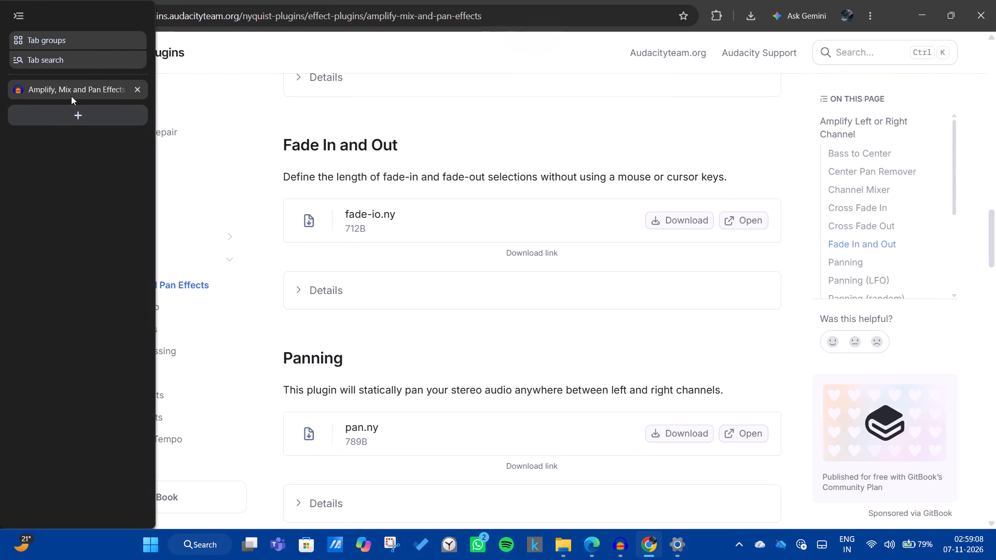
{"action": "left_click", "coordinate": [75, 108]}
{"action": "left_click", "coordinate": [296, 19]}
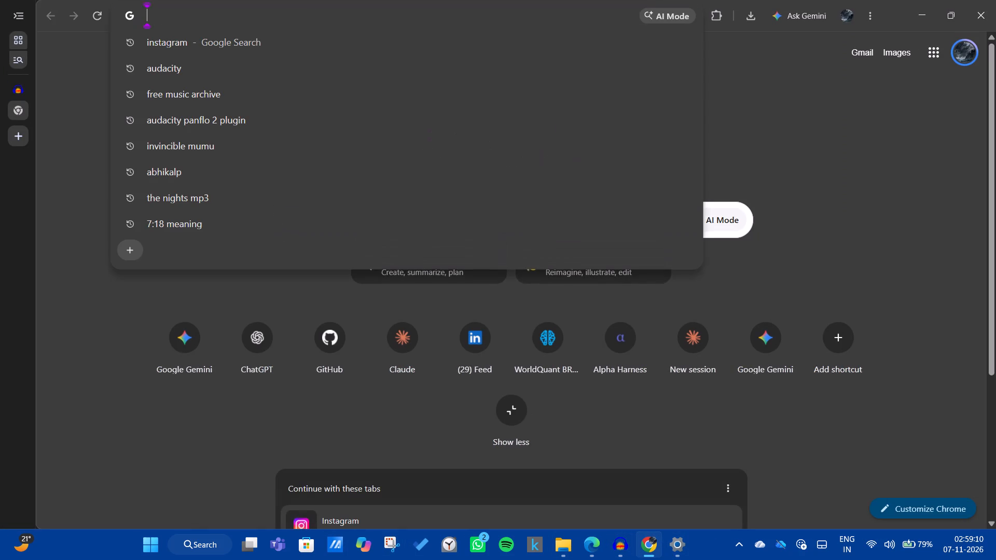
{"action": "type", "text": "youtub"}
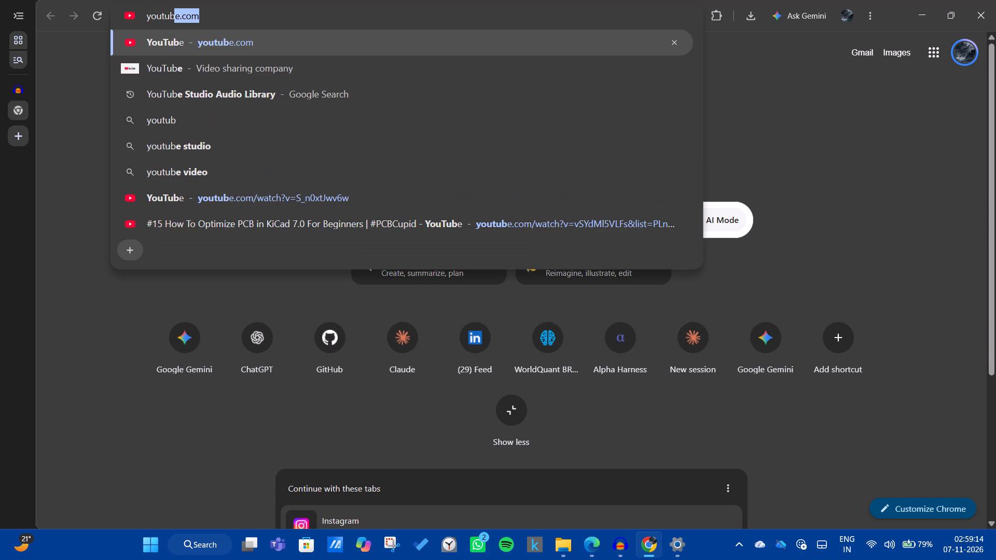
{"action": "left_click", "coordinate": [317, 45]}
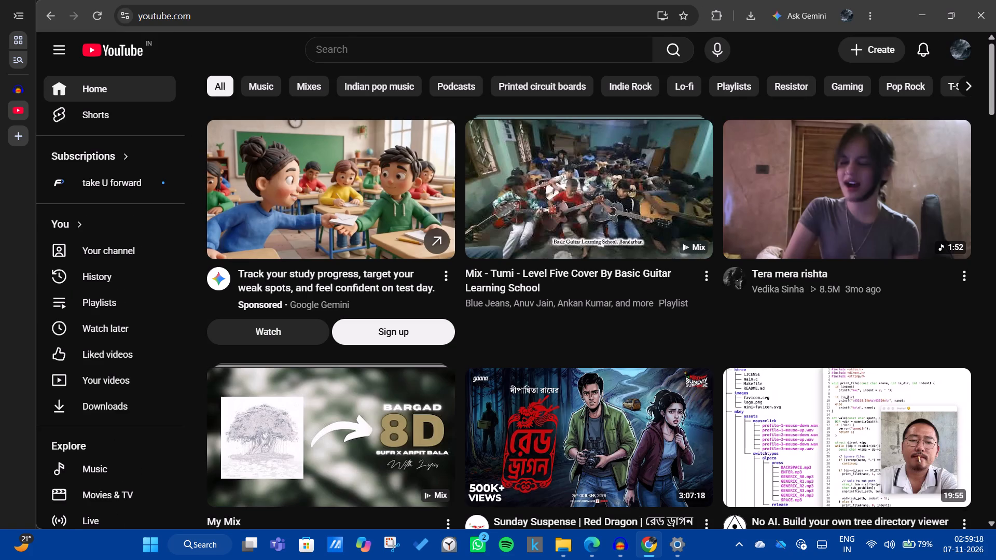
Find the "Sufr X Arpit Bala - Bargad (8D Audio + Lyrics)" video in My Mix, play its opening and pause it.
{"action": "scroll", "coordinate": [551, 185], "scroll_direction": "down", "scroll_amount": 4}
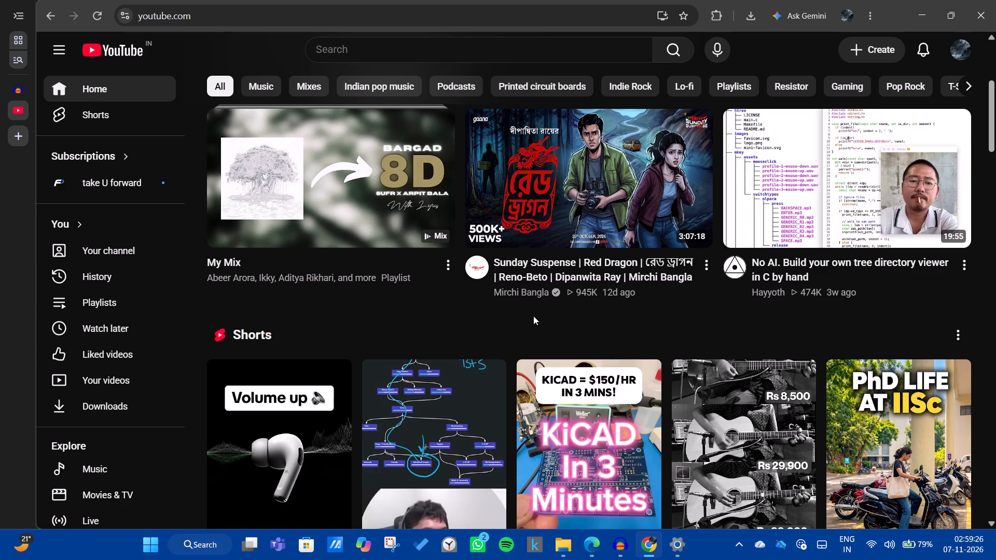
{"action": "scroll", "coordinate": [557, 329], "scroll_direction": "up", "scroll_amount": 3}
{"action": "scroll", "coordinate": [557, 329], "scroll_direction": "down", "scroll_amount": 2}
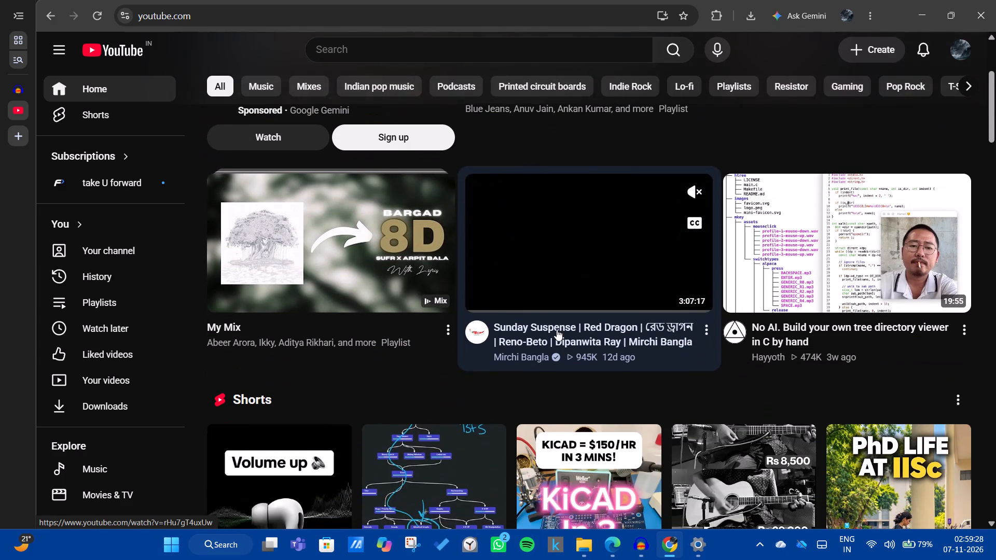
{"action": "left_click", "coordinate": [314, 259]}
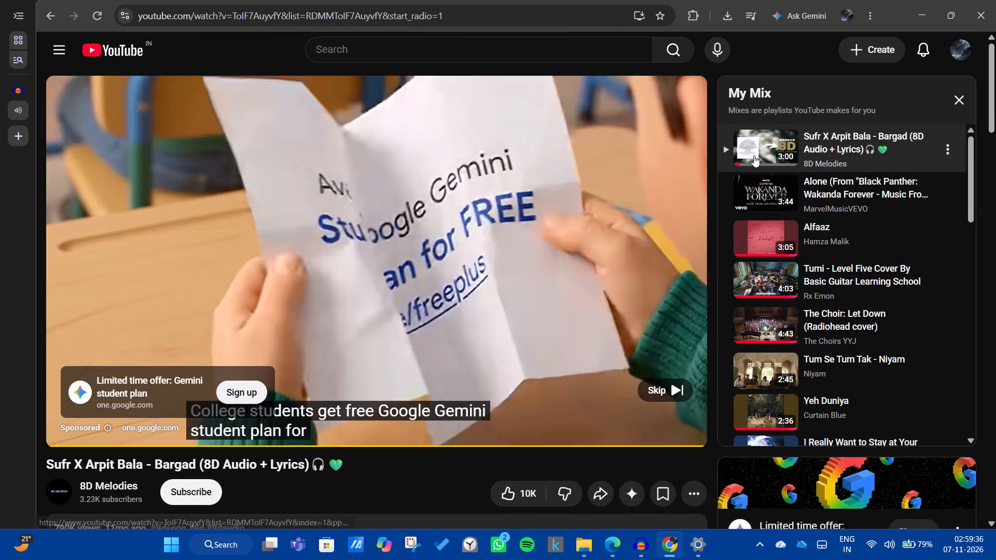
{"action": "left_click", "coordinate": [828, 134]}
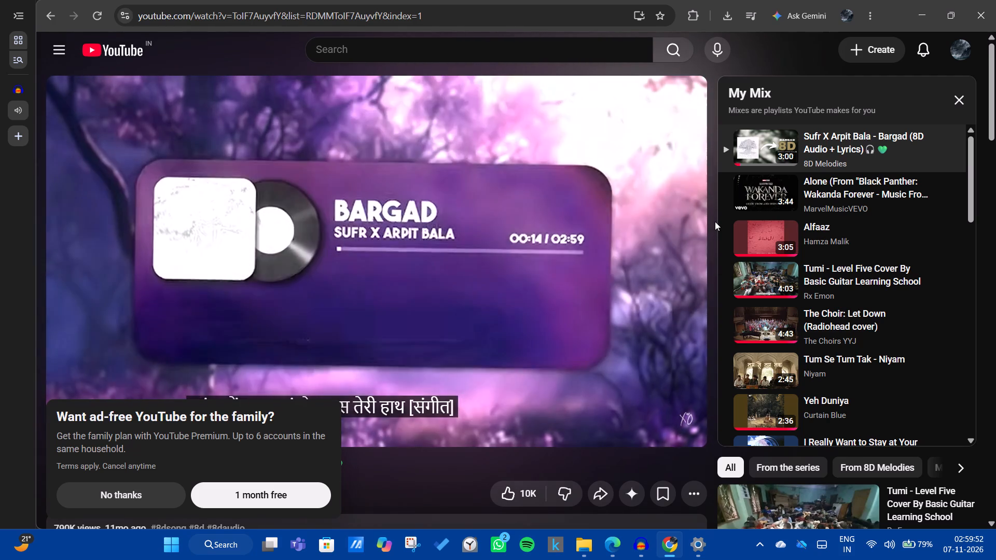
{"action": "key", "text": "space"}
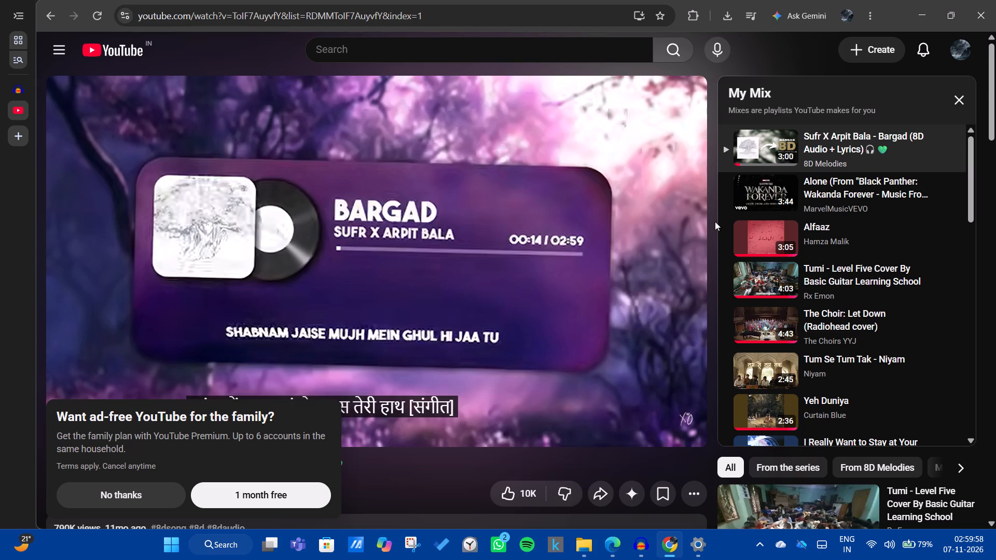
Turn on Bluetooth and check the Airdopes Ultra Pro earbuds in the device list.
{"action": "left_click", "coordinate": [888, 548]}
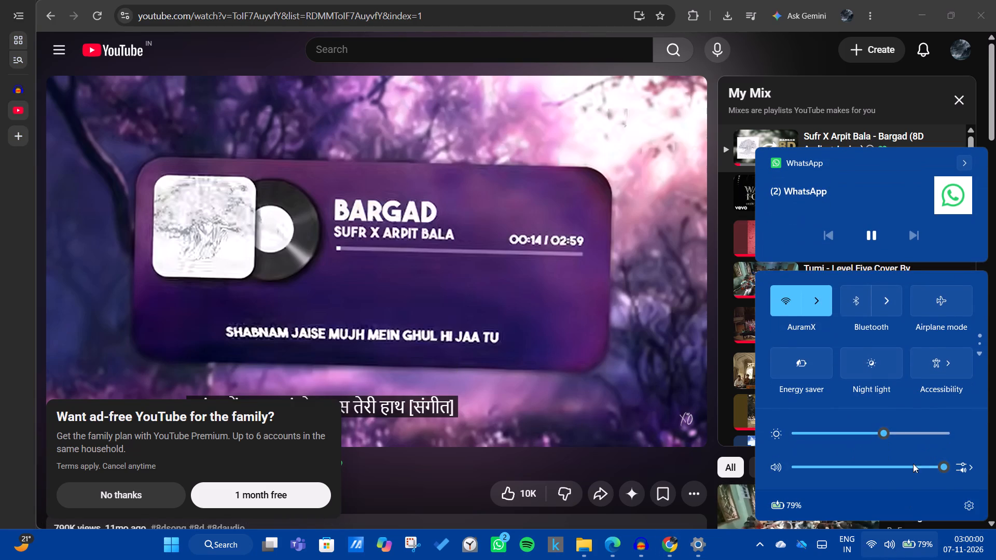
{"action": "left_click", "coordinate": [863, 313]}
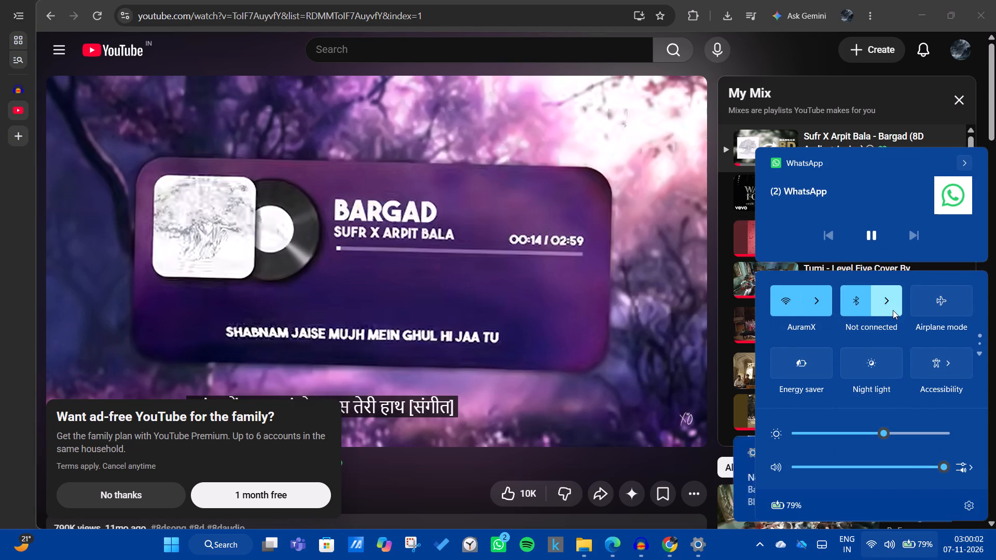
{"action": "left_click", "coordinate": [893, 310]}
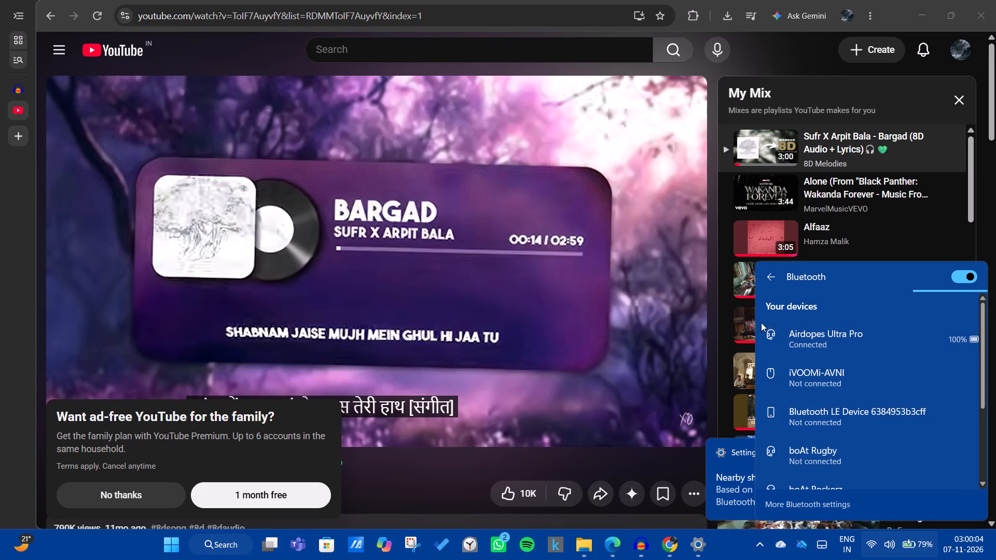
{"action": "left_click", "coordinate": [775, 282]}
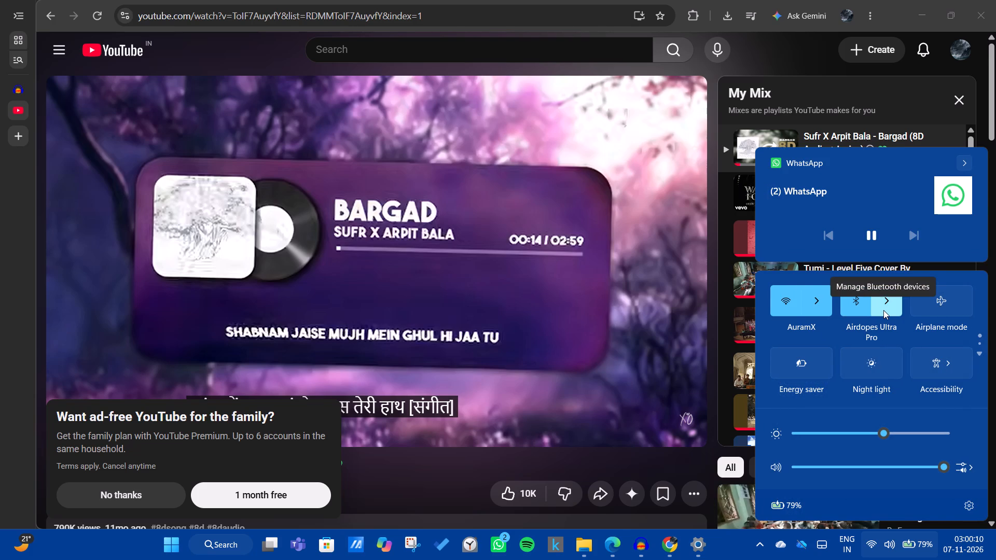
Test the Bargad video's playback while checking the Airdopes Ultra Pro earbuds' Bluetooth connection.
{"action": "key", "text": "space"}
{"action": "left_click", "coordinate": [503, 304]}
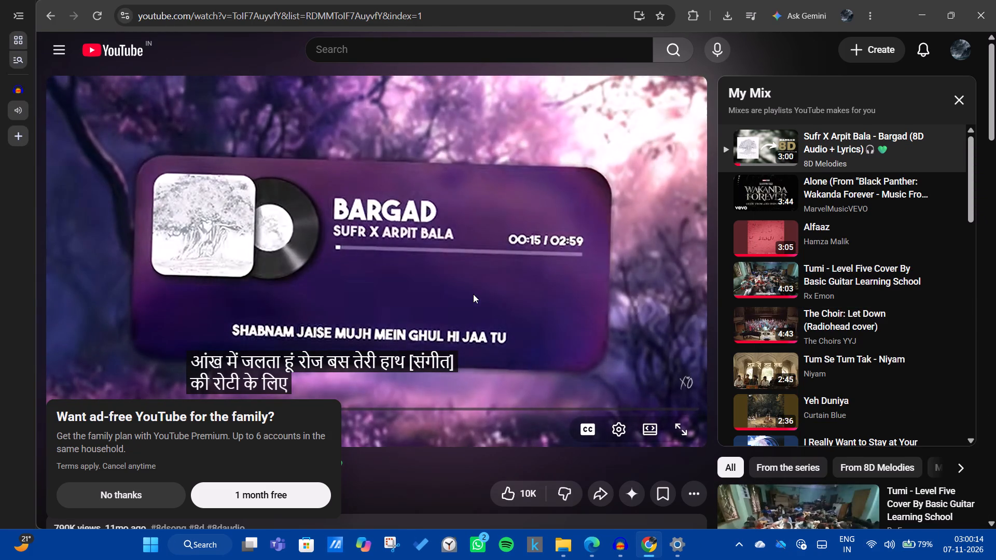
{"action": "left_click", "coordinate": [890, 542]}
{"action": "left_click", "coordinate": [877, 312]}
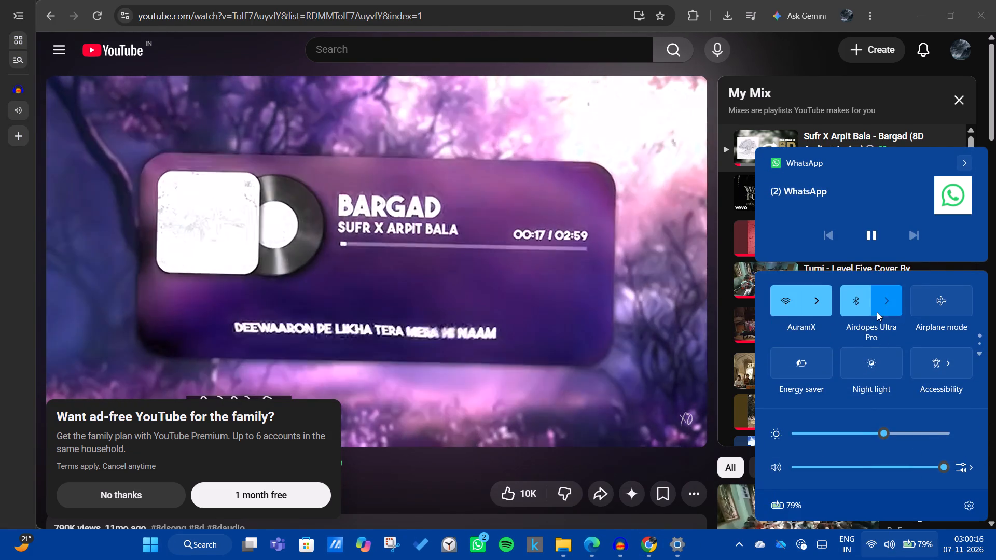
{"action": "left_click", "coordinate": [865, 338]}
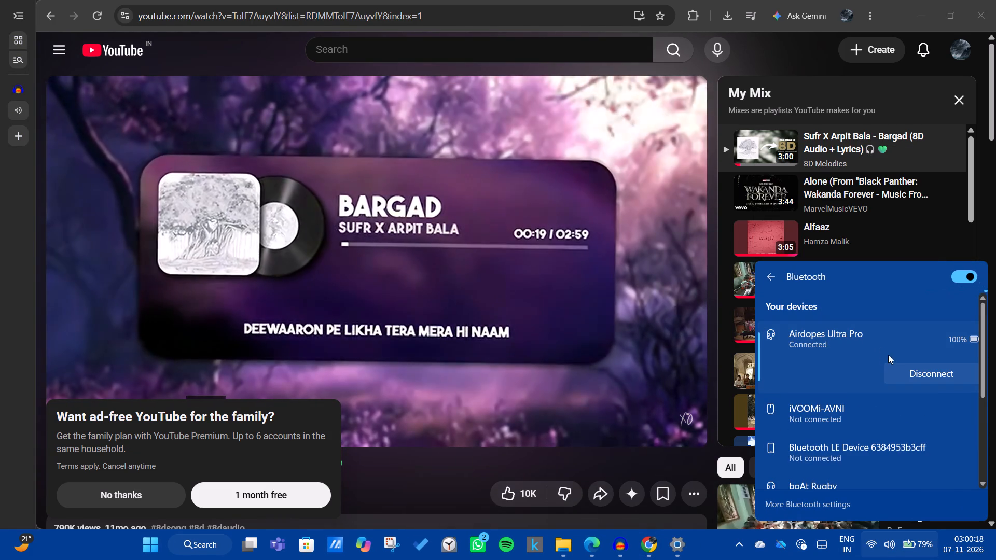
{"action": "double_click", "coordinate": [880, 339]}
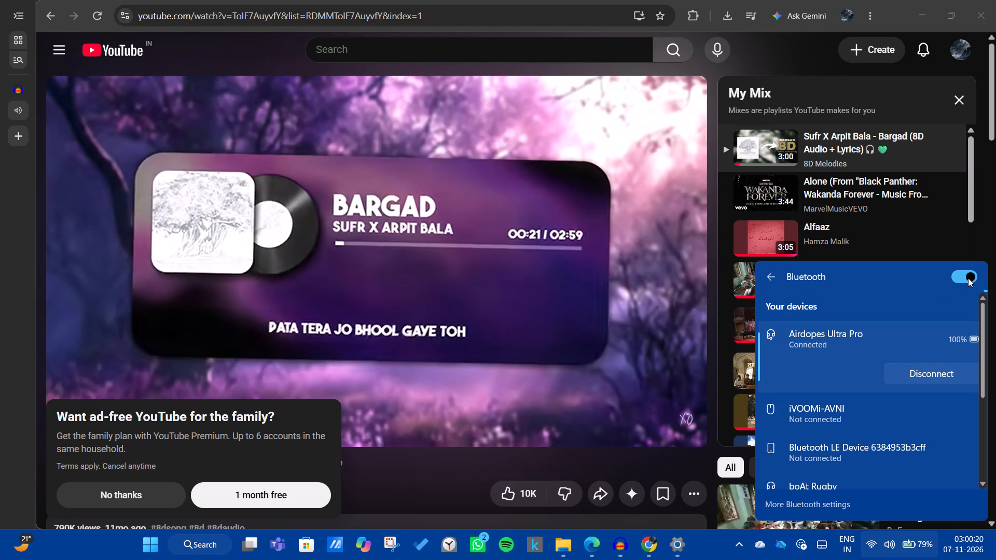
{"action": "left_click", "coordinate": [334, 302]}
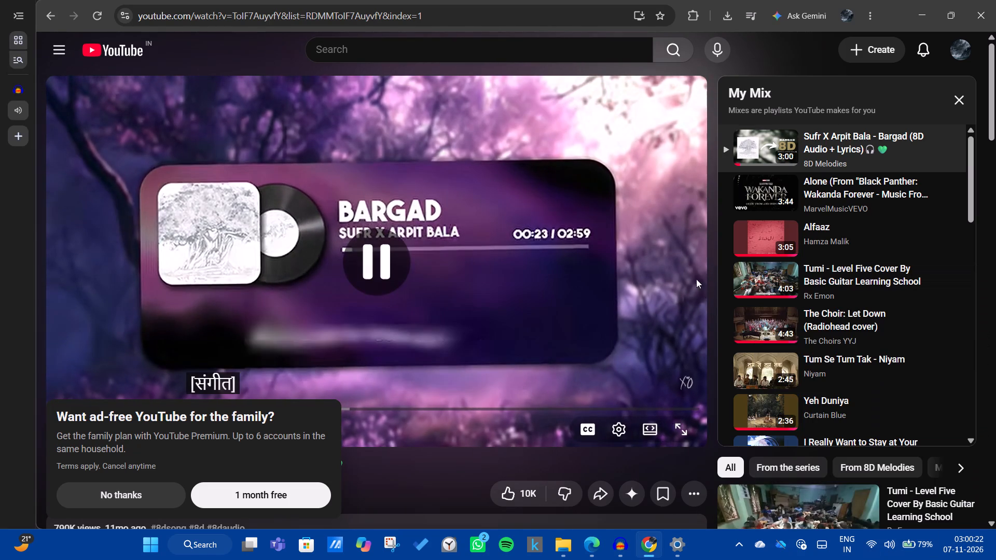
{"action": "left_click", "coordinate": [880, 550]}
{"action": "left_click", "coordinate": [872, 559]}
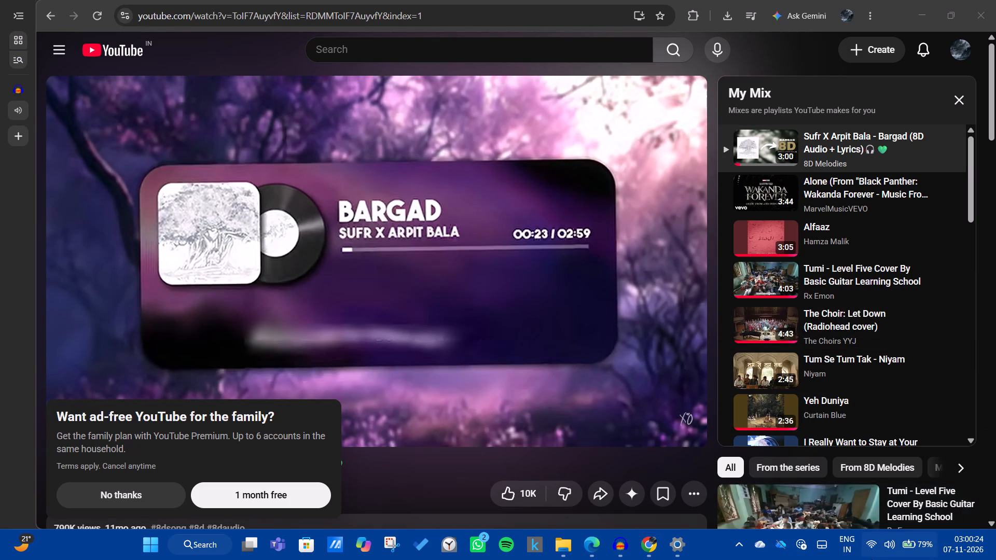
{"action": "left_click", "coordinate": [887, 298]}
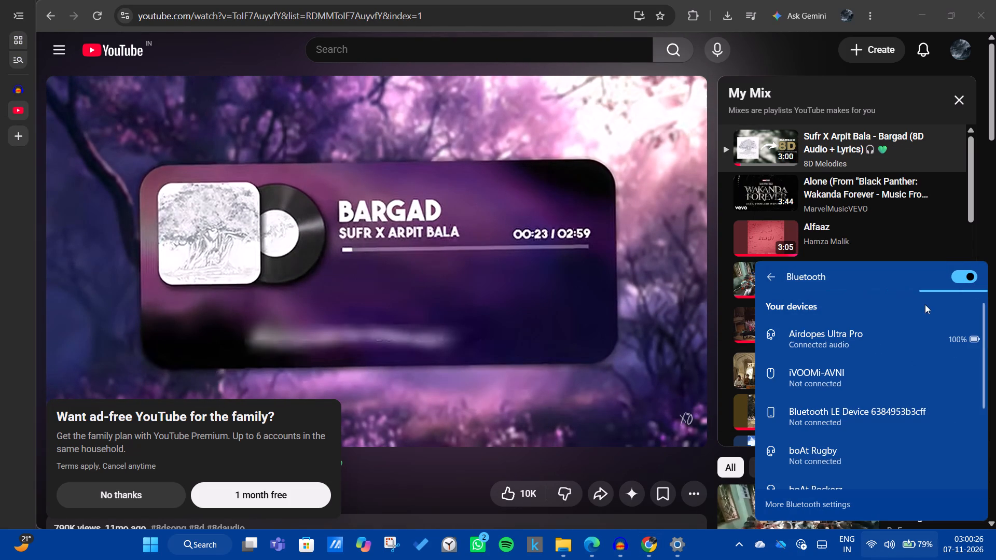
{"action": "left_click", "coordinate": [916, 342]}
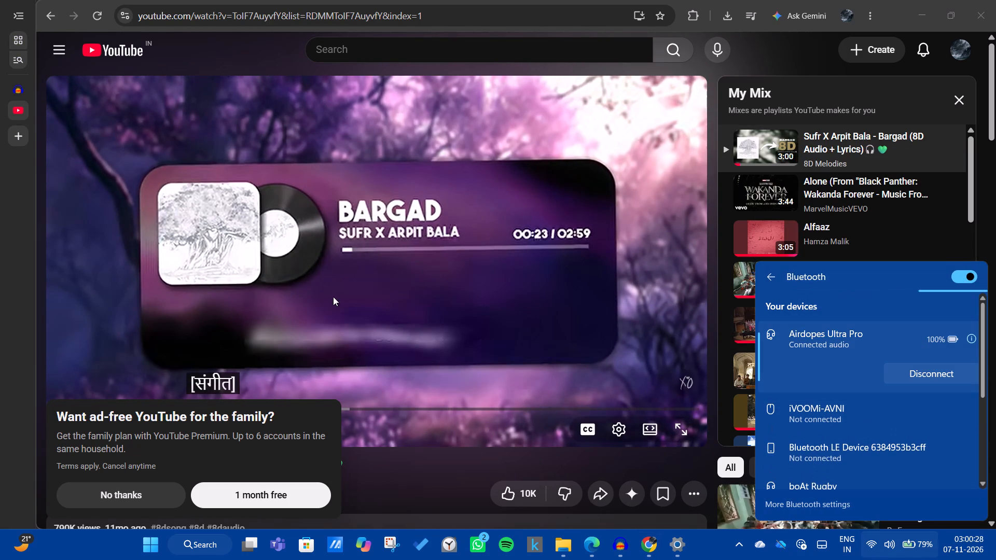
{"action": "left_click", "coordinate": [370, 263]}
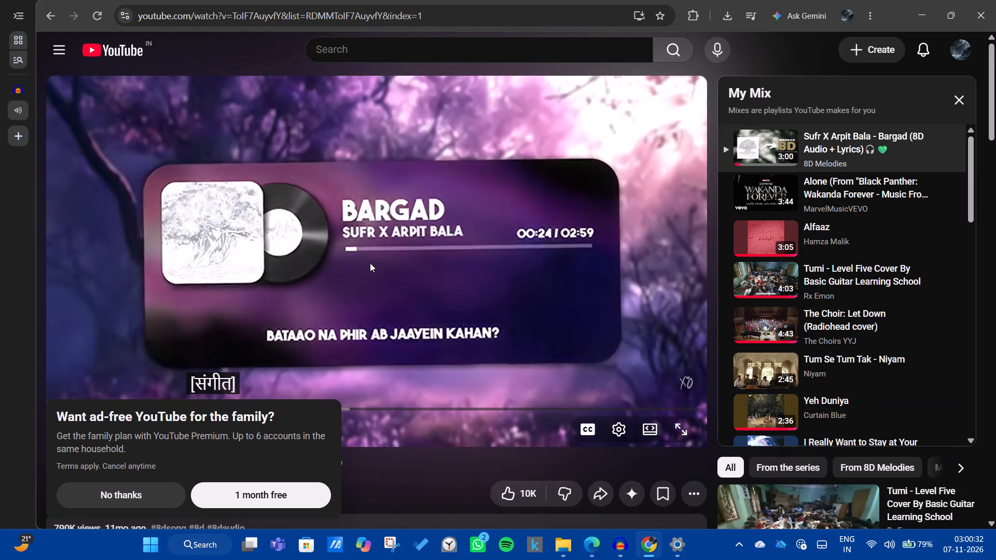
Pause the Bargad 8D video, rewind it to 0:00 and play it from the beginning as a listening reference.
{"action": "left_click", "coordinate": [370, 263]}
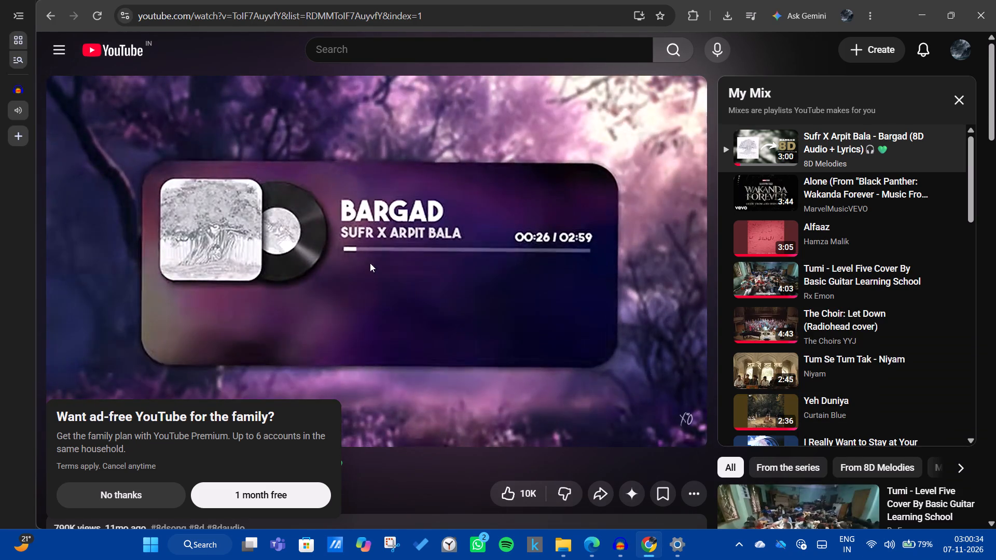
{"action": "key", "text": "Left"}
{"action": "key", "text": "Left"}
{"action": "key", "text": "Left"}
{"action": "key", "text": "Left"}
{"action": "key", "text": "Left"}
{"action": "key", "text": "Left"}
{"action": "key", "text": "Left"}
{"action": "key", "text": "Left"}
{"action": "key", "text": "Left"}
{"action": "key", "text": "Left"}
{"action": "key", "text": "Left"}
{"action": "key", "text": "Left"}
{"action": "key", "text": "Left"}
{"action": "key", "text": "Left"}
{"action": "key", "text": "Left"}
{"action": "key", "text": "Left"}
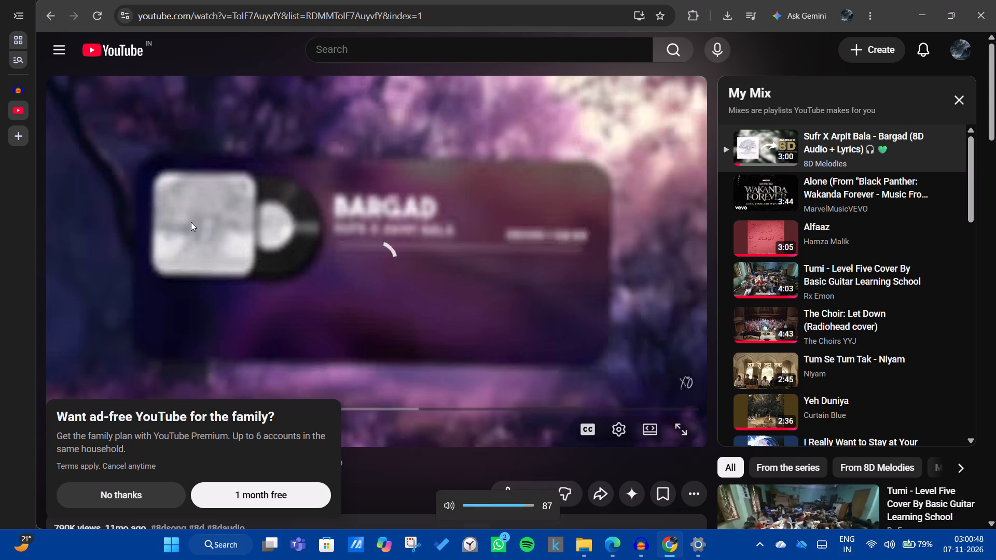
{"action": "left_click", "coordinate": [163, 489]}
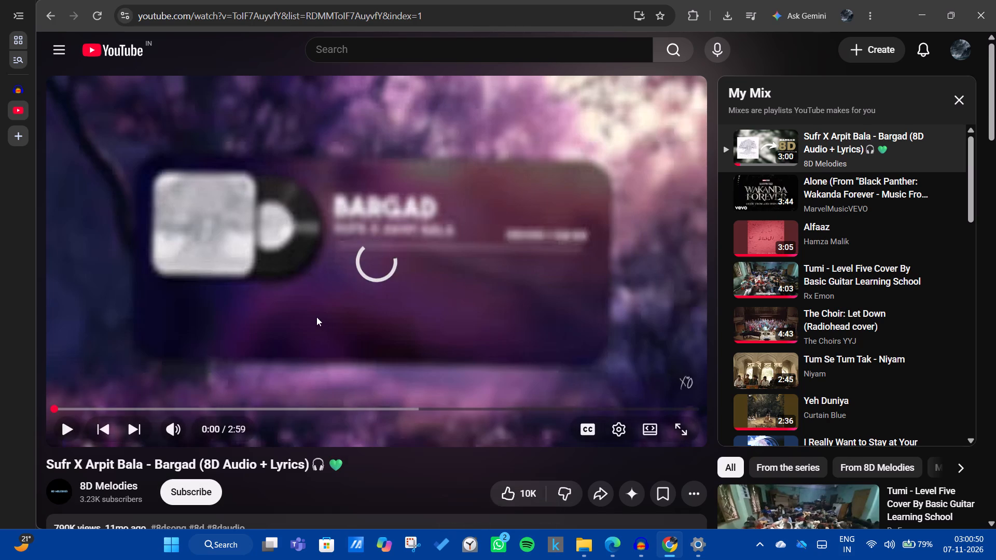
{"action": "left_click", "coordinate": [64, 429]}
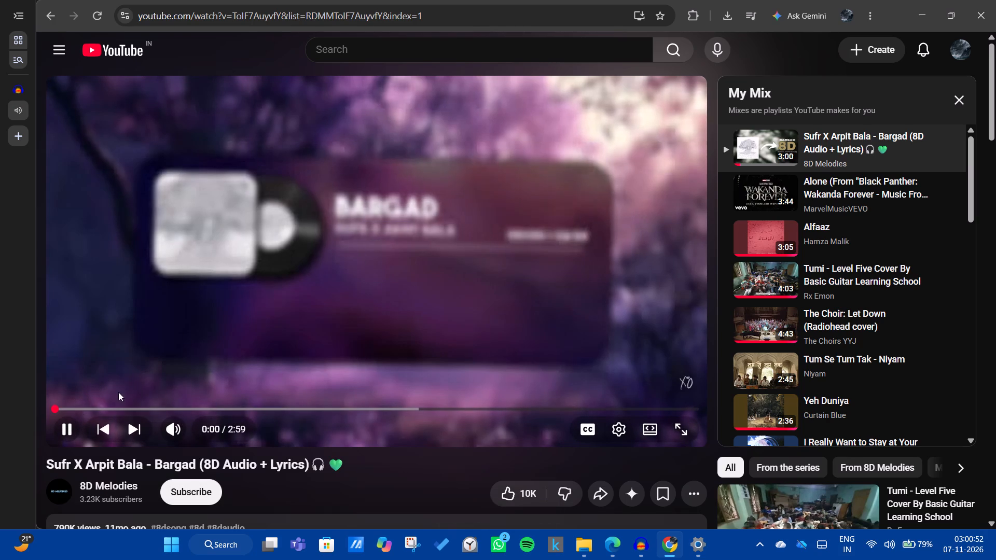
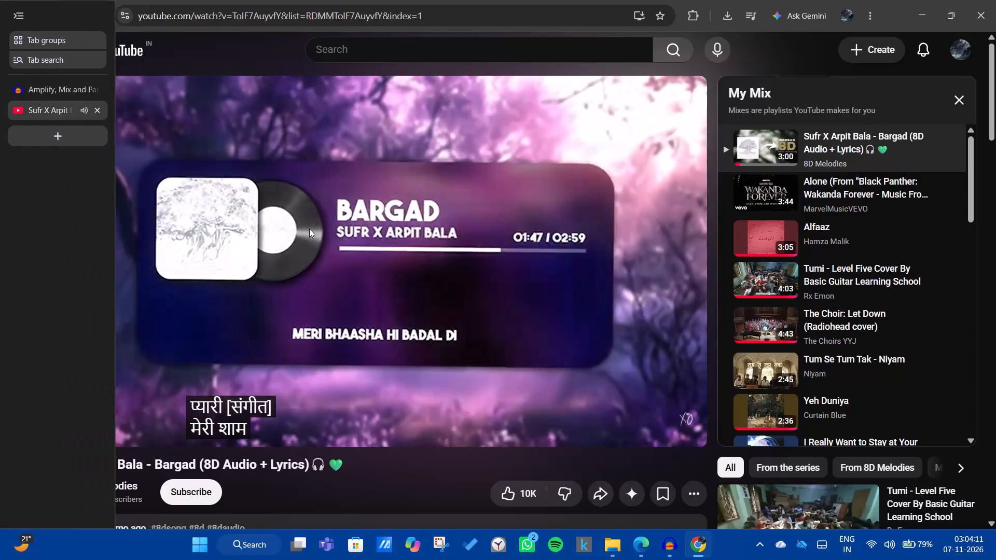
Pause the Bargad 8D video and close the browser window.
{"action": "left_click", "coordinate": [396, 209]}
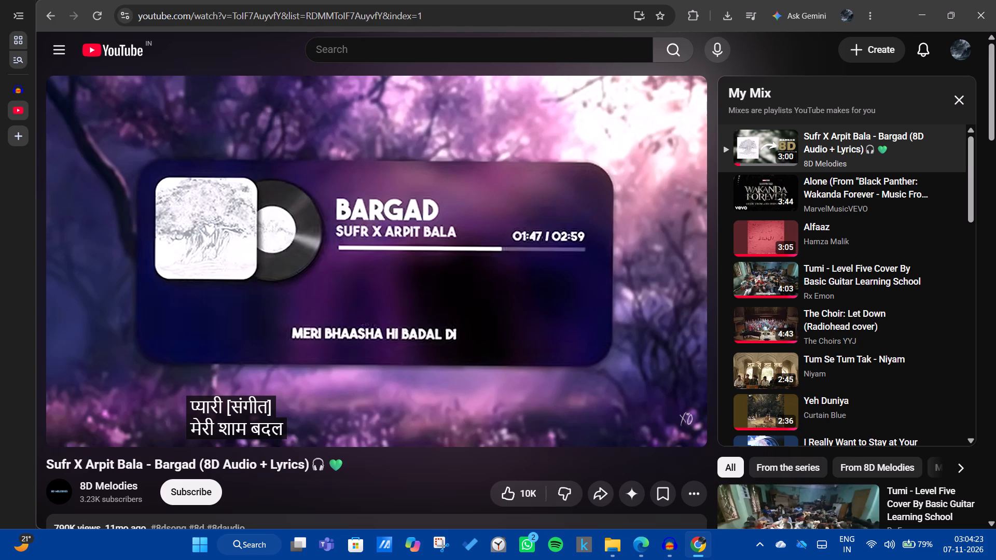
{"action": "key", "text": "alt+F4"}
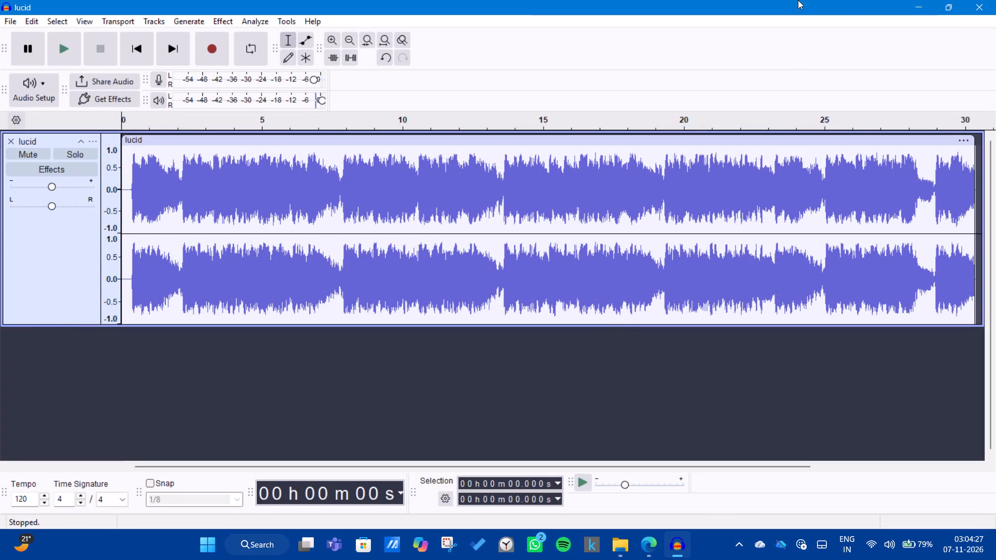
Close the lucid project in Audacity without saving the changes.
{"action": "left_click", "coordinate": [988, 0]}
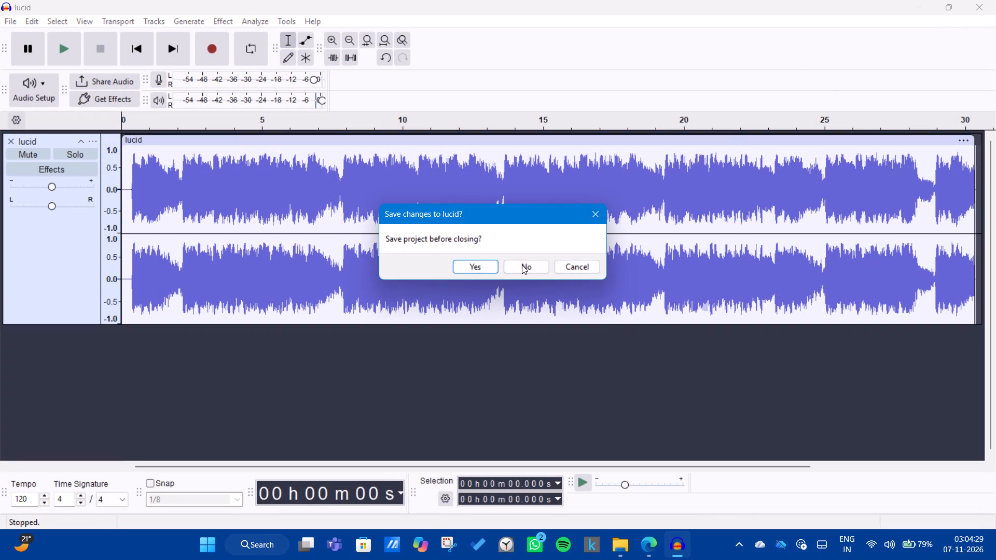
{"action": "left_click", "coordinate": [522, 263]}
Close the Downloads folder window in File Explorer.
{"action": "left_click", "coordinate": [955, 0]}
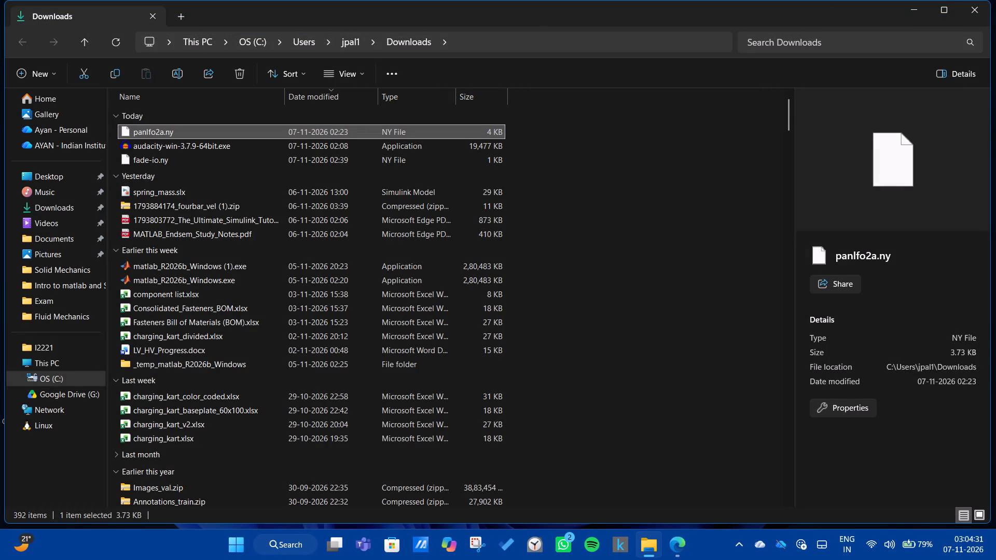
{"action": "left_click", "coordinate": [995, 0]}
{"action": "left_click", "coordinate": [964, 16]}
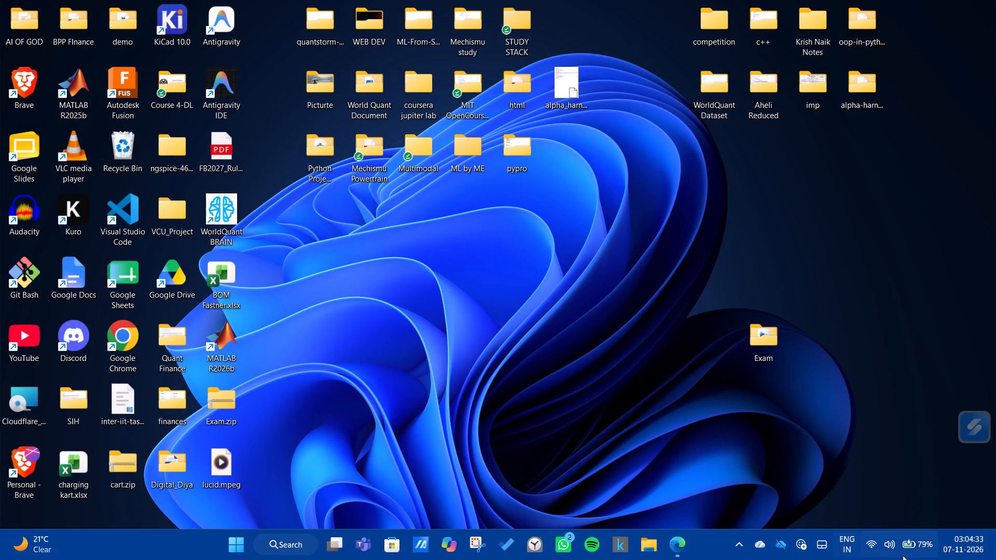
Show the hidden system tray icons on the desktop.
{"action": "left_click", "coordinate": [739, 550]}
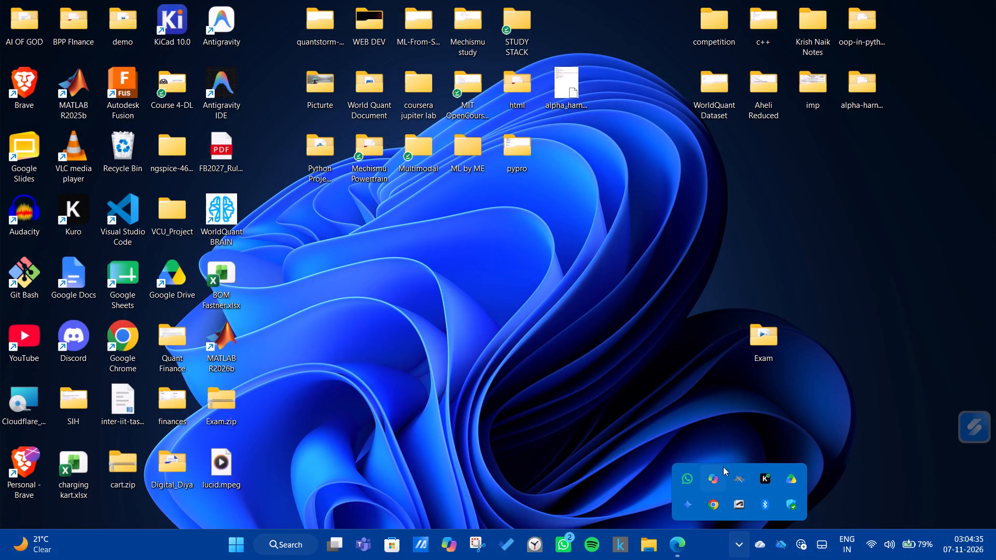